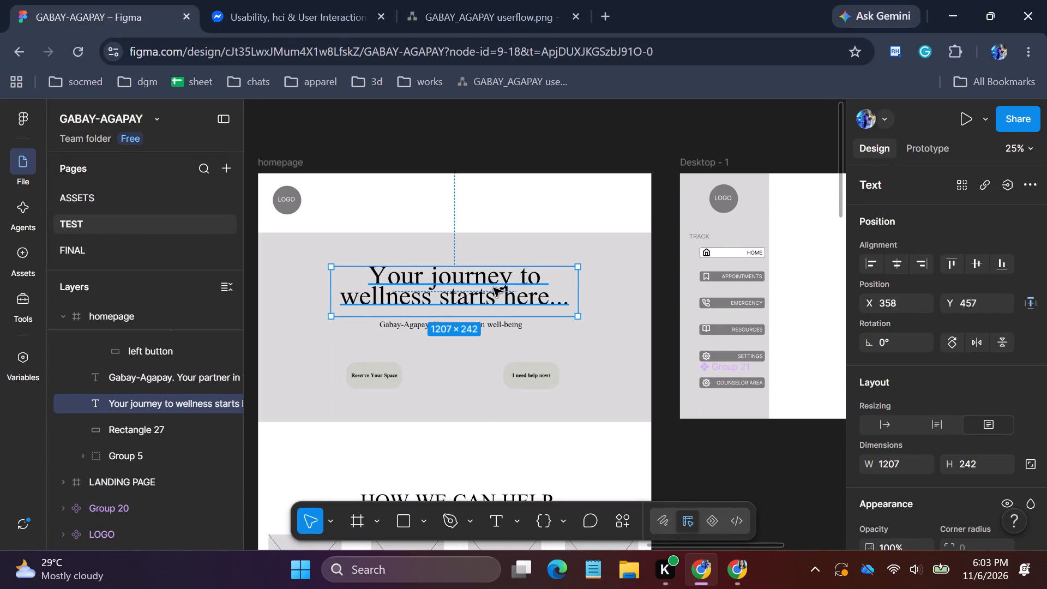
Copy the homepage headline "Your journey to wellness starts here..." into the Desktop - 1 frame at about X 566, Y 288.
key(ctrl+c)
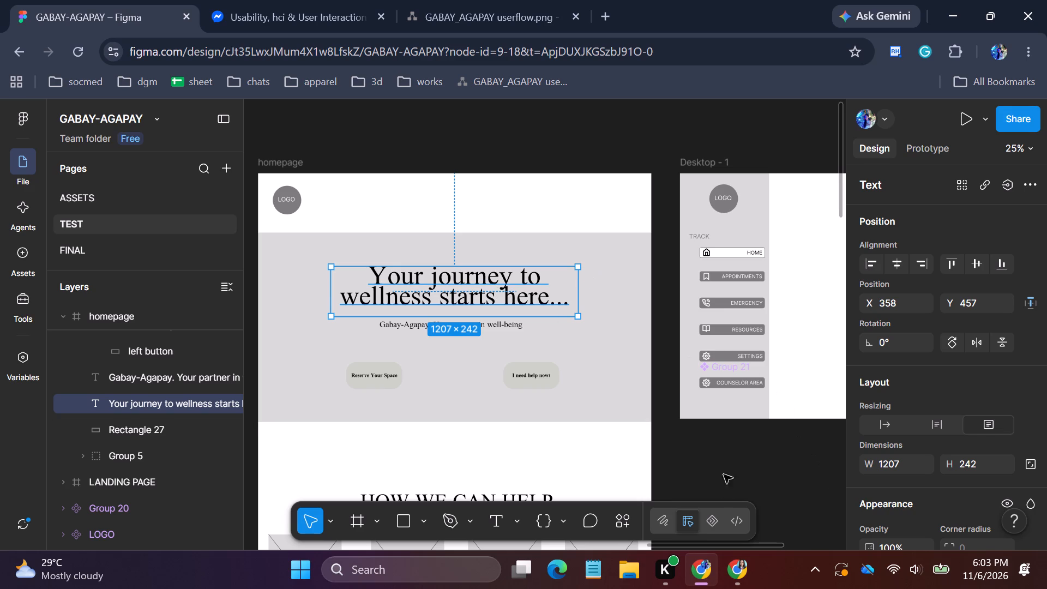
drag(685, 541, 702, 543)
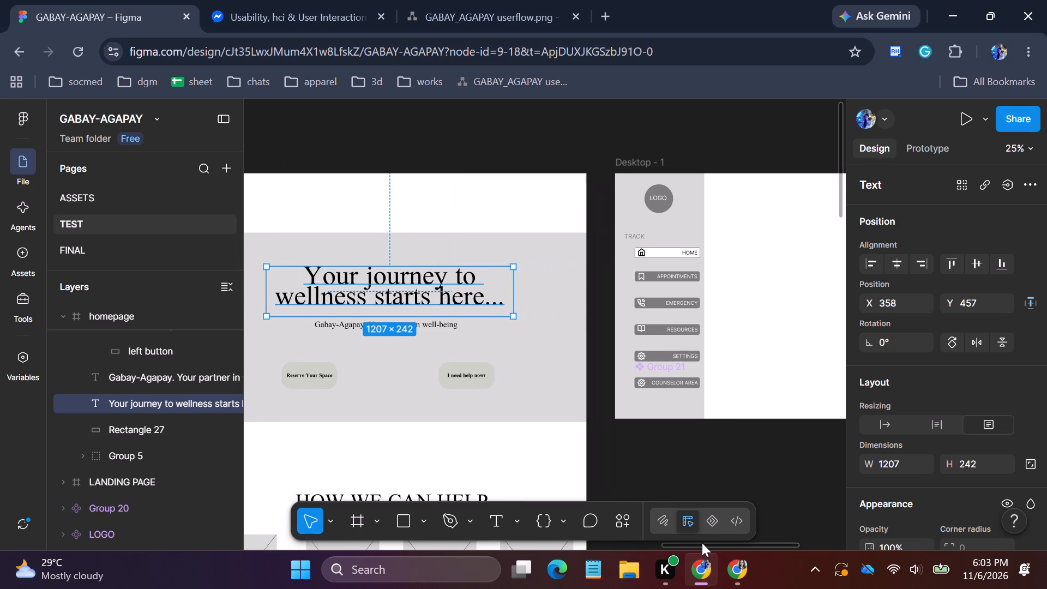
drag(702, 543, 732, 545)
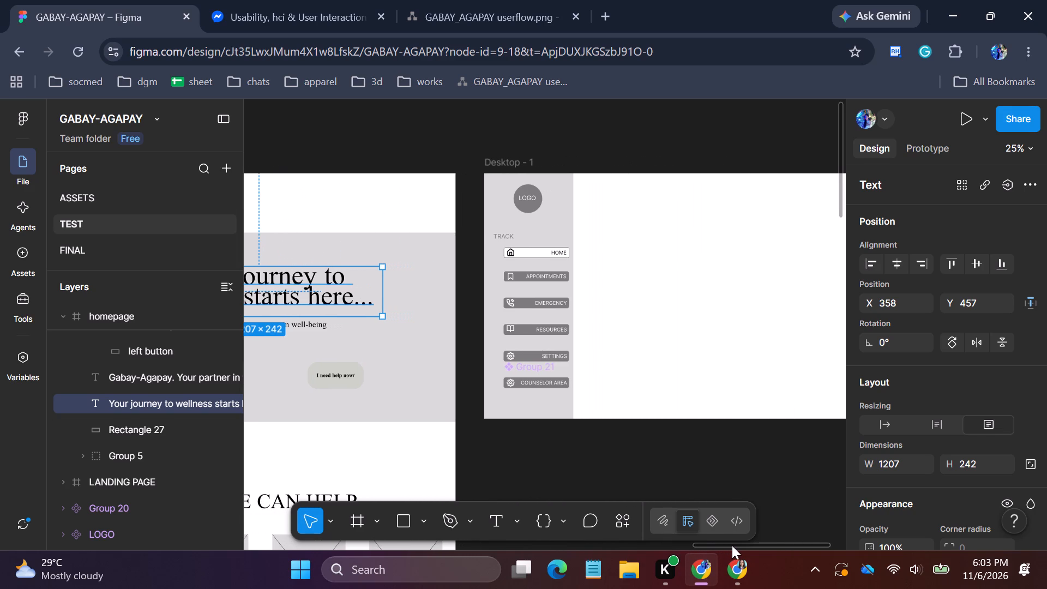
drag(732, 545, 726, 541)
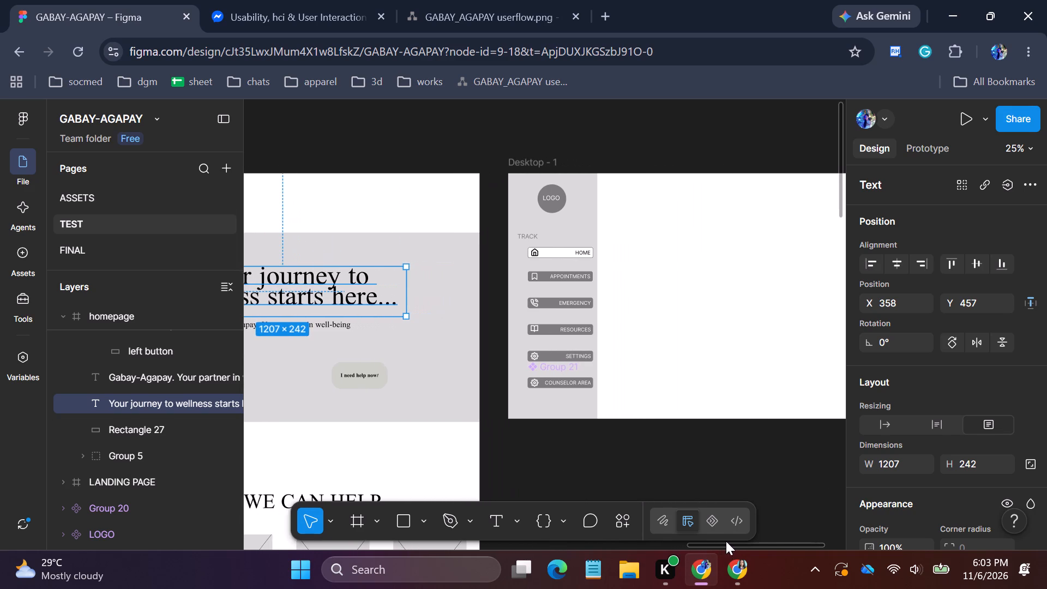
drag(726, 541, 751, 544)
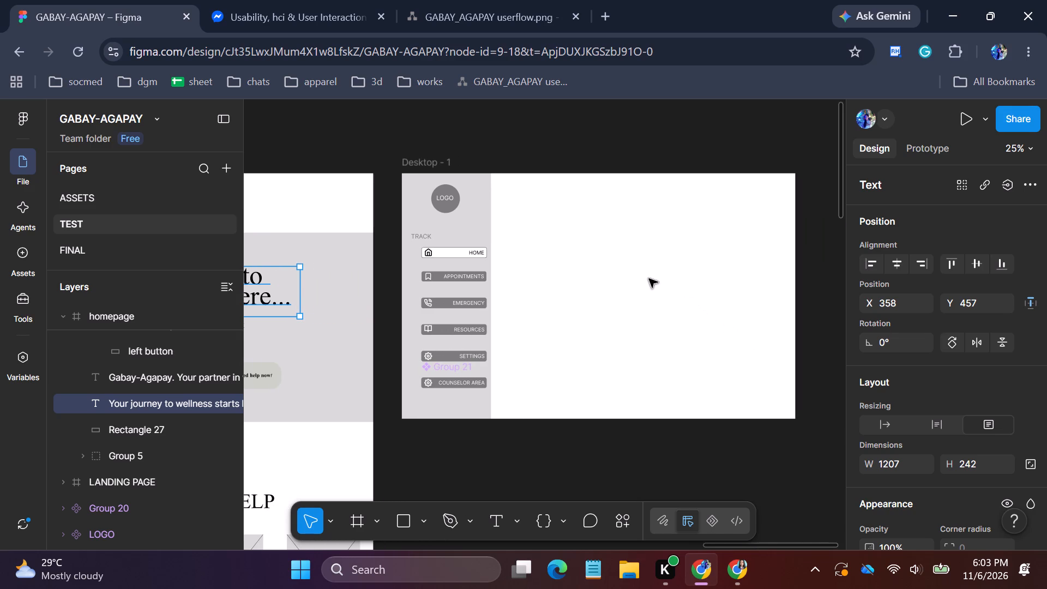
click(649, 279)
key(ctrl+v)
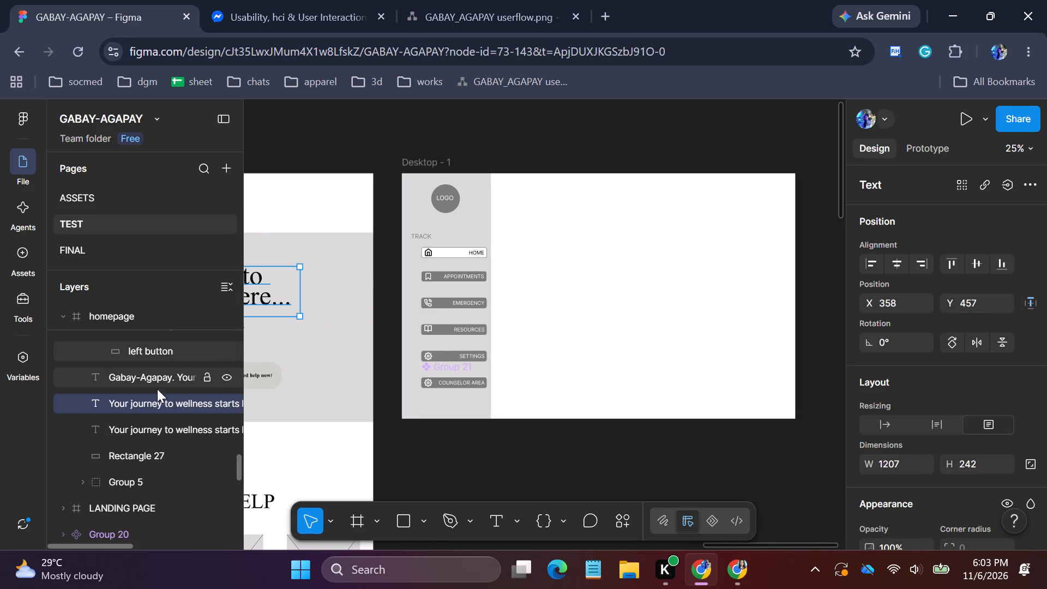
drag(276, 287, 677, 251)
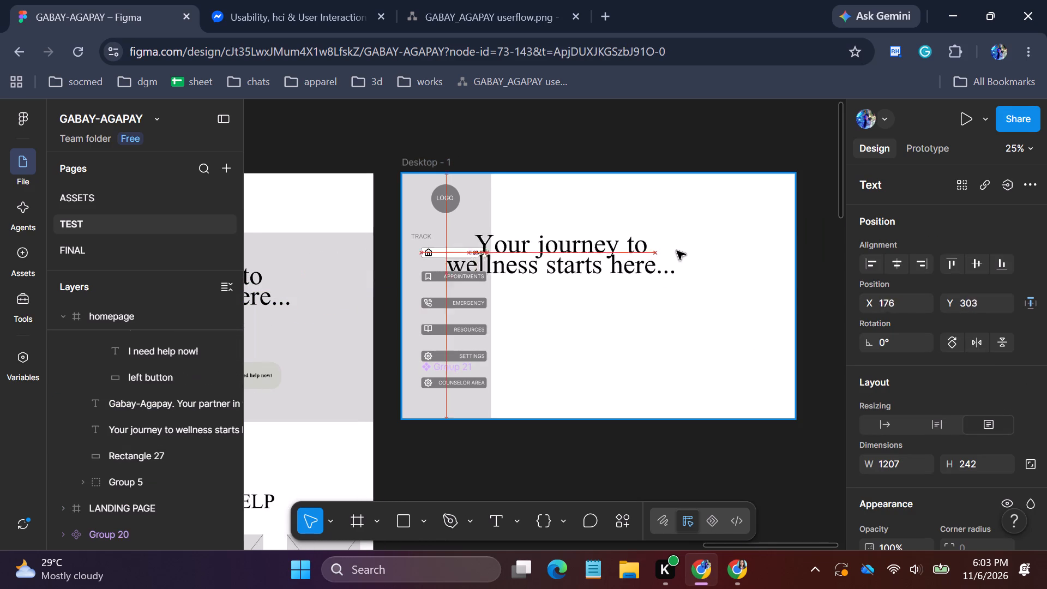
drag(677, 251, 739, 248)
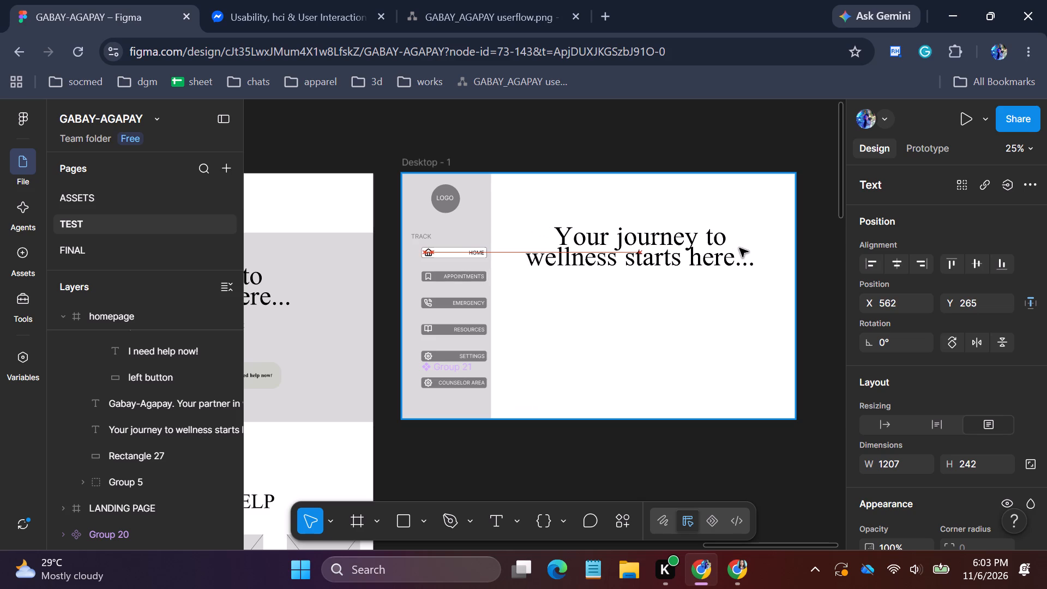
drag(739, 248, 741, 248)
click(637, 253)
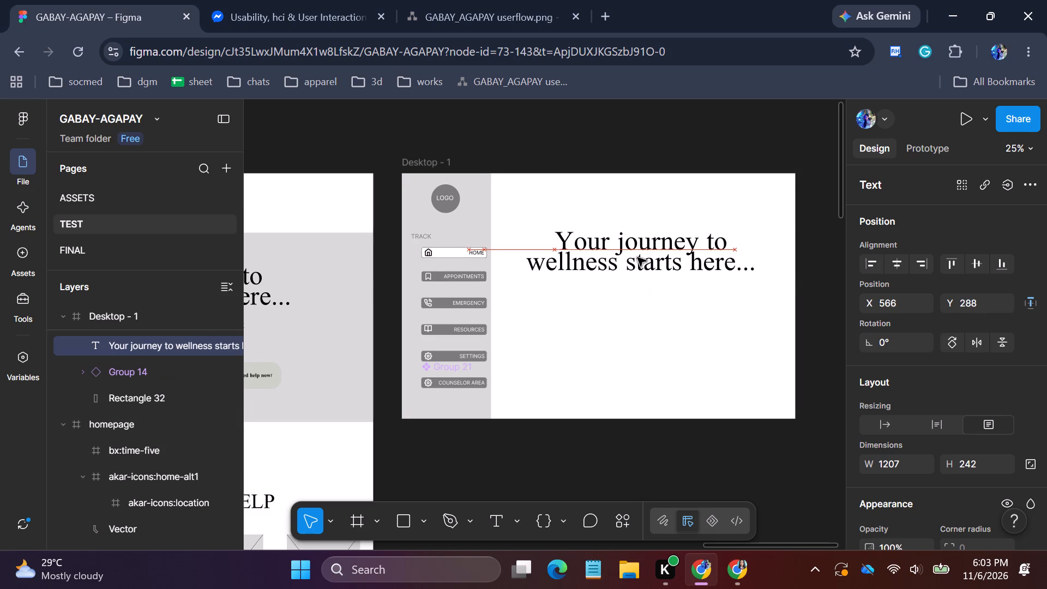
click(679, 147)
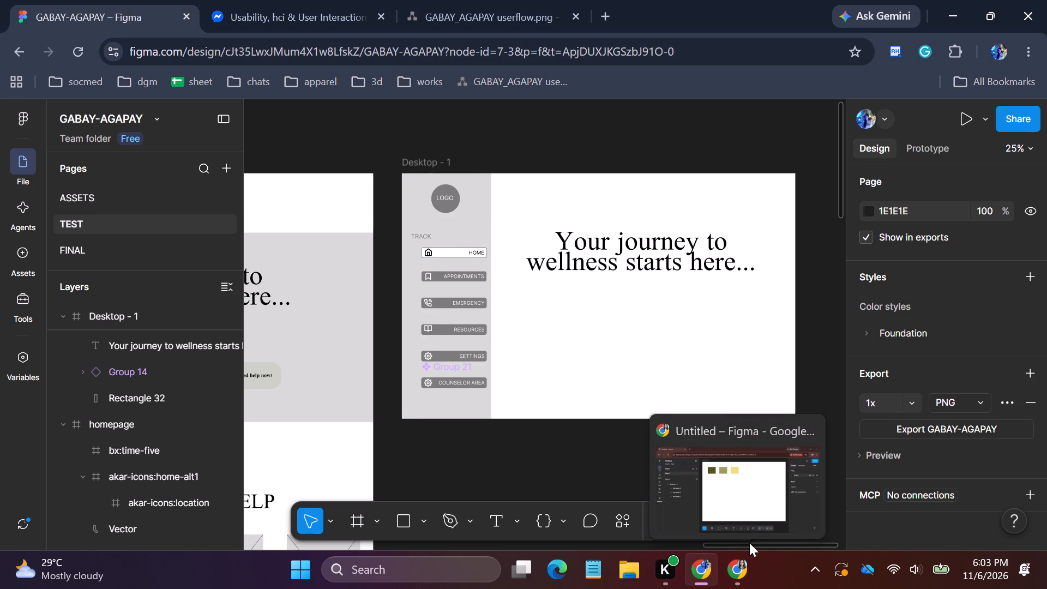
Copy the HELLO greeting text at the top of the HOMEPAGE 2.0 frame.
drag(751, 543, 648, 557)
drag(768, 544, 768, 543)
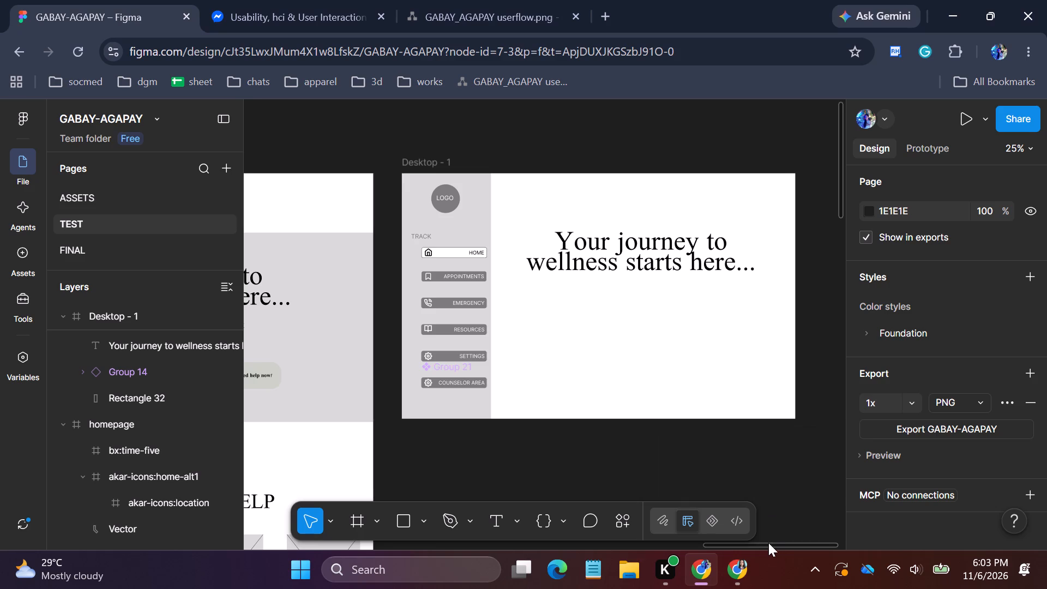
drag(768, 543, 577, 555)
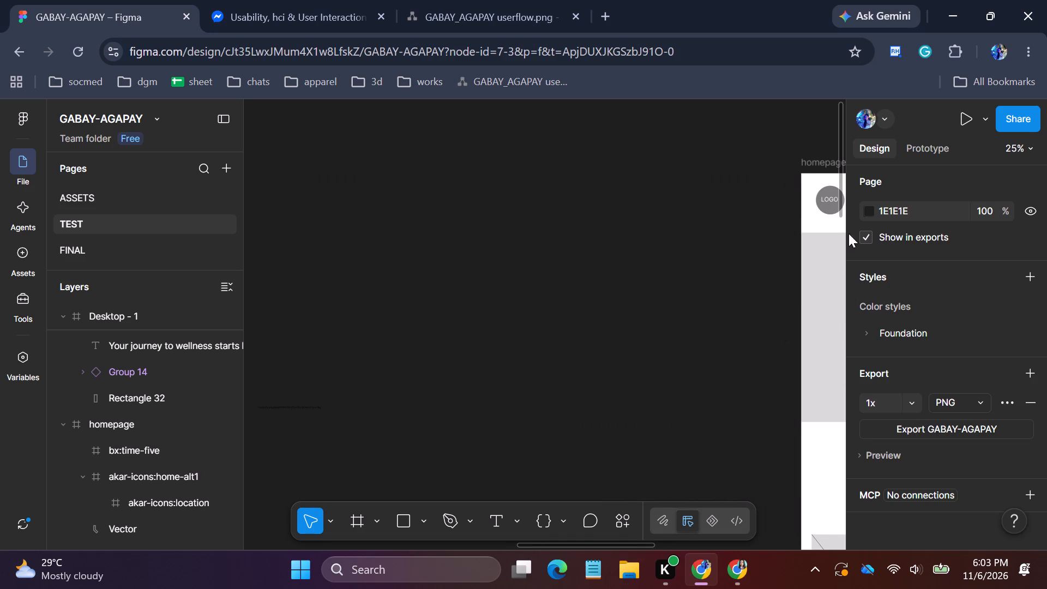
click(1010, 145)
click(943, 235)
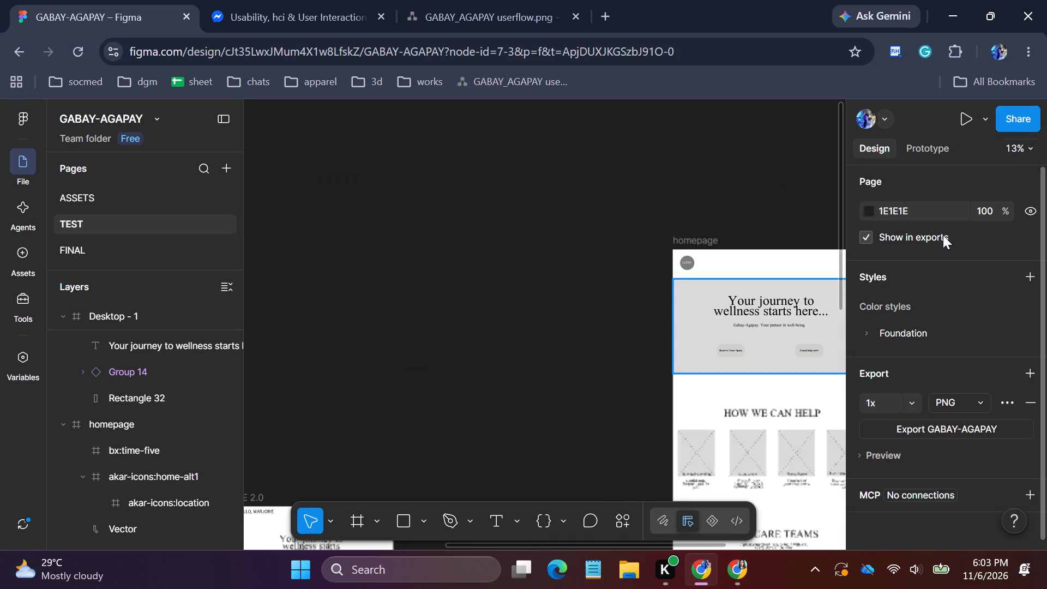
click(262, 512)
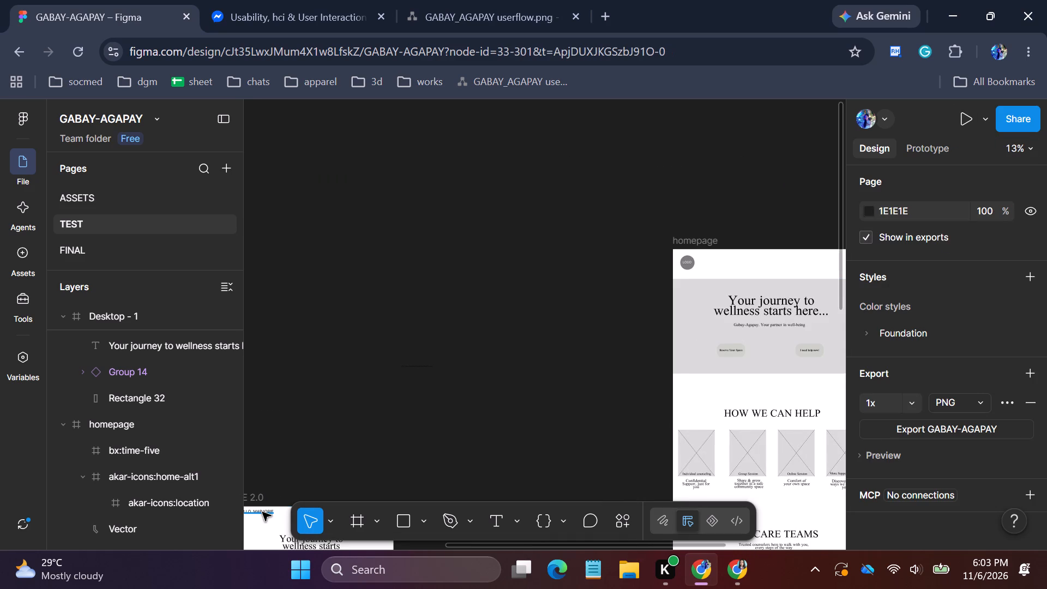
key(ctrl+c)
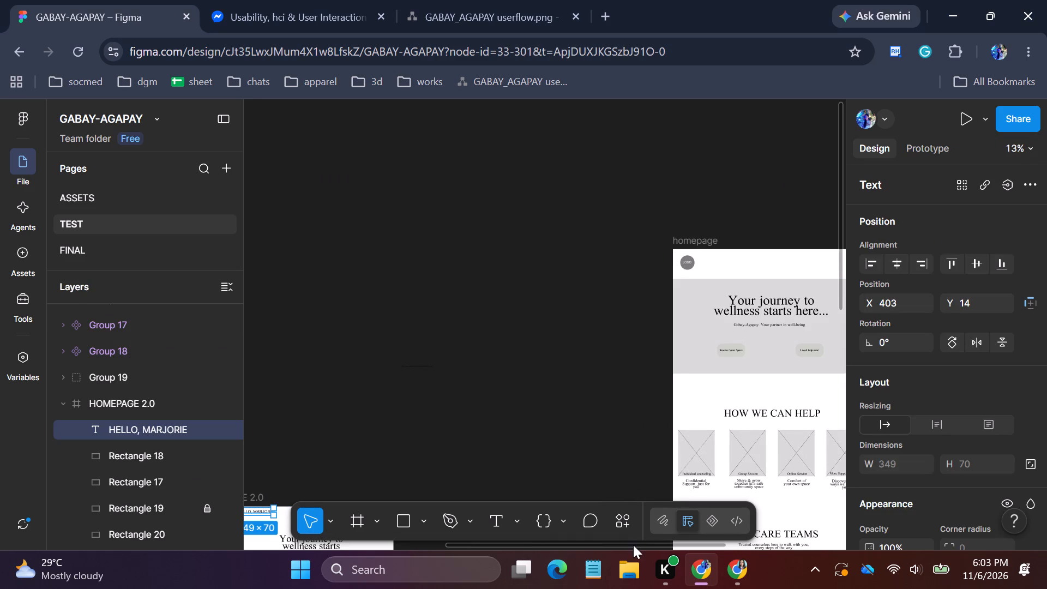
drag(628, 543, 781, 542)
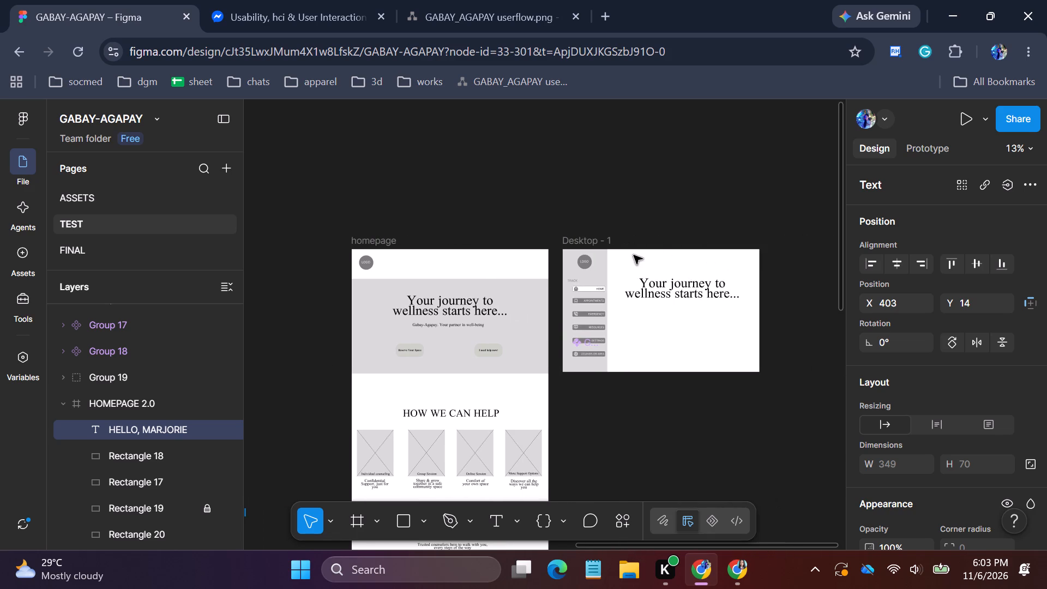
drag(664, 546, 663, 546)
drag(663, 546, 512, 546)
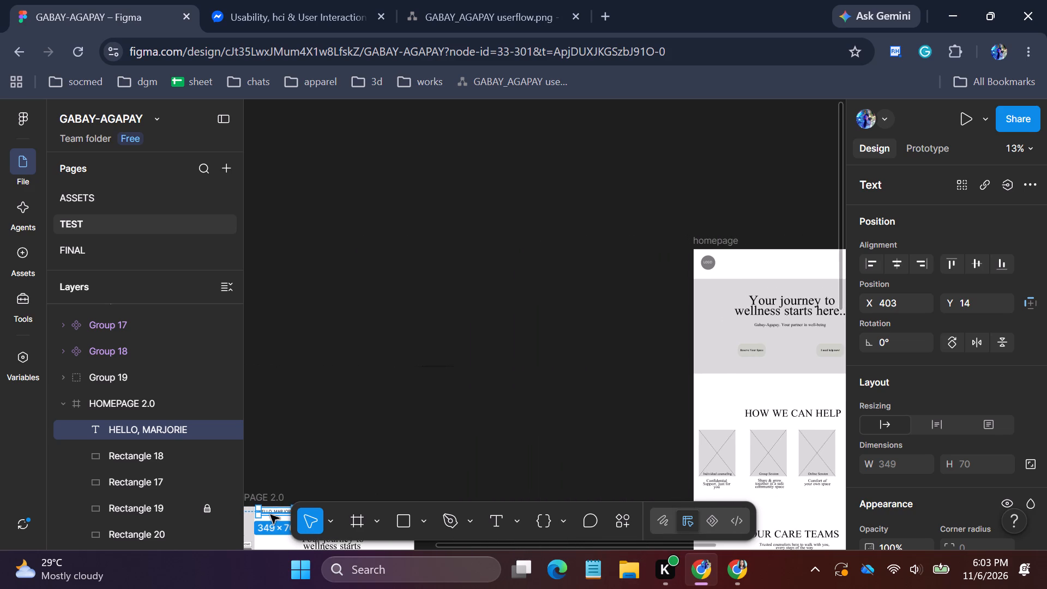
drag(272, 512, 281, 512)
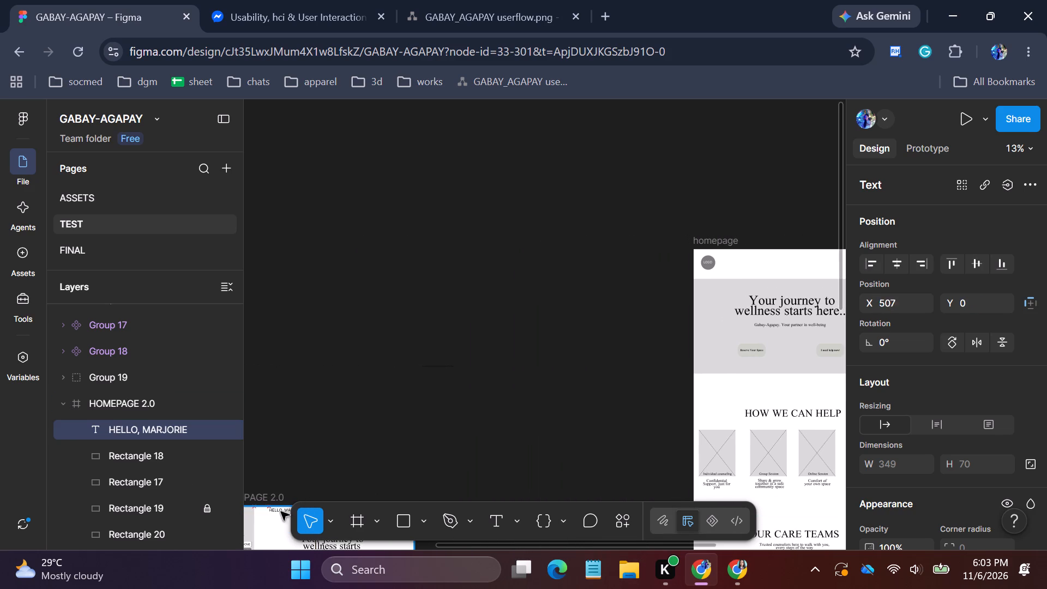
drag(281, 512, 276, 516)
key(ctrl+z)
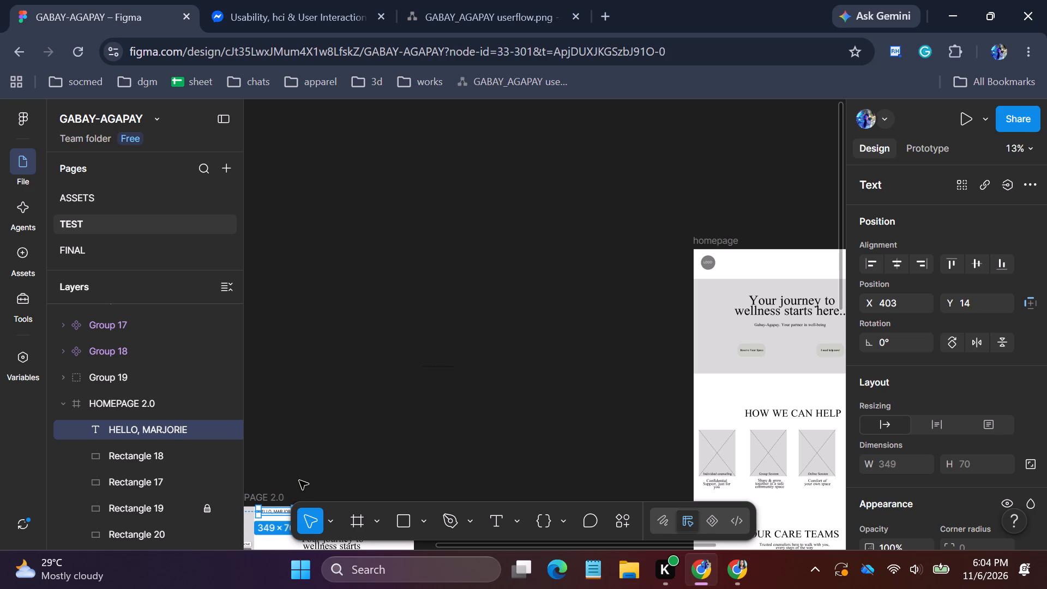
Duplicate the HELLO greeting text from HOMEPAGE 2.0 and place the copy above the headline in Desktop - 1, at about X 507, Y 41.
key(ctrl+c)
key(ctrl+v)
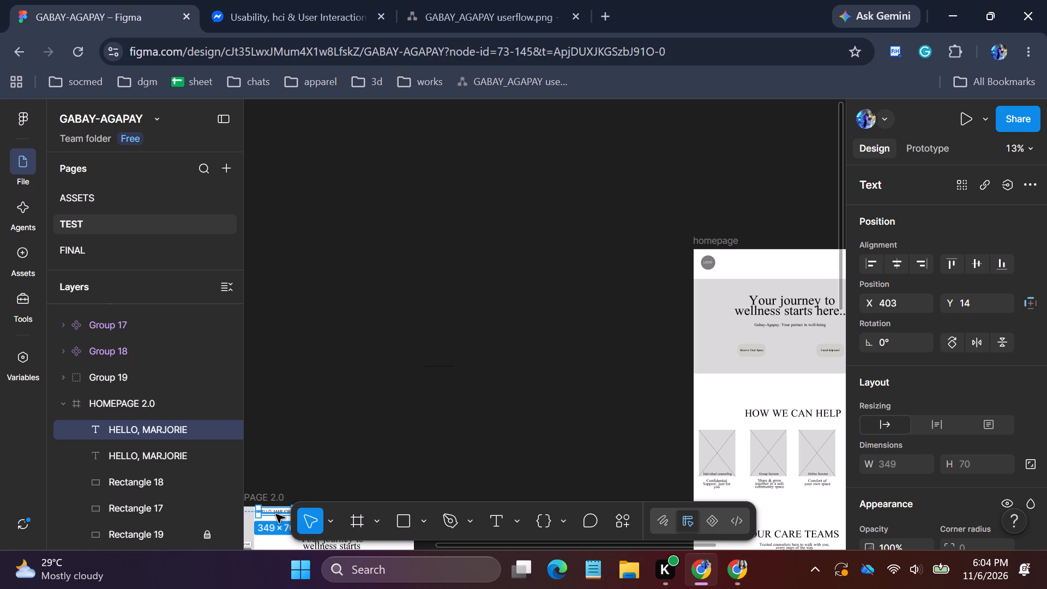
drag(276, 514, 771, 311)
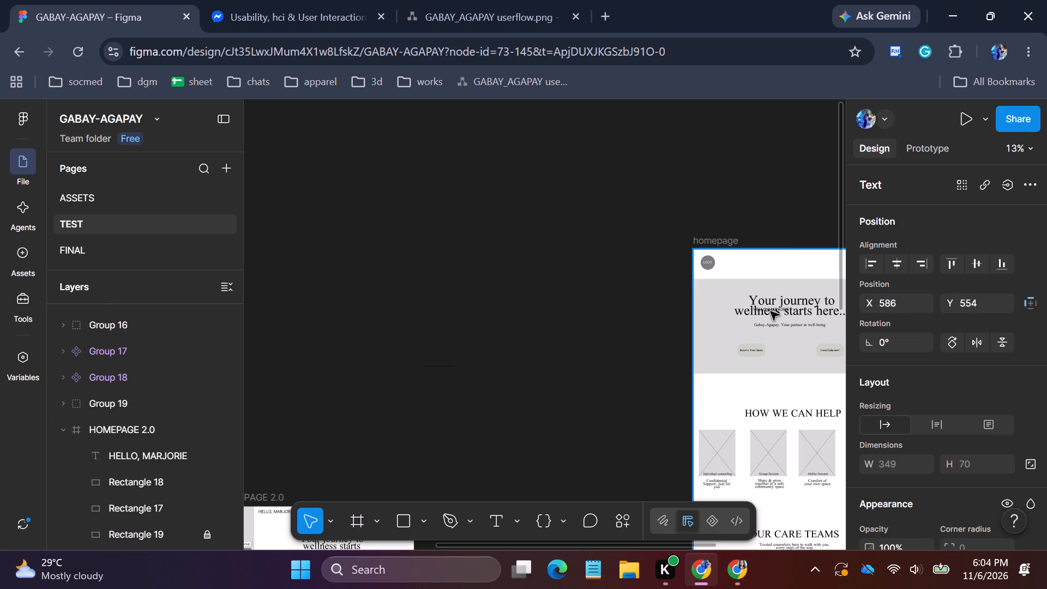
drag(771, 311, 791, 273)
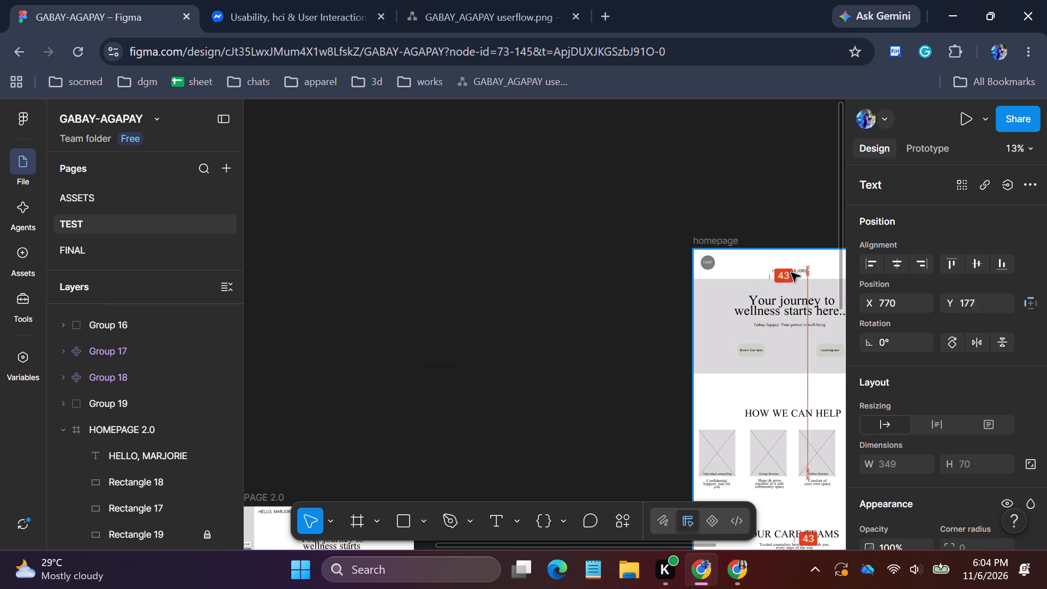
drag(791, 273, 796, 271)
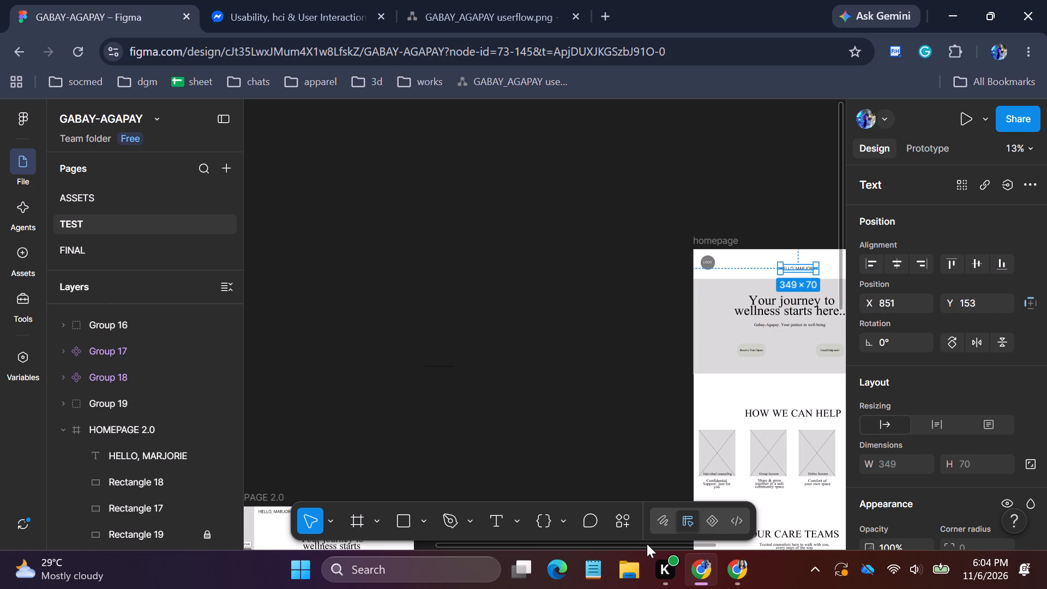
drag(647, 544, 819, 533)
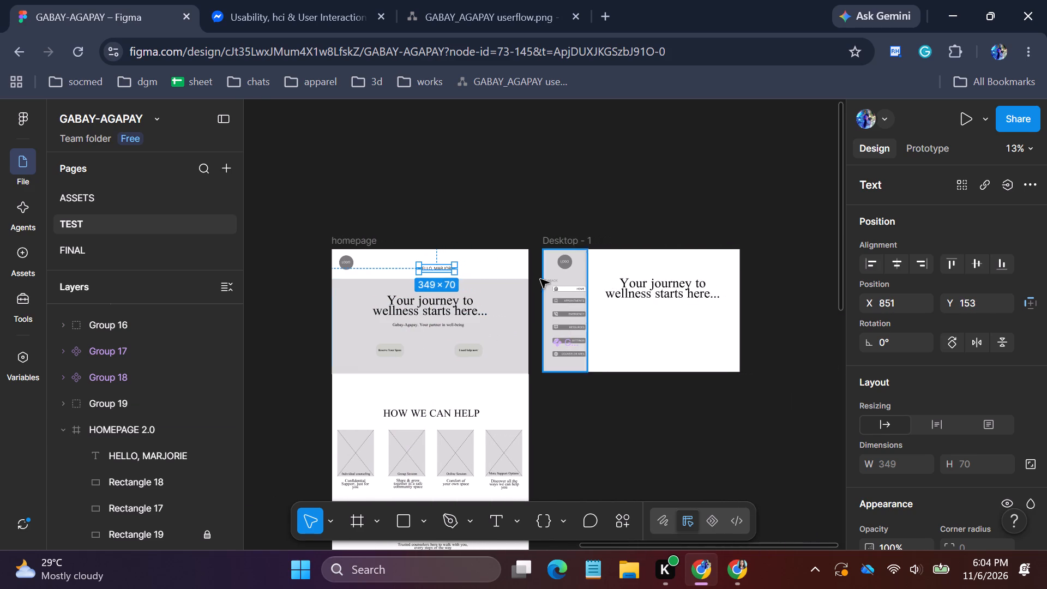
drag(441, 266, 623, 249)
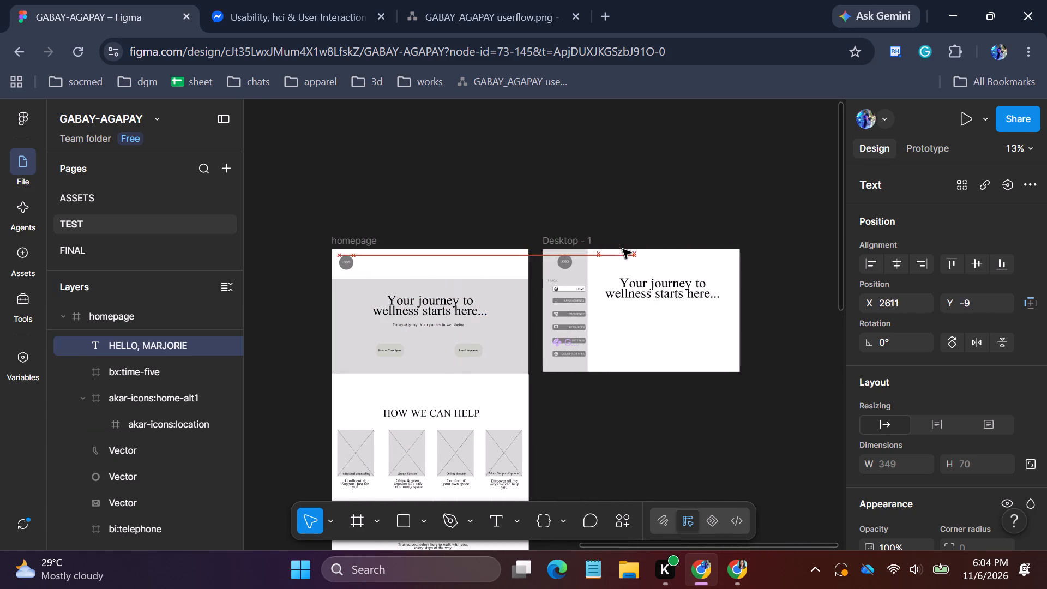
drag(623, 249, 617, 255)
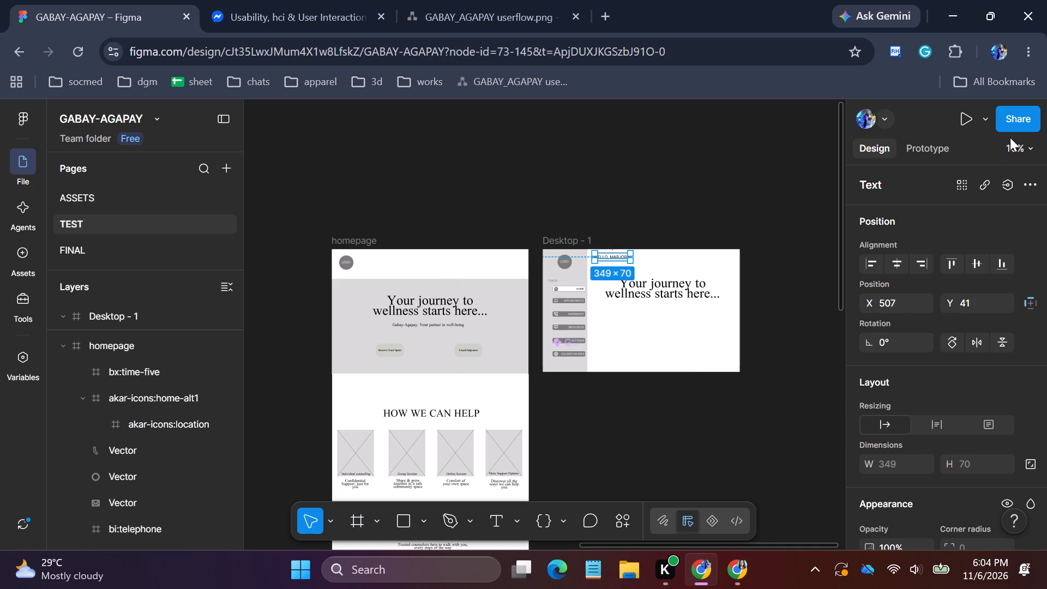
click(1010, 137)
click(1010, 143)
click(973, 212)
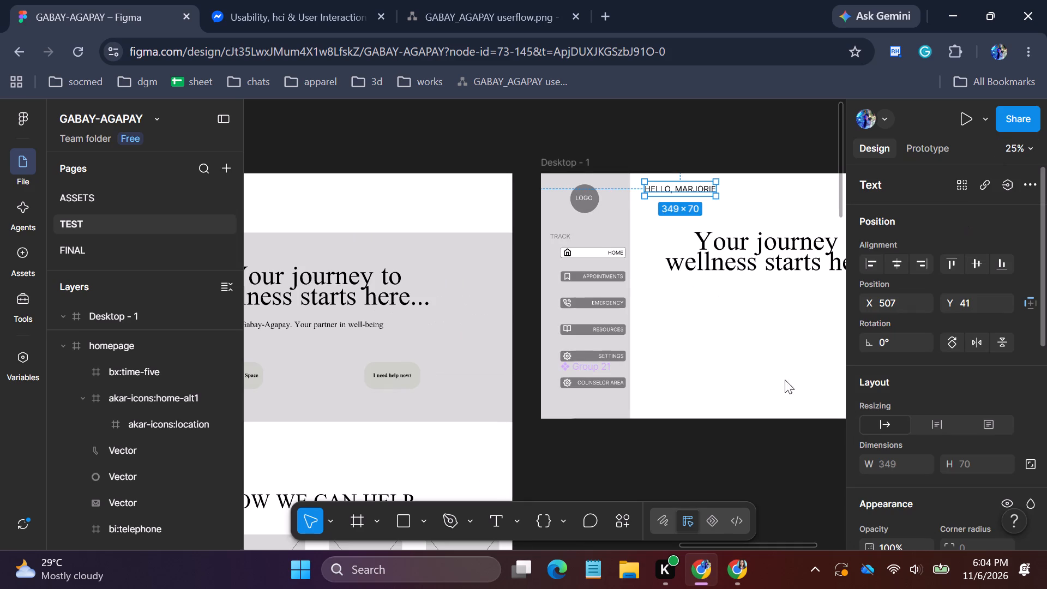
drag(693, 547, 731, 547)
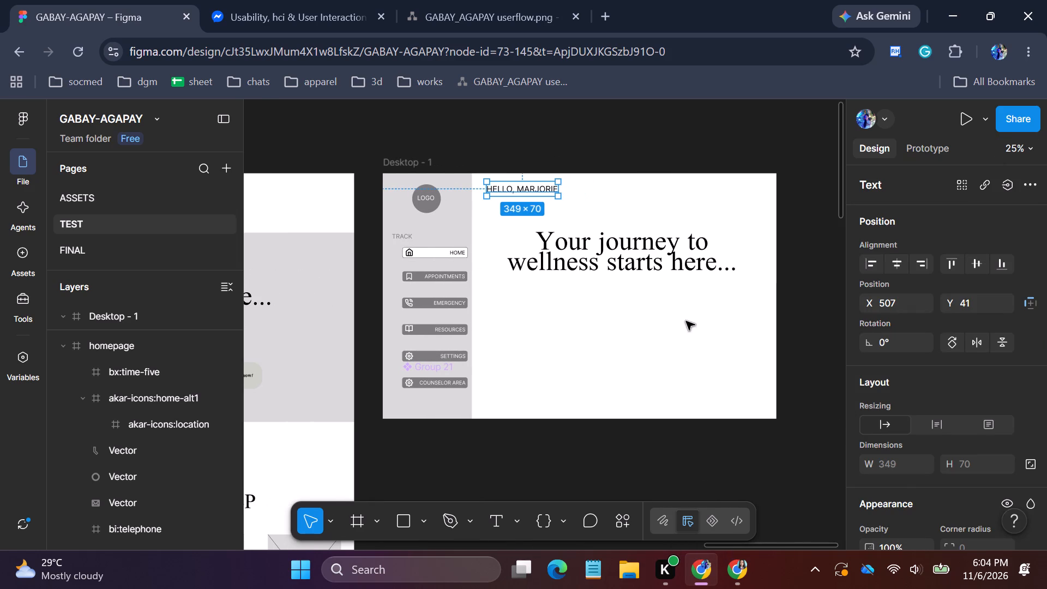
click(685, 322)
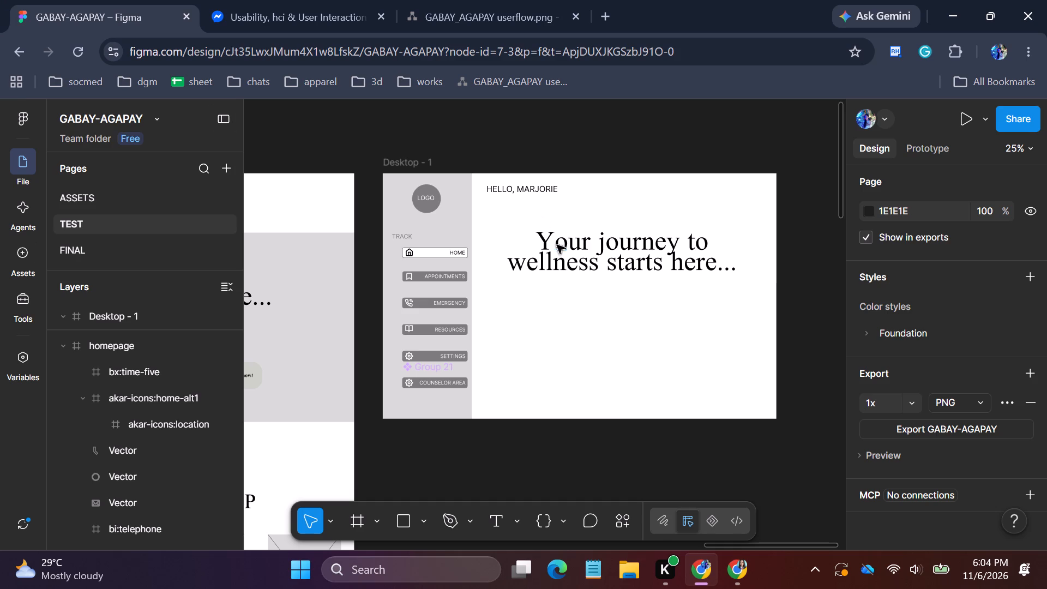
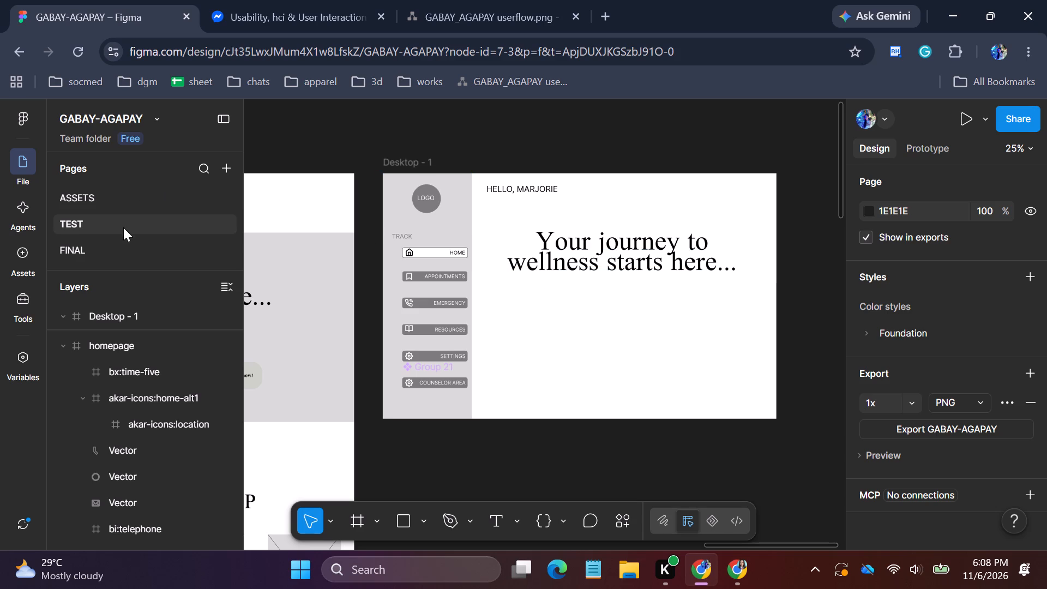
Draw a circle about 120 × 120 in Desktop - 1 and move it to the frame's upper-right corner, level with the greeting.
click(406, 519)
click(420, 523)
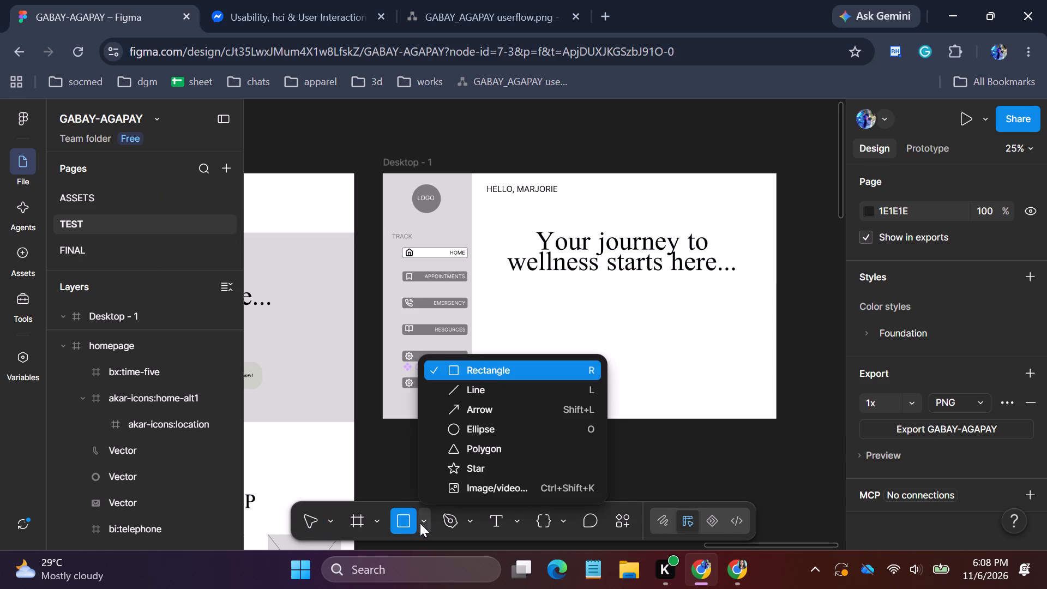
click(480, 426)
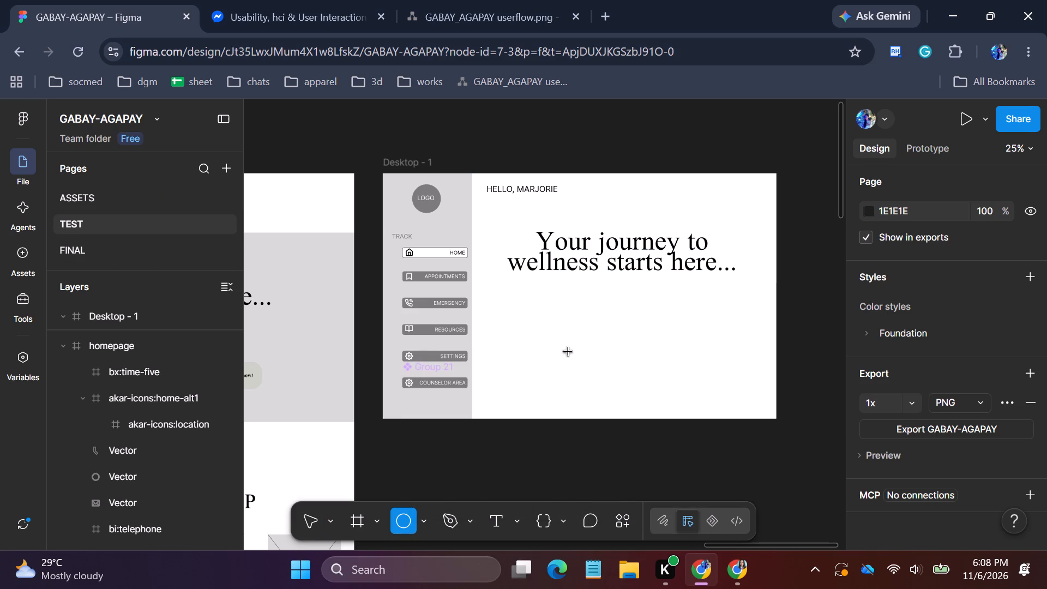
shift+drag(547, 335, 557, 354)
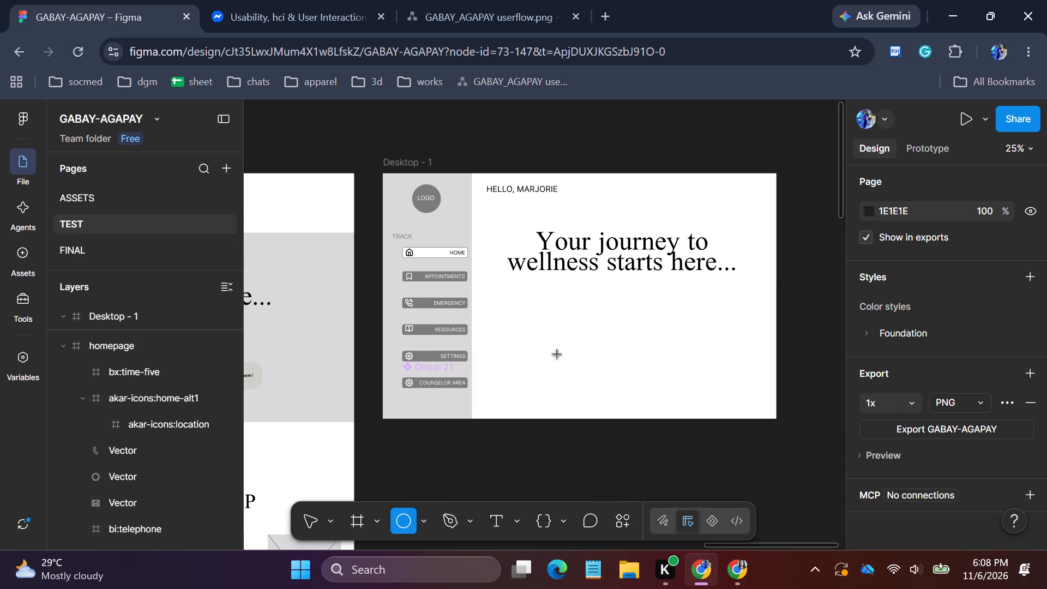
shift+drag(557, 354, 563, 359)
drag(557, 347, 654, 268)
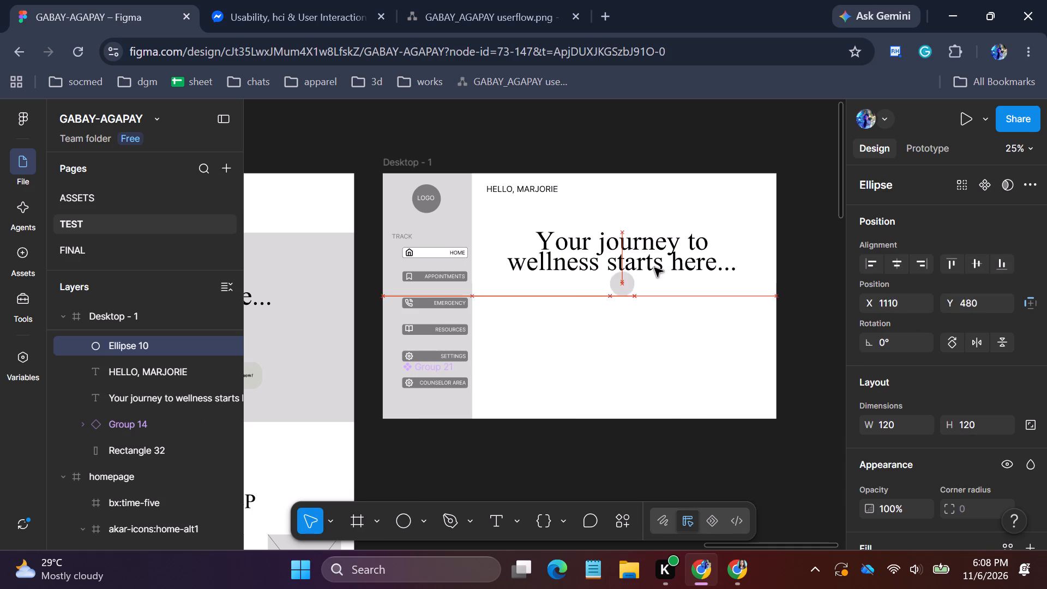
drag(654, 268, 734, 203)
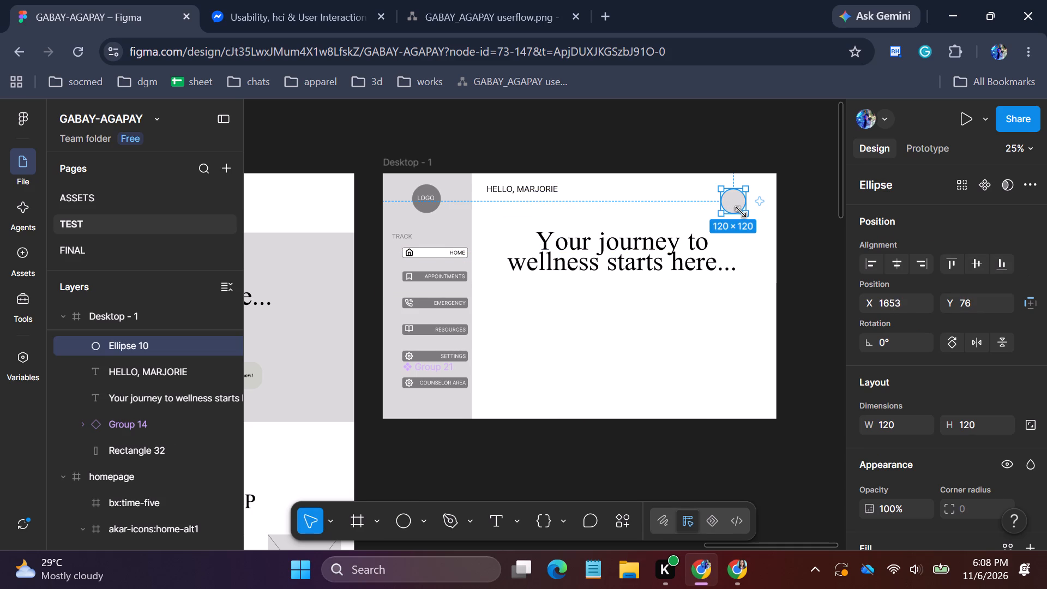
Resize the circle to about 103 × 105 and place it near the frame's right edge at about X 1773, Y 41.
drag(745, 214, 752, 219)
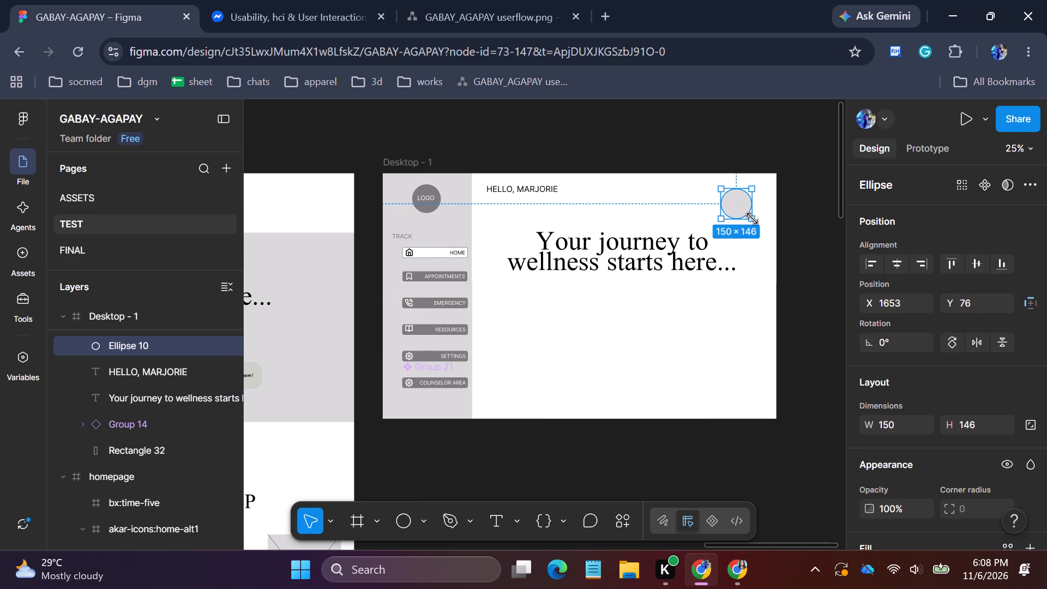
drag(752, 219, 751, 219)
drag(742, 209, 755, 202)
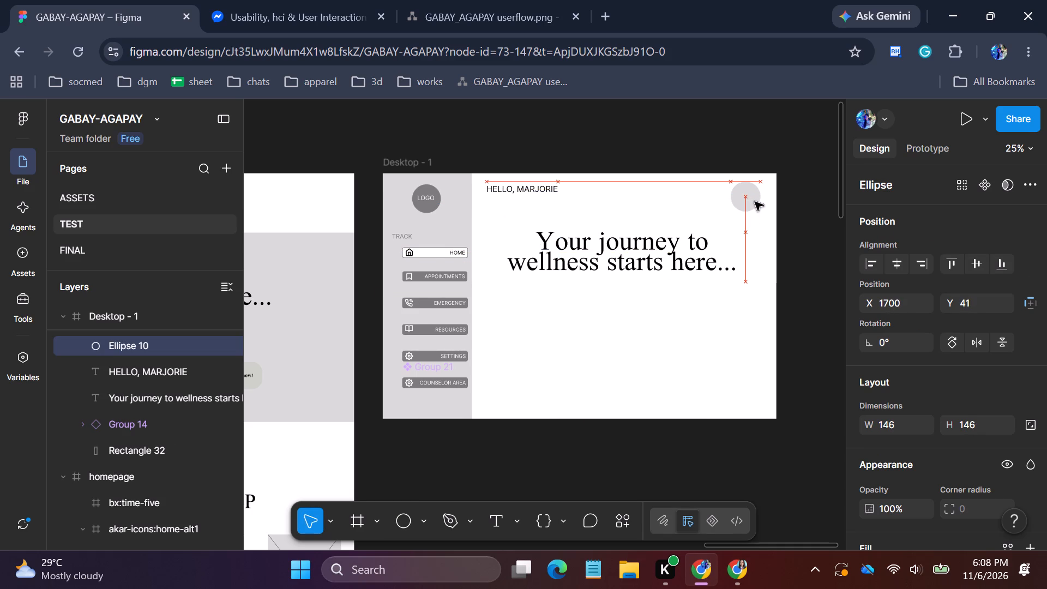
drag(755, 202, 755, 202)
drag(759, 211, 759, 208)
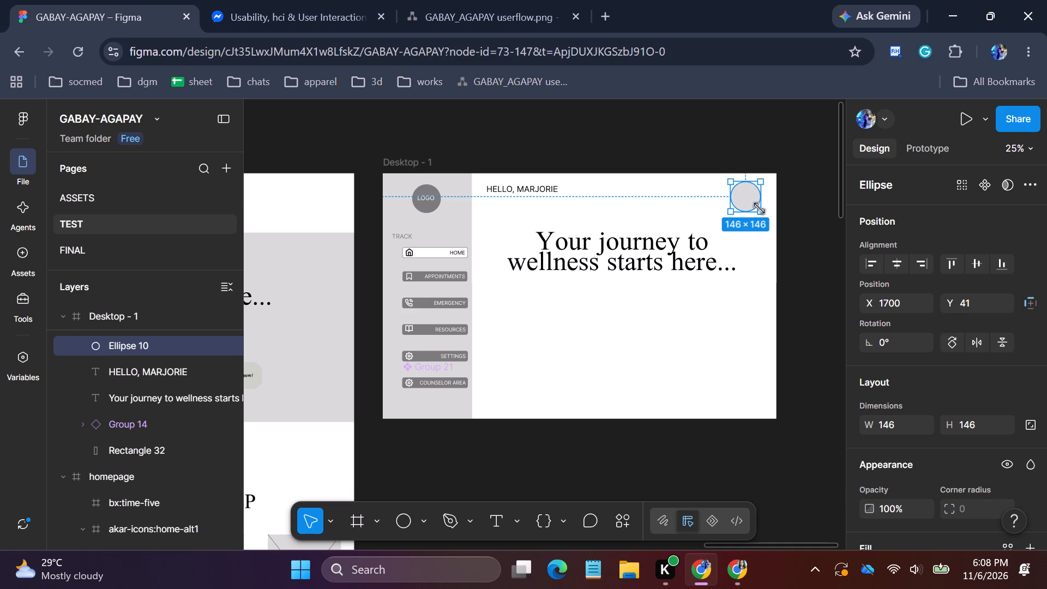
drag(759, 208, 752, 203)
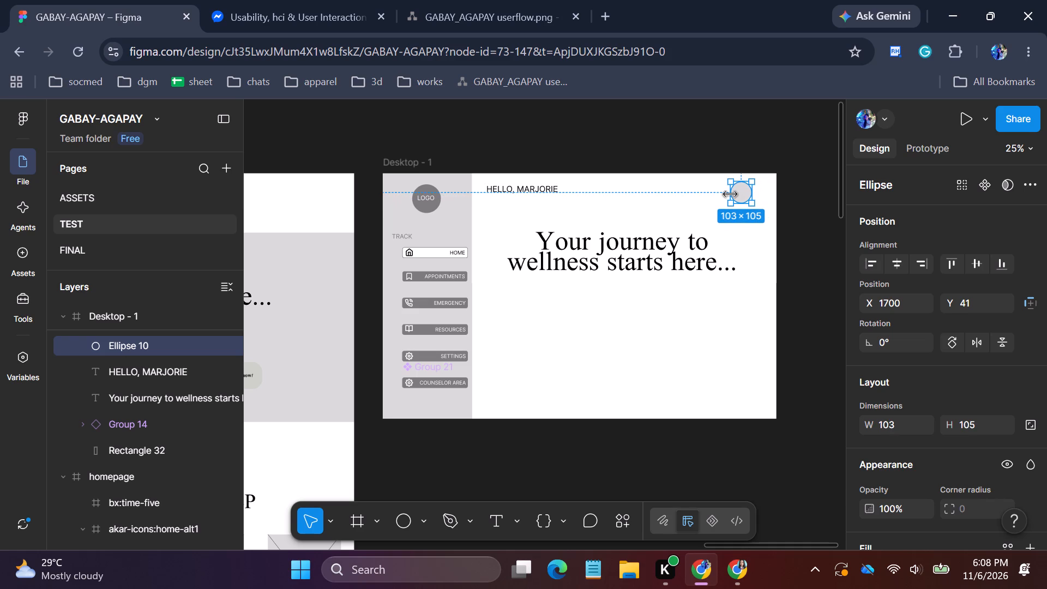
drag(742, 192, 753, 194)
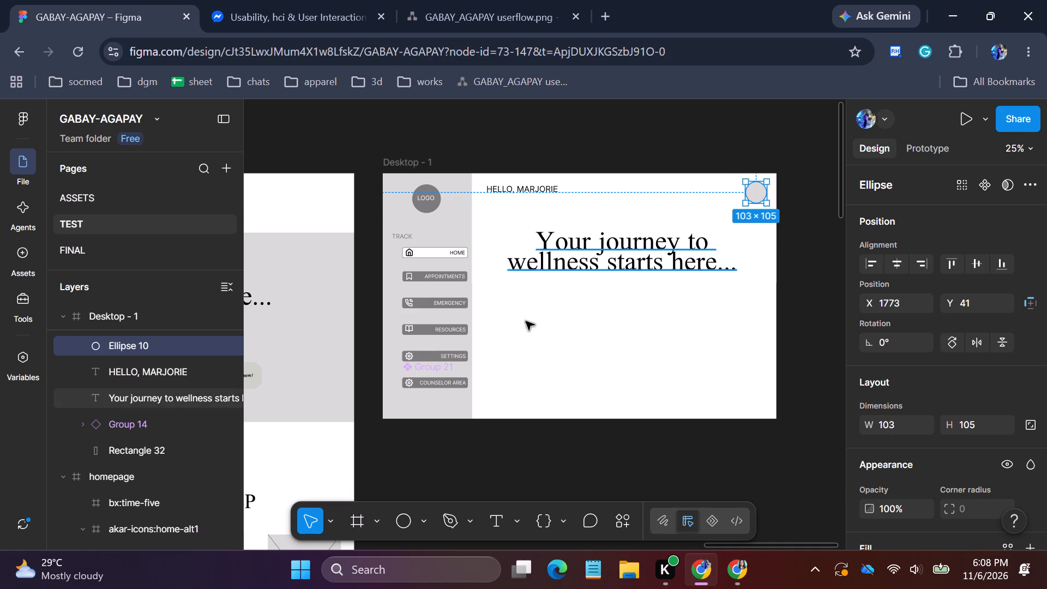
Add the text "FA" and center it over the circle, at about X 1801, Y 61.
click(500, 521)
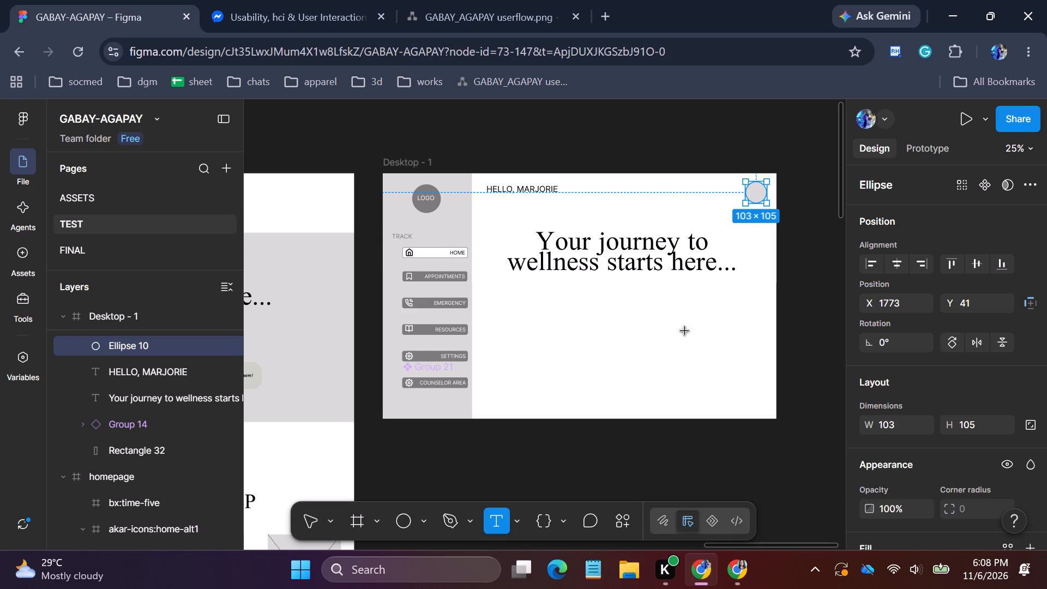
click(684, 324)
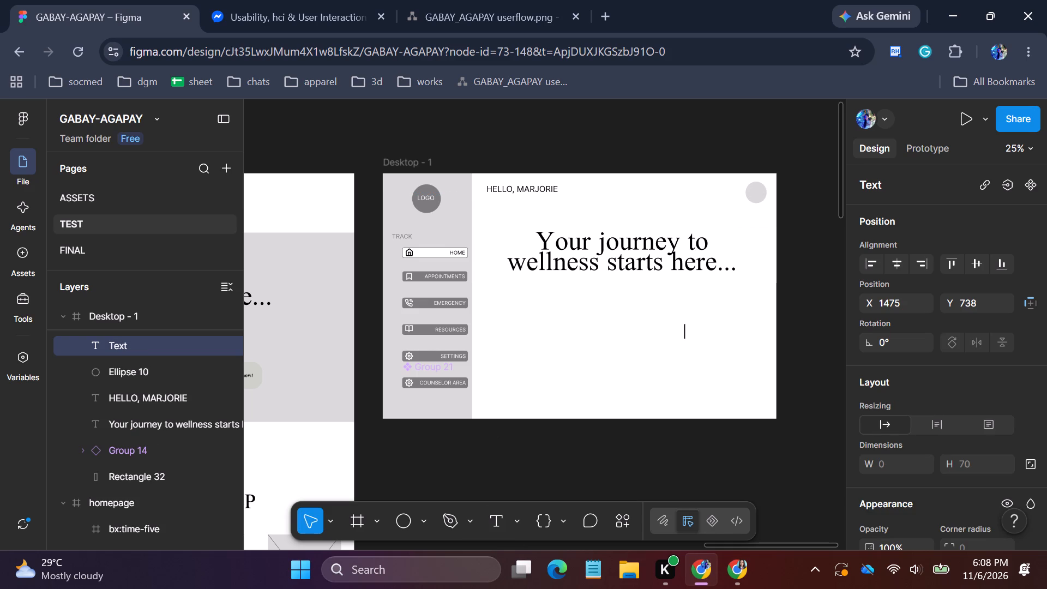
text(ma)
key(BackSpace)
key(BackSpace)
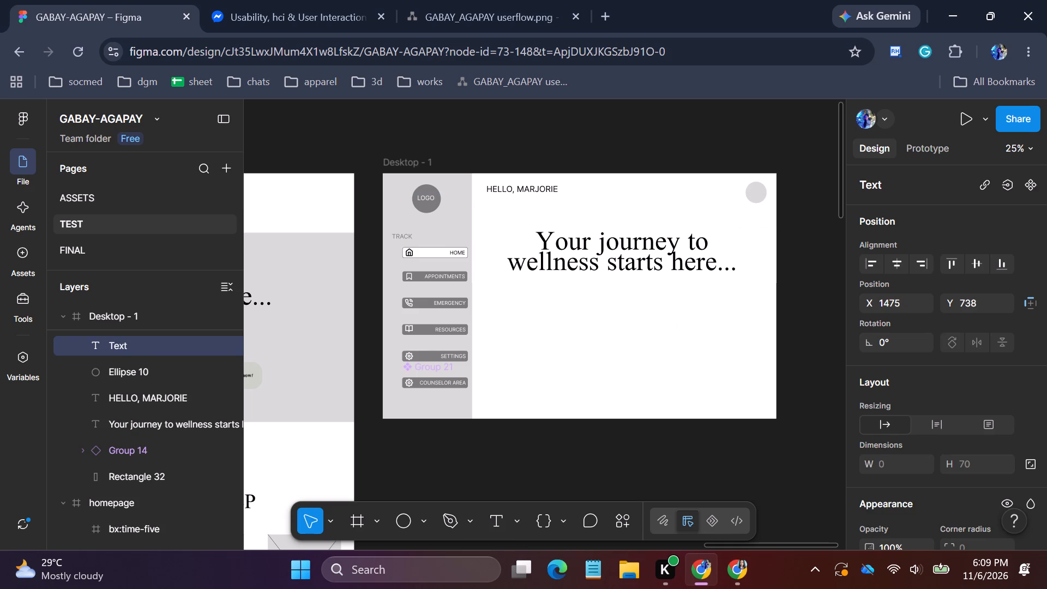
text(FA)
click(700, 330)
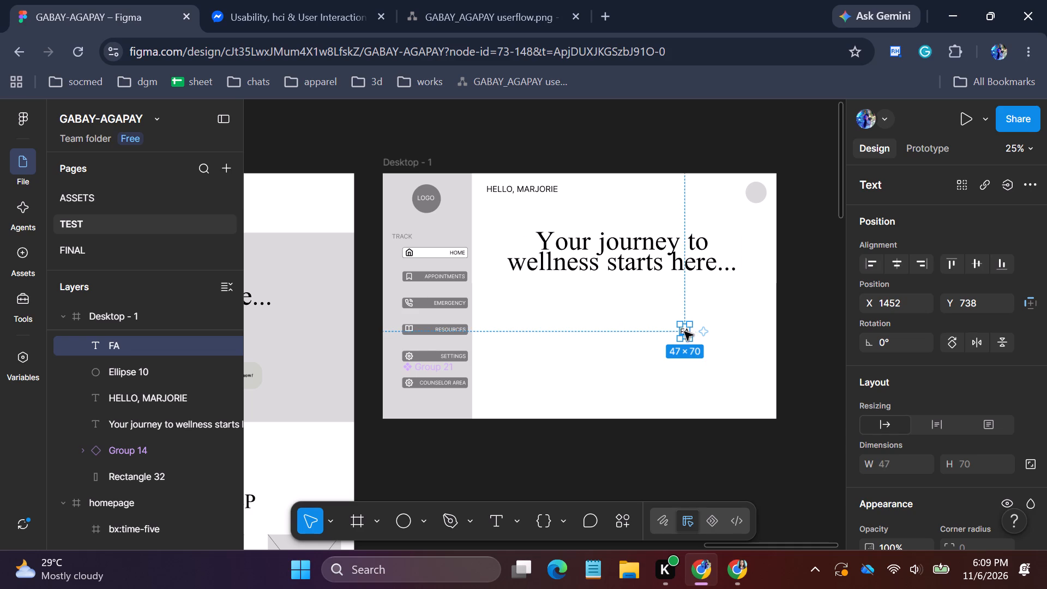
drag(684, 330, 753, 193)
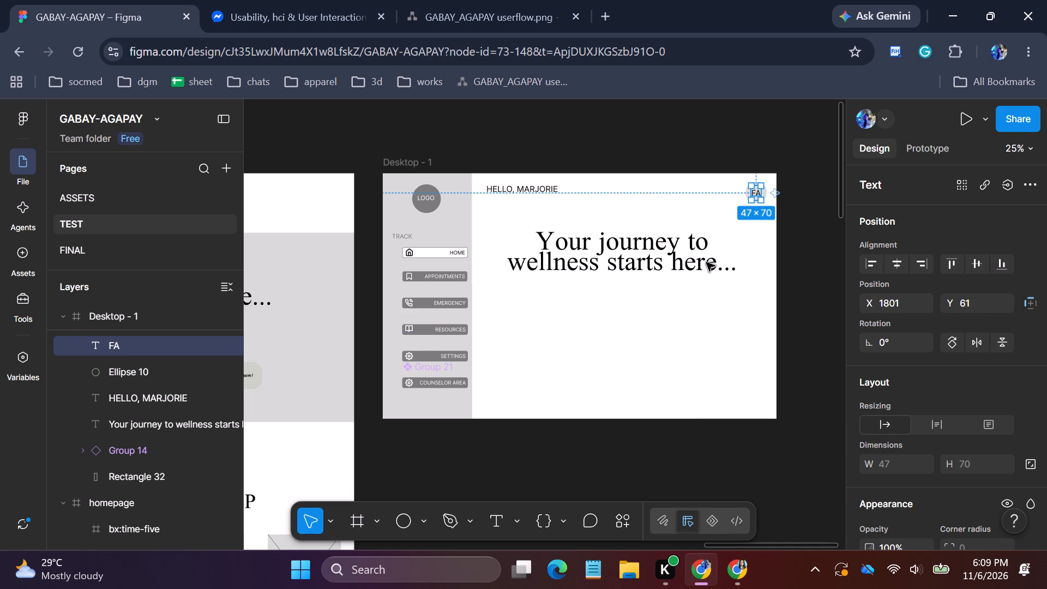
click(709, 313)
Replace the name after "HELLO," in the Desktop - 1 greeting with the sample user's two-word uppercase name.
double_click(542, 186)
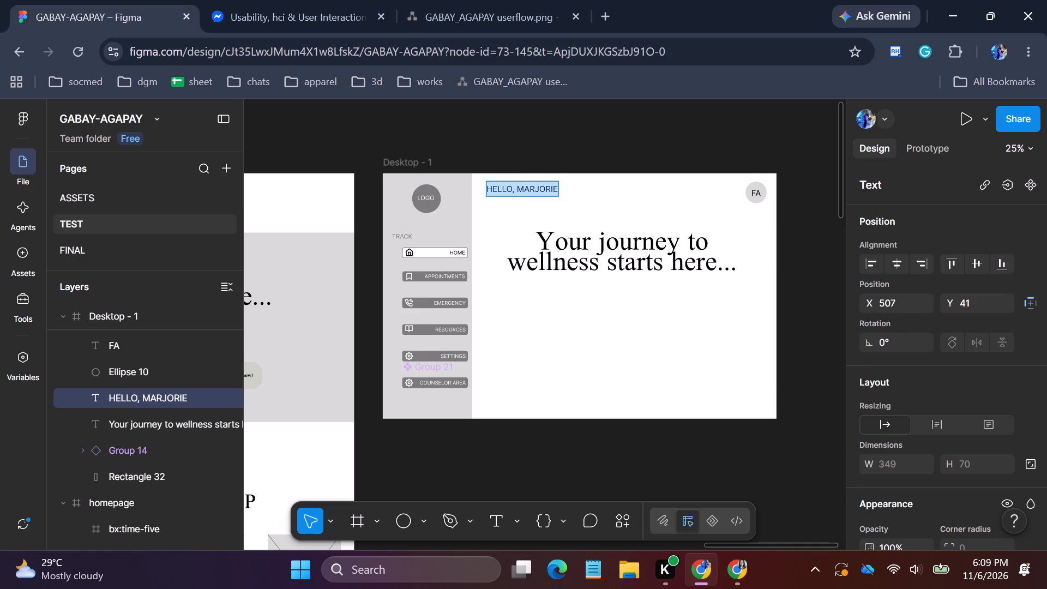
click(554, 186)
drag(557, 186, 544, 186)
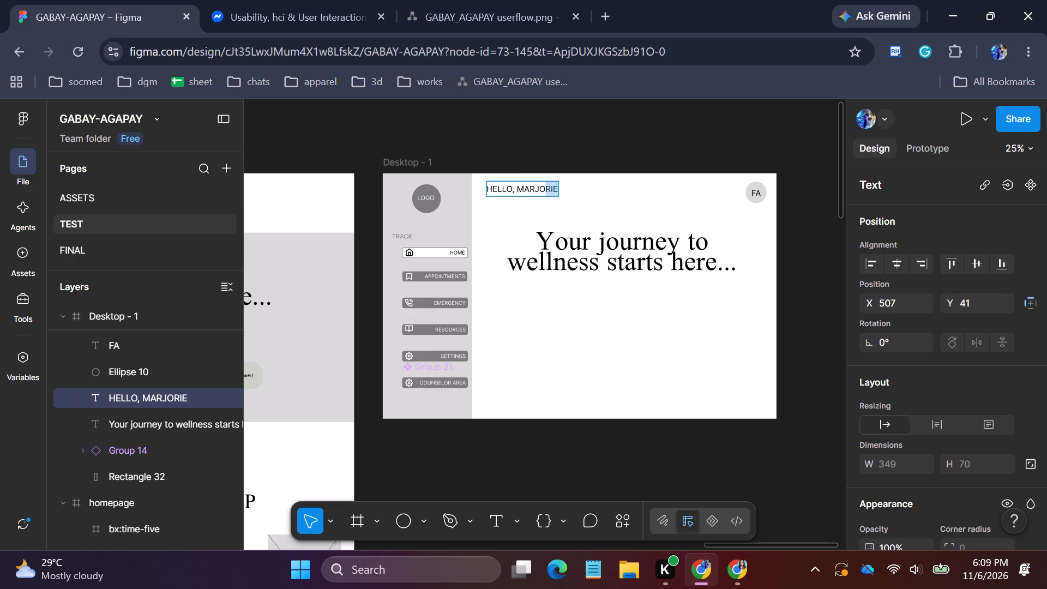
drag(544, 186, 519, 186)
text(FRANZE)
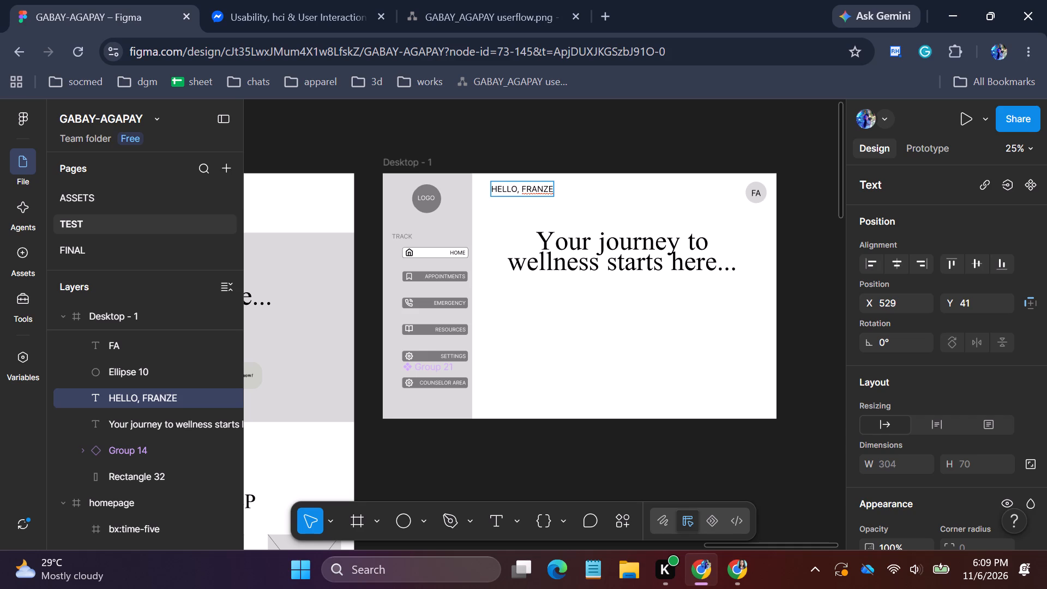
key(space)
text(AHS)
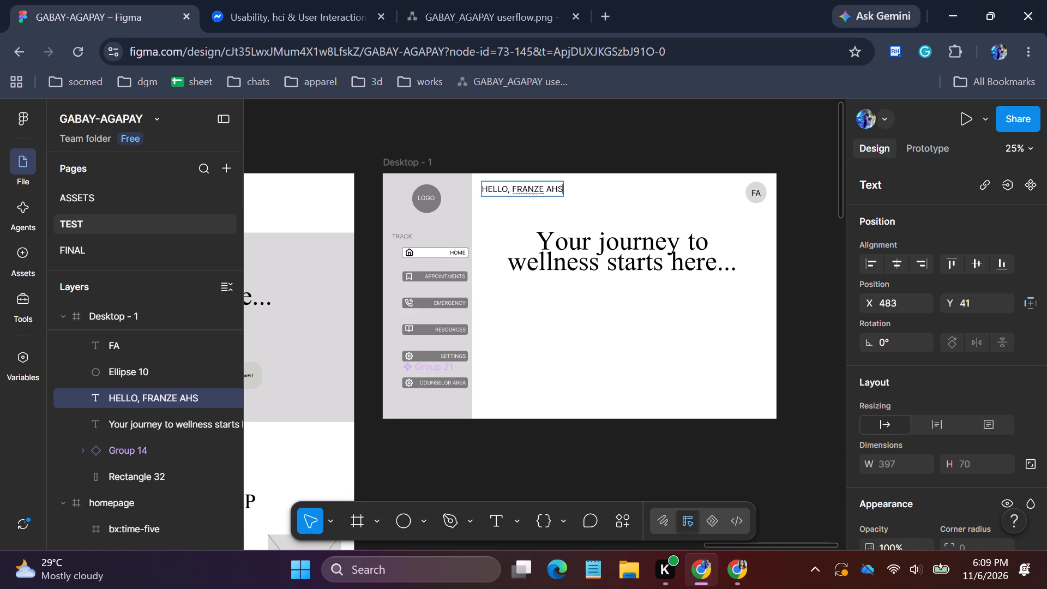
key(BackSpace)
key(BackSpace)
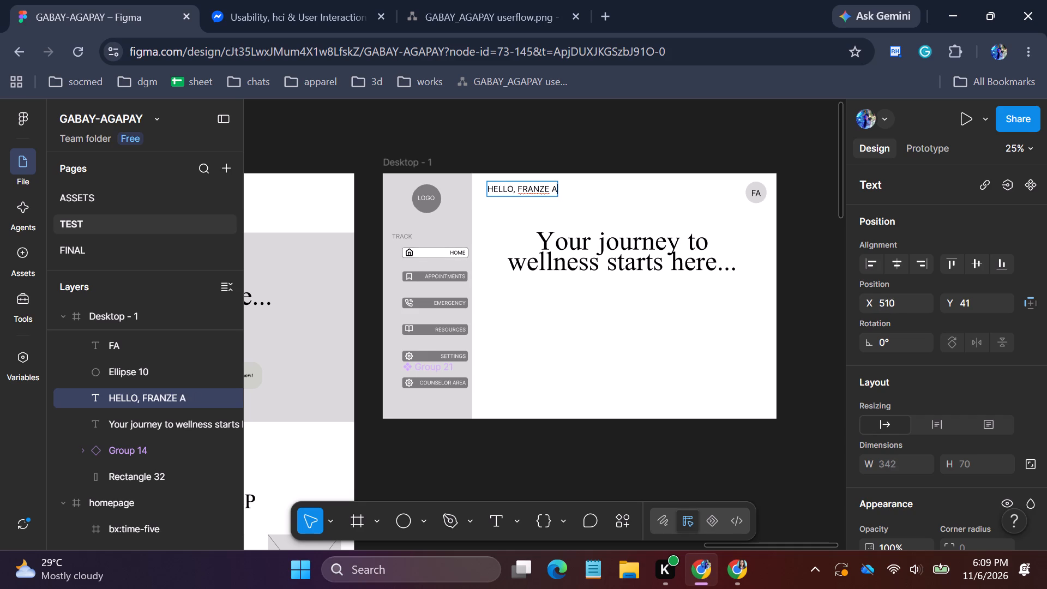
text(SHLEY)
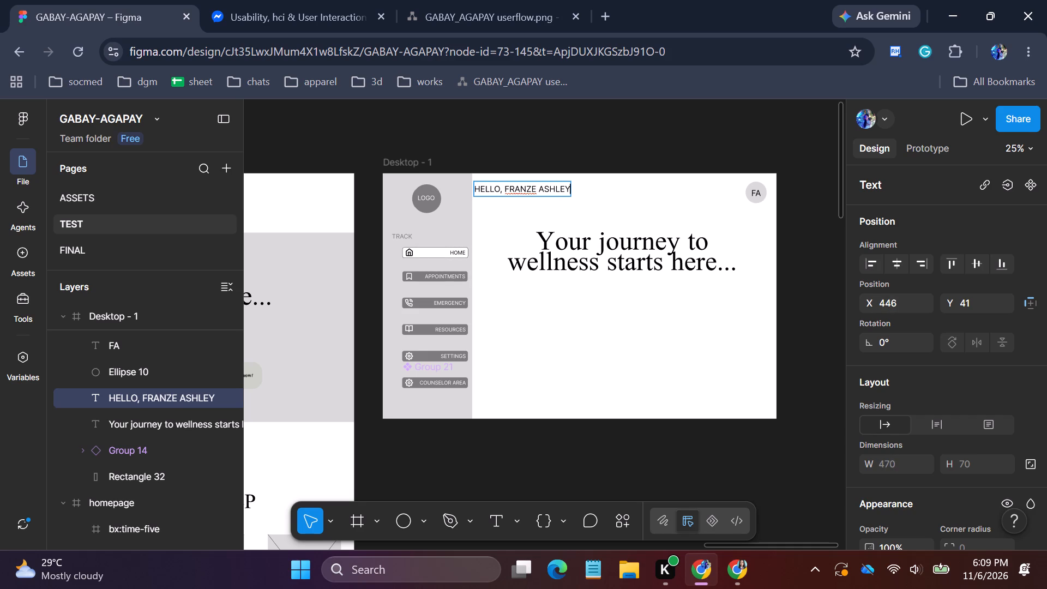
click(588, 210)
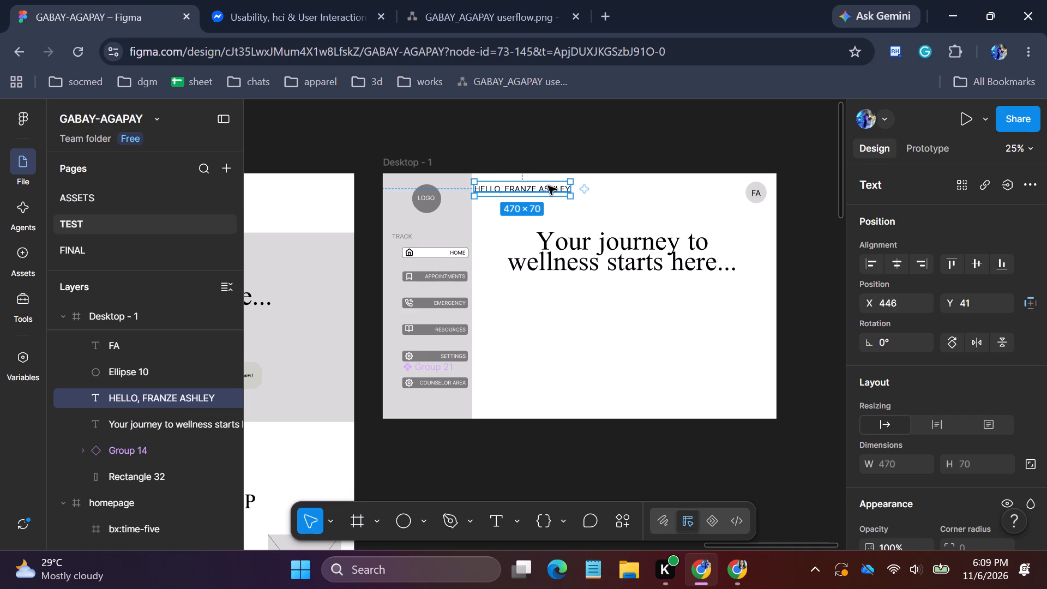
Move the HELLO greeting in Desktop - 1 clear of the sidebar edge, to about X 492, Y 44.
click(541, 186)
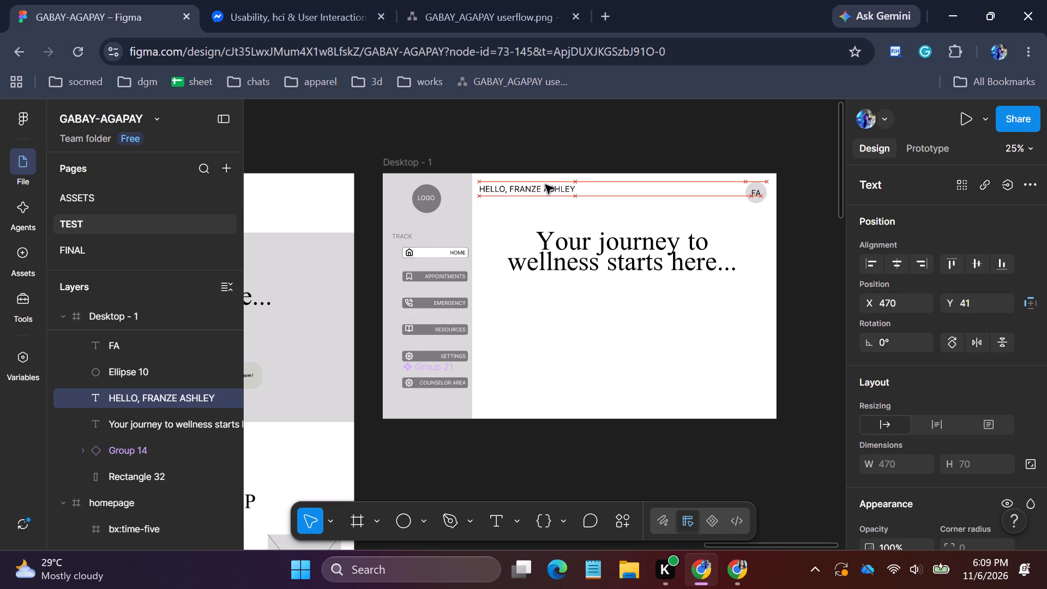
click(544, 186)
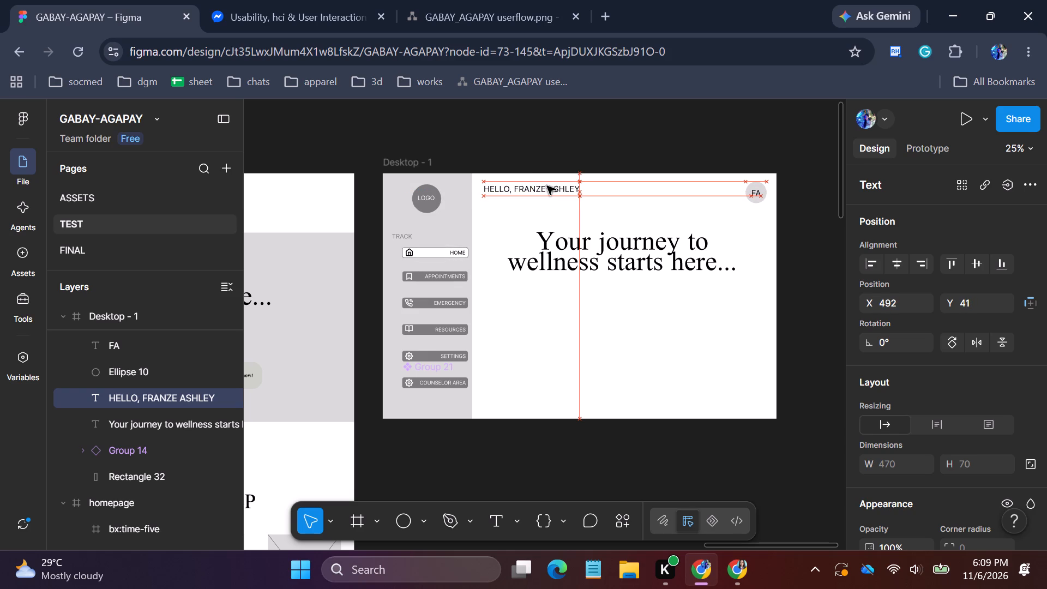
click(569, 190)
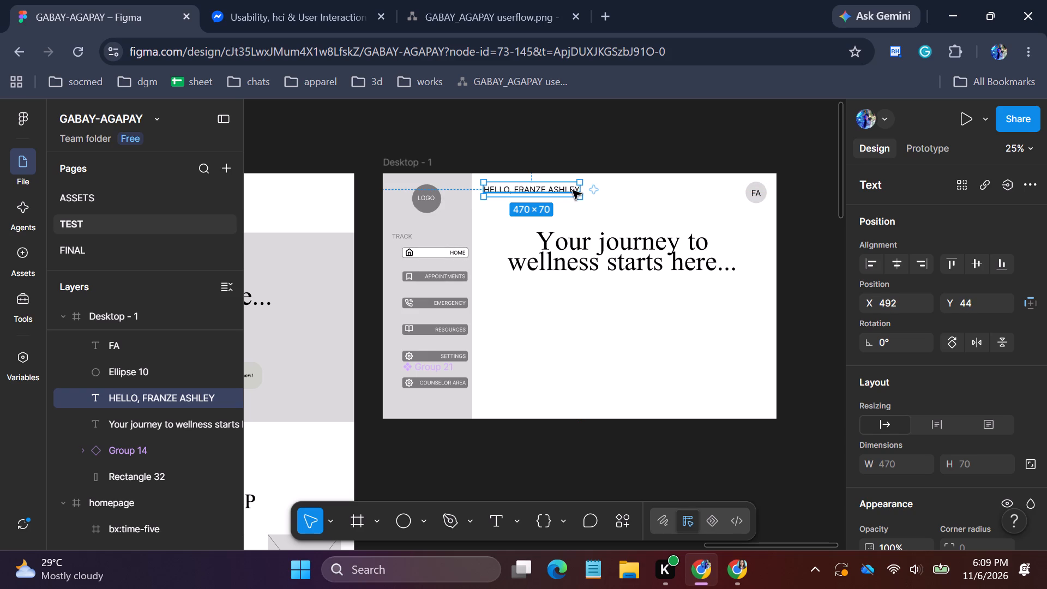
Append a space and an exclamation mark to the end of the HELLO greeting in Desktop - 1.
double_click(573, 190)
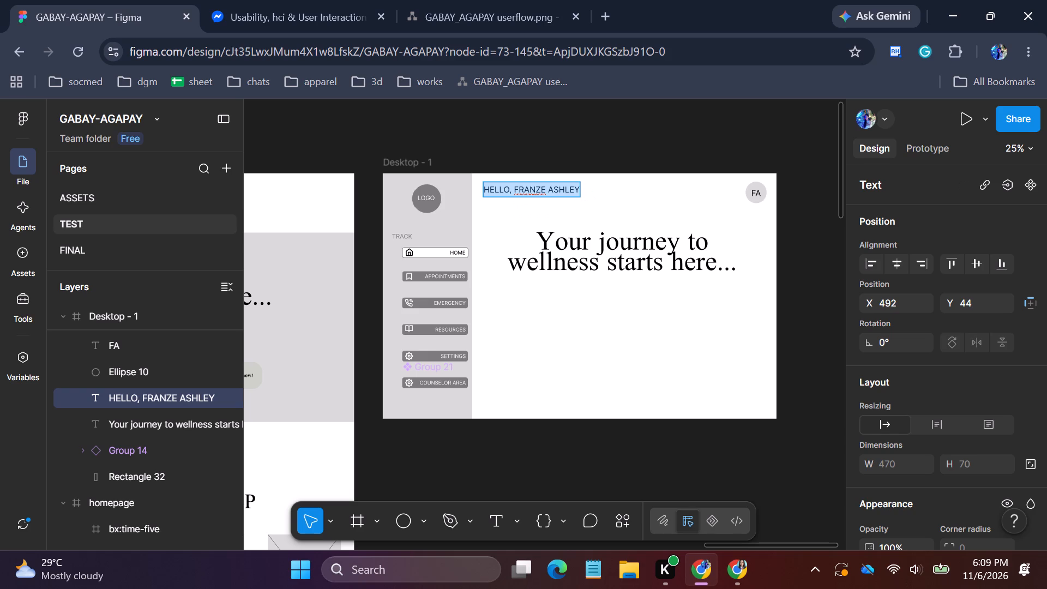
click(578, 188)
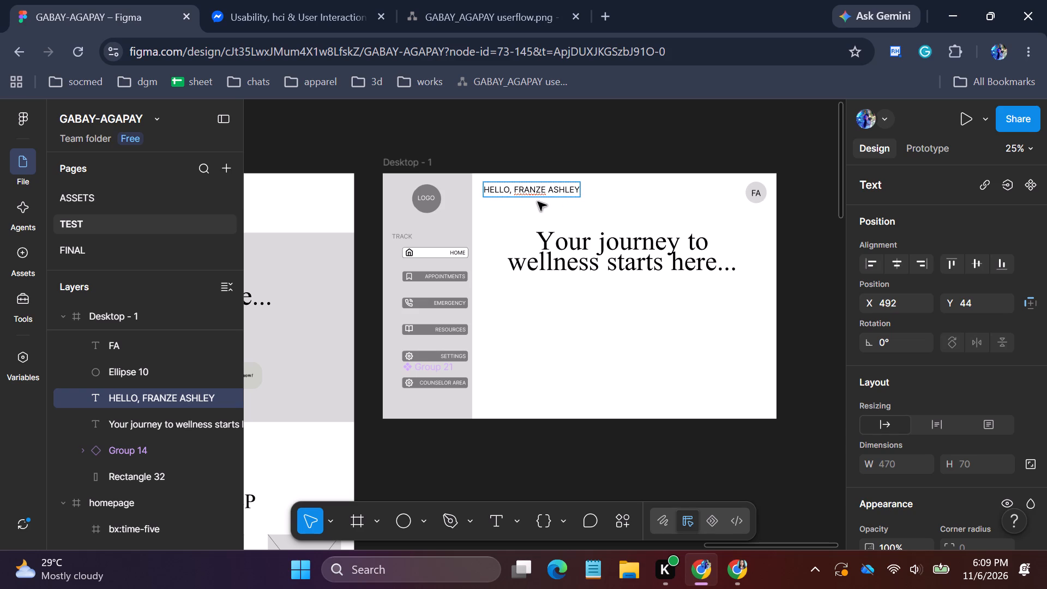
key(shift+exclam)
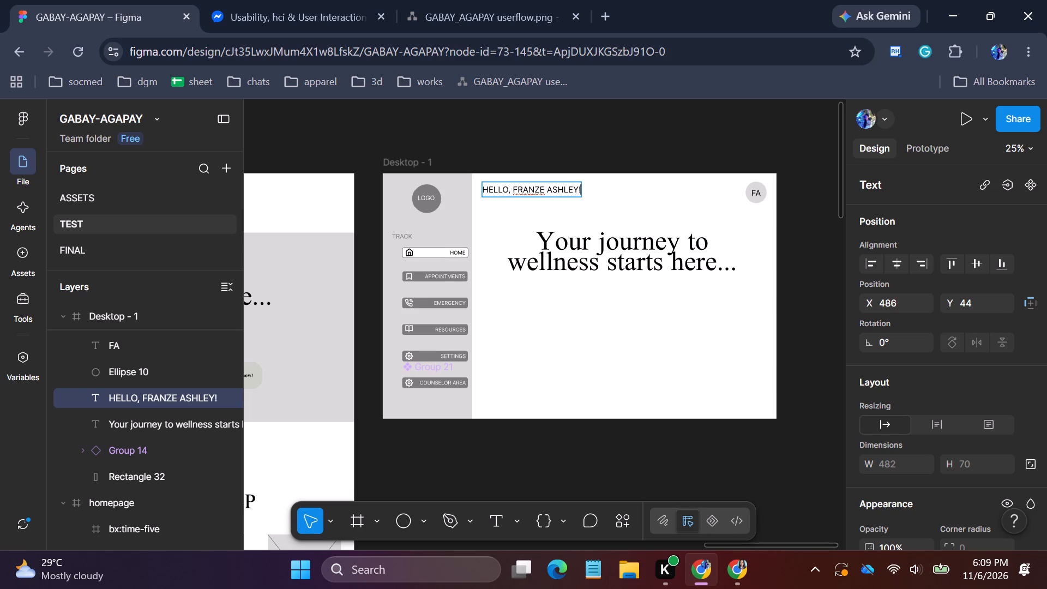
key(Left)
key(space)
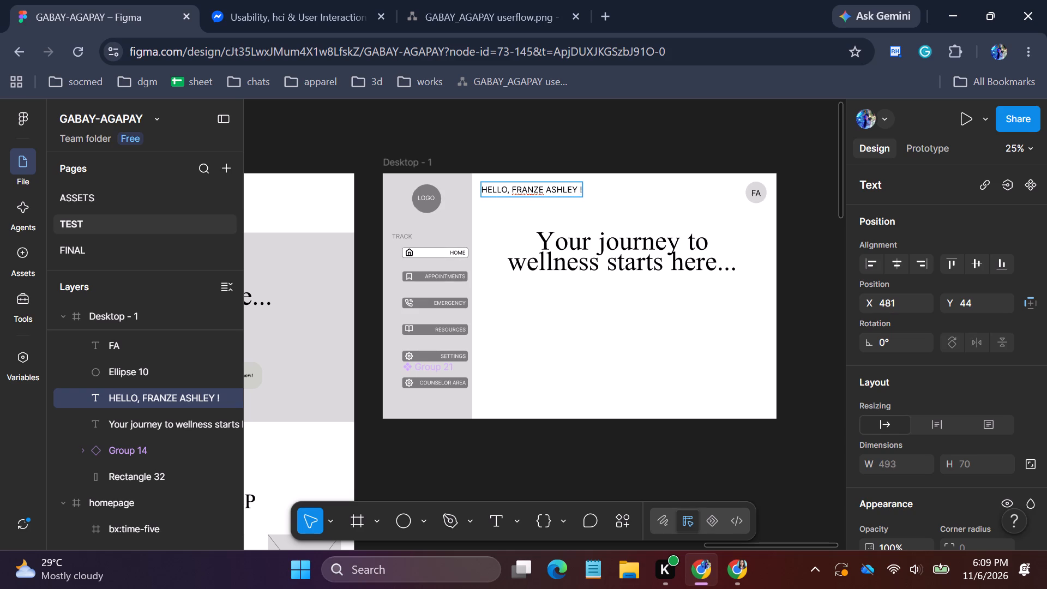
click(667, 218)
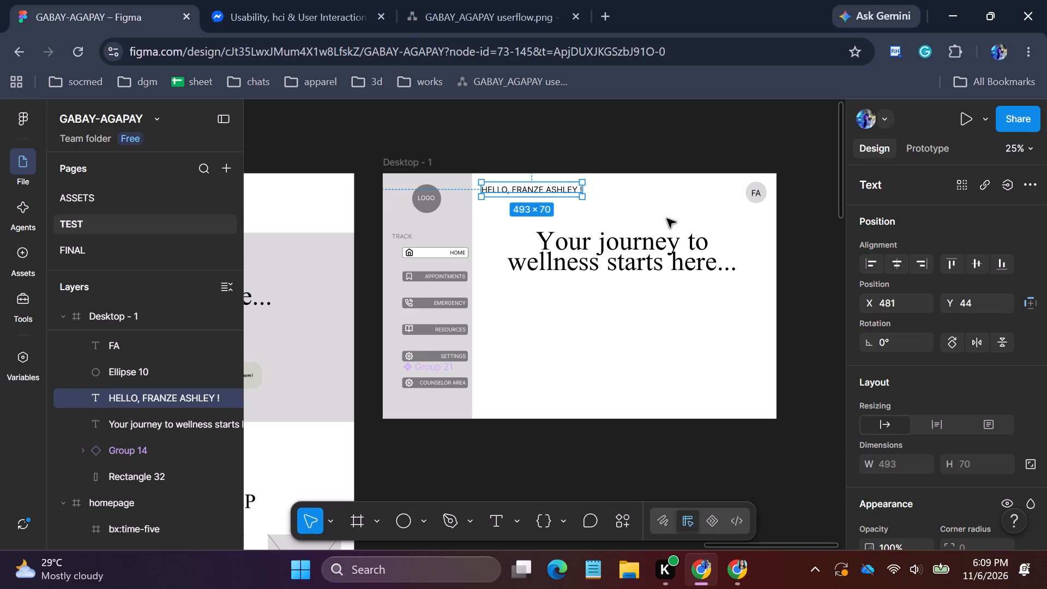
click(672, 344)
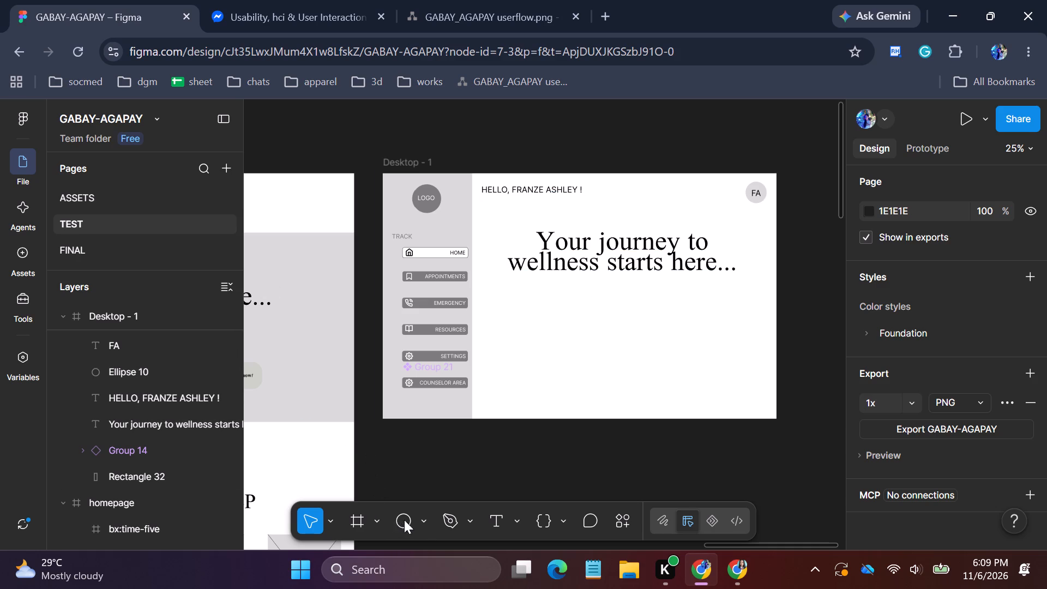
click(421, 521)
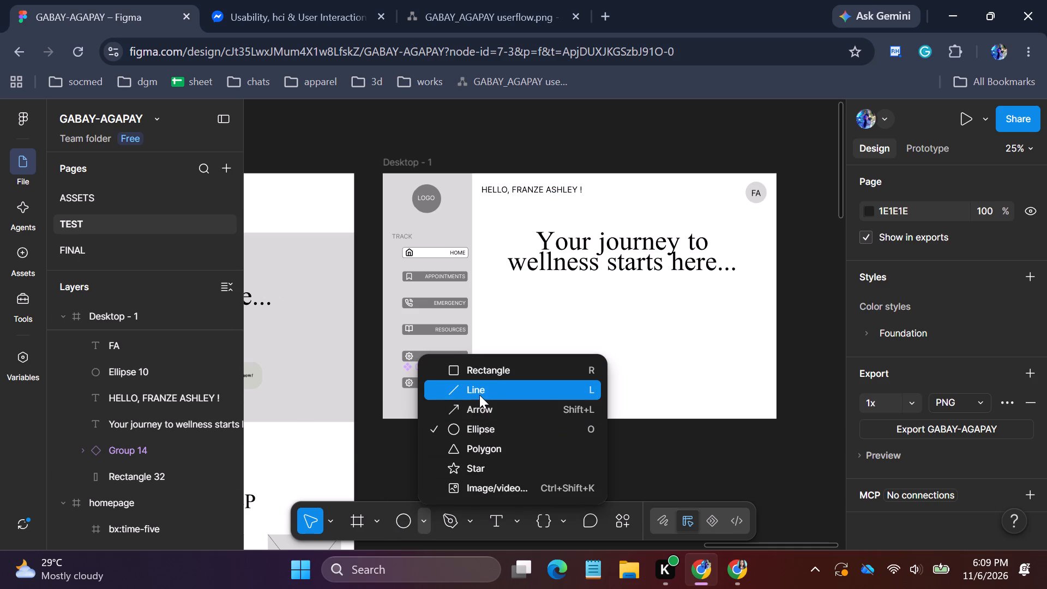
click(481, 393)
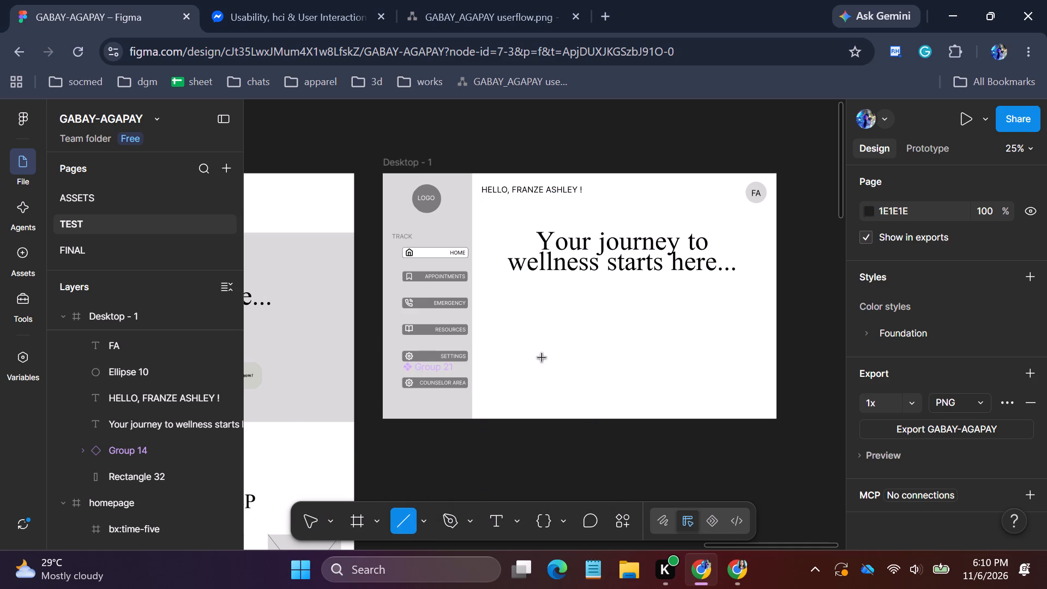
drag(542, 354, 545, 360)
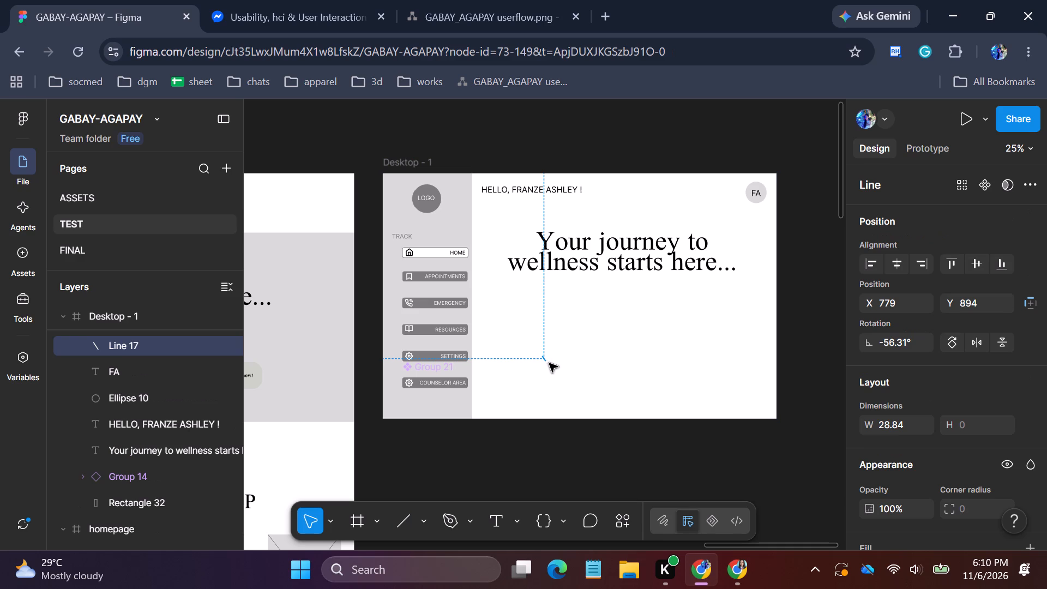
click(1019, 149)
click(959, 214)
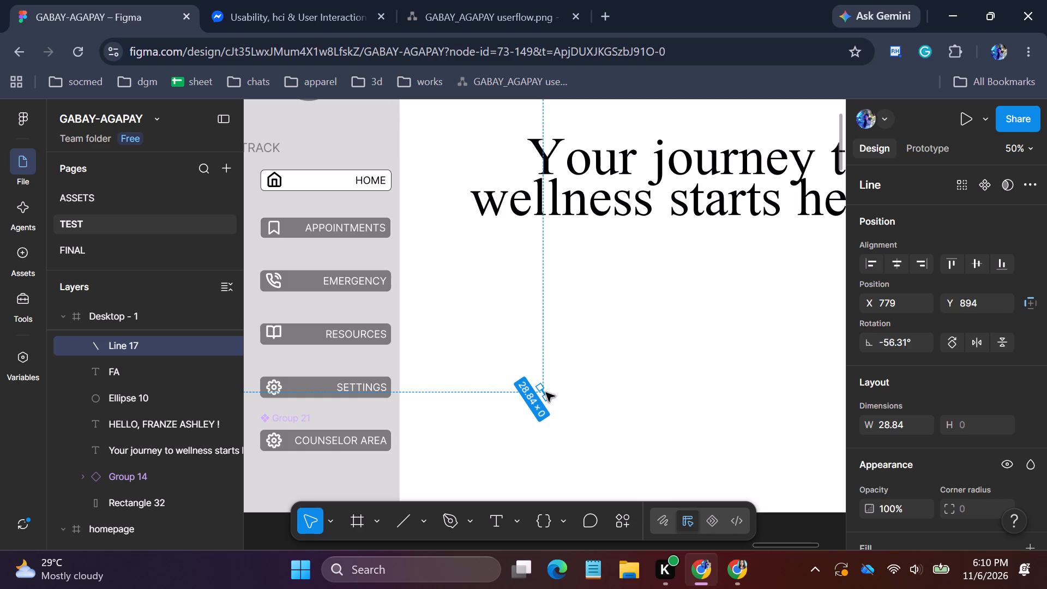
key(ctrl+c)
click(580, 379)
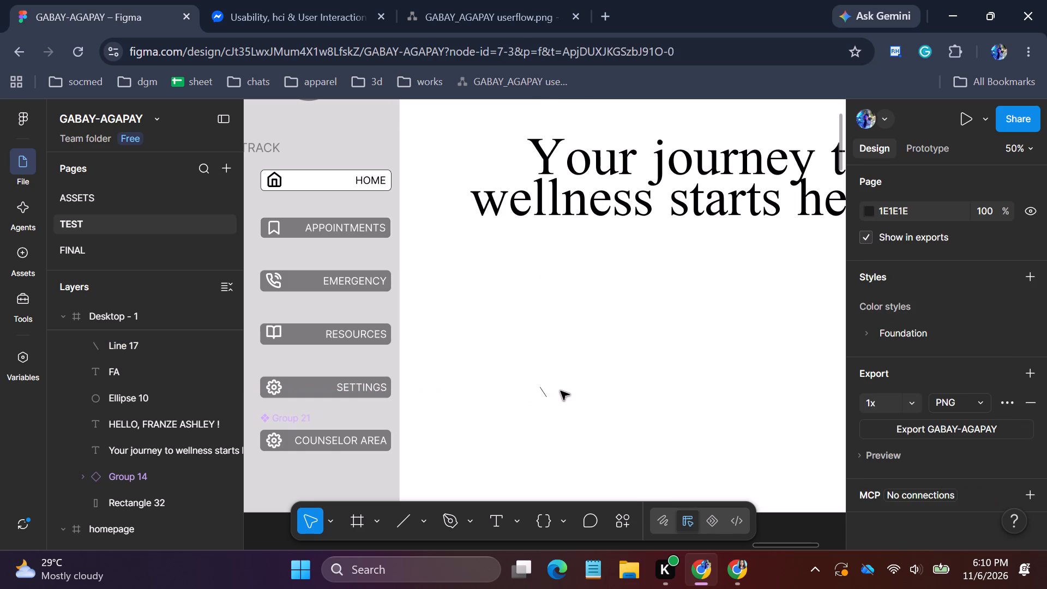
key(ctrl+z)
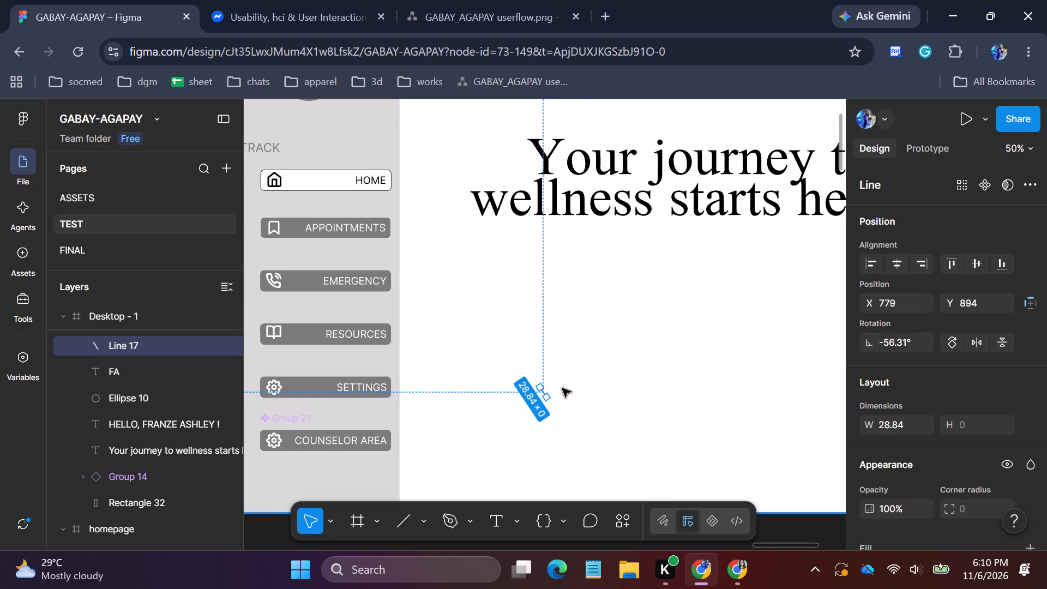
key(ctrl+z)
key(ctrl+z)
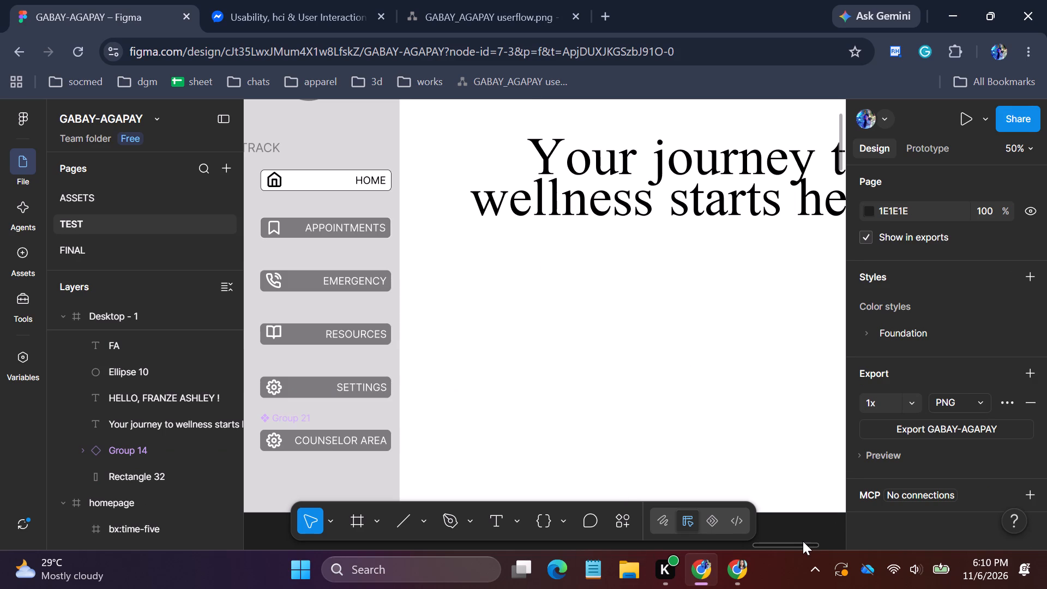
Draw a diagonal line about 40 long between the headline and the FA avatar, sloping down to the right, at about X 1675, Y 154.
drag(802, 543, 833, 542)
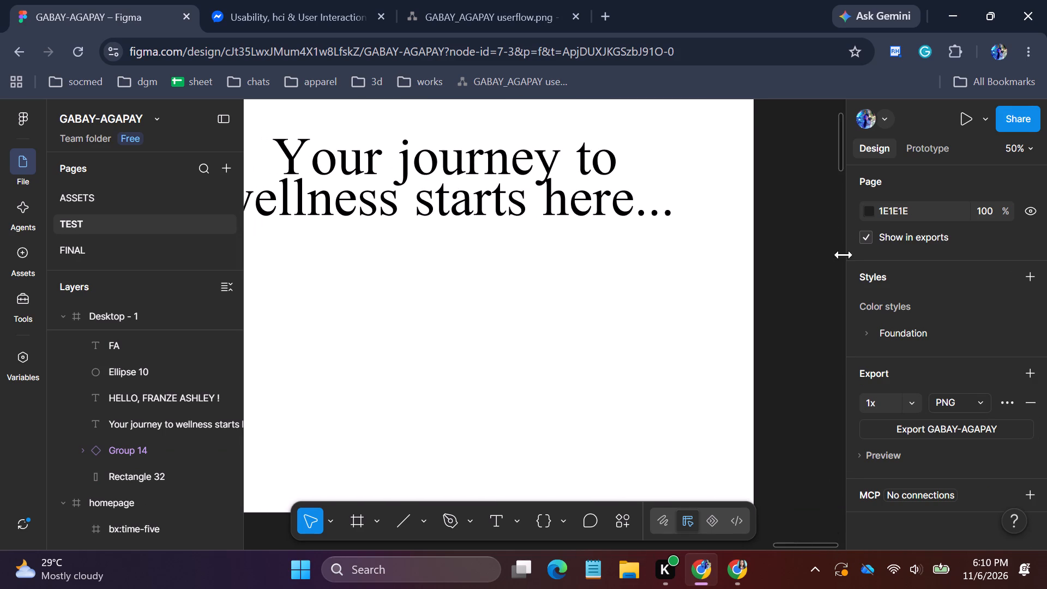
drag(840, 159, 840, 153)
drag(840, 153, 840, 137)
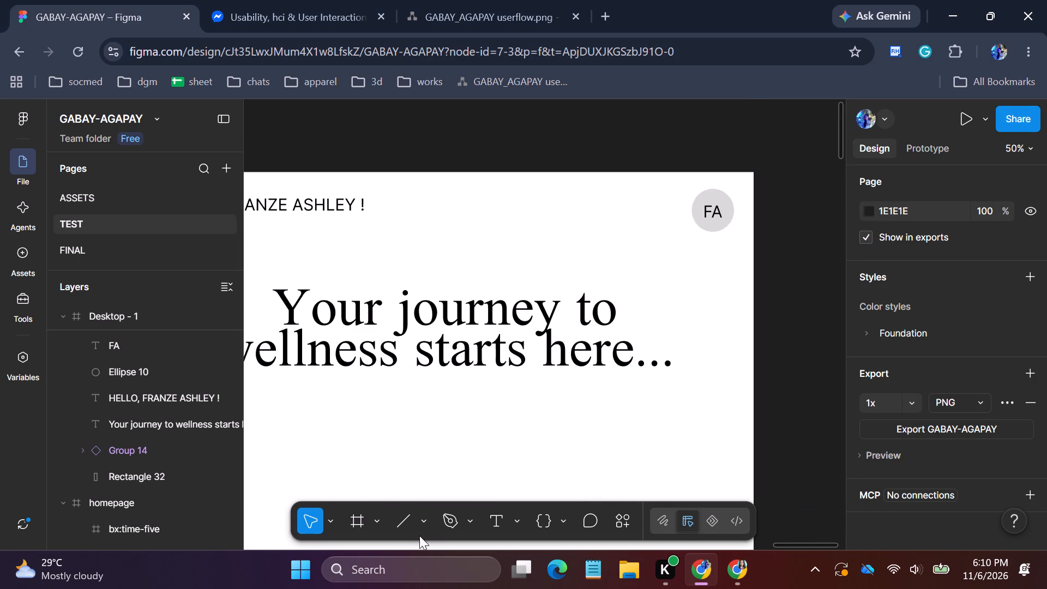
drag(655, 257, 673, 270)
drag(673, 270, 671, 278)
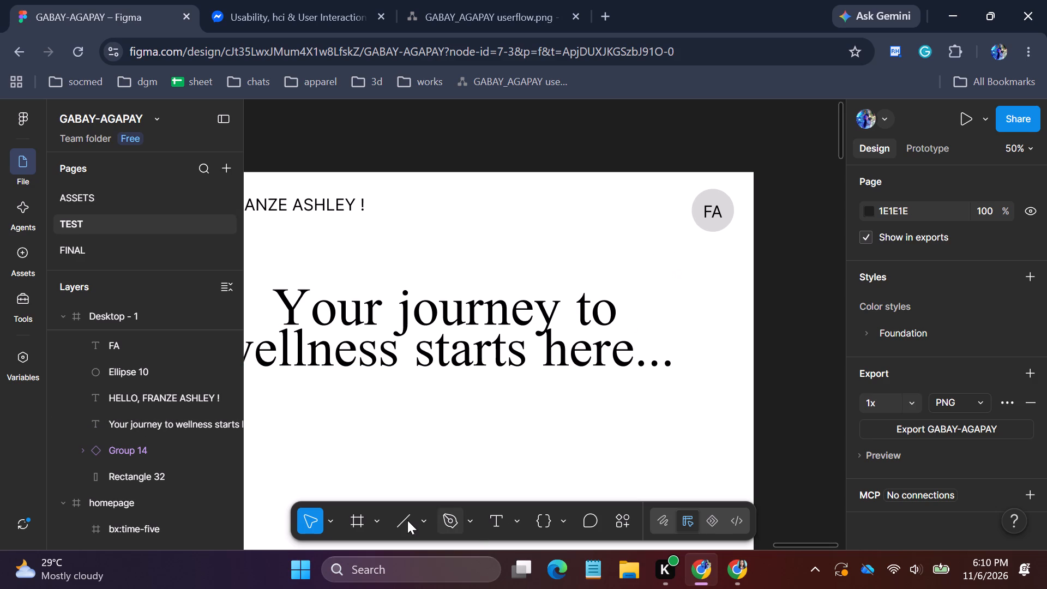
click(407, 520)
drag(652, 235, 661, 249)
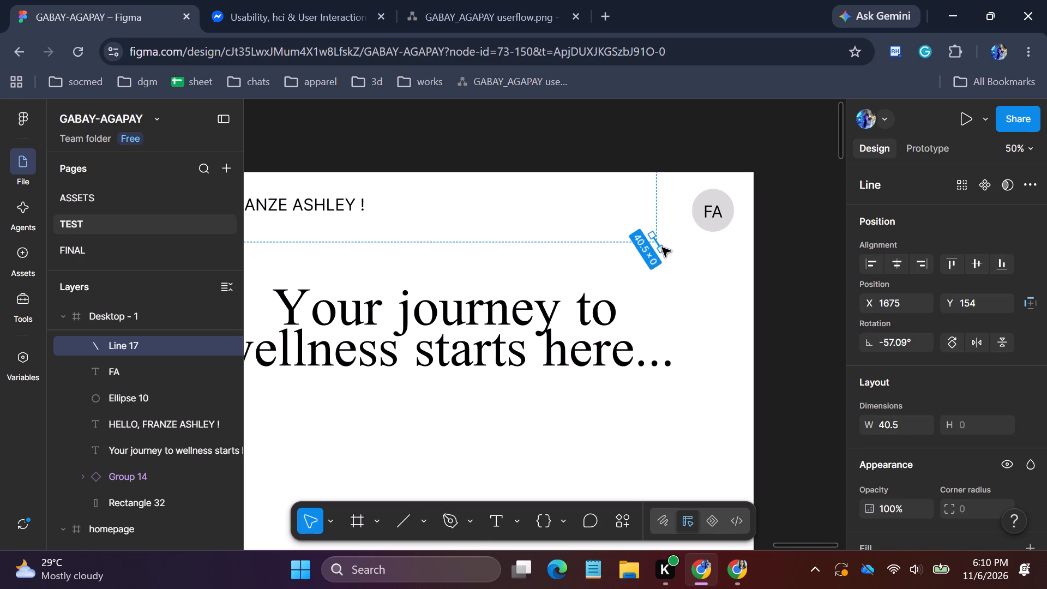
click(662, 249)
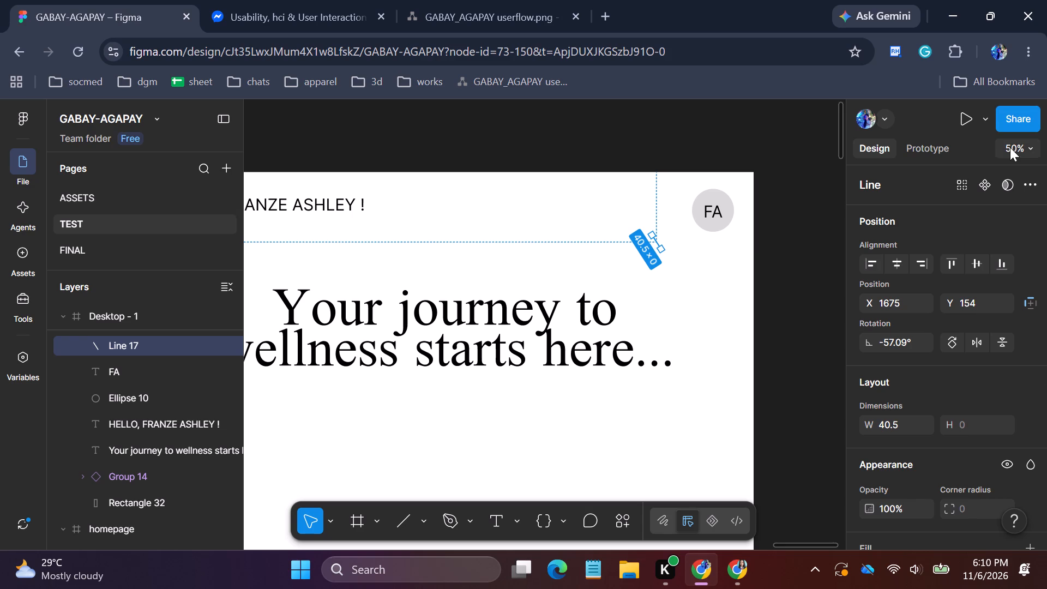
Shorten the diagonal line near the FA avatar to about 22 long, keeping its upper end in place.
click(1010, 147)
click(928, 223)
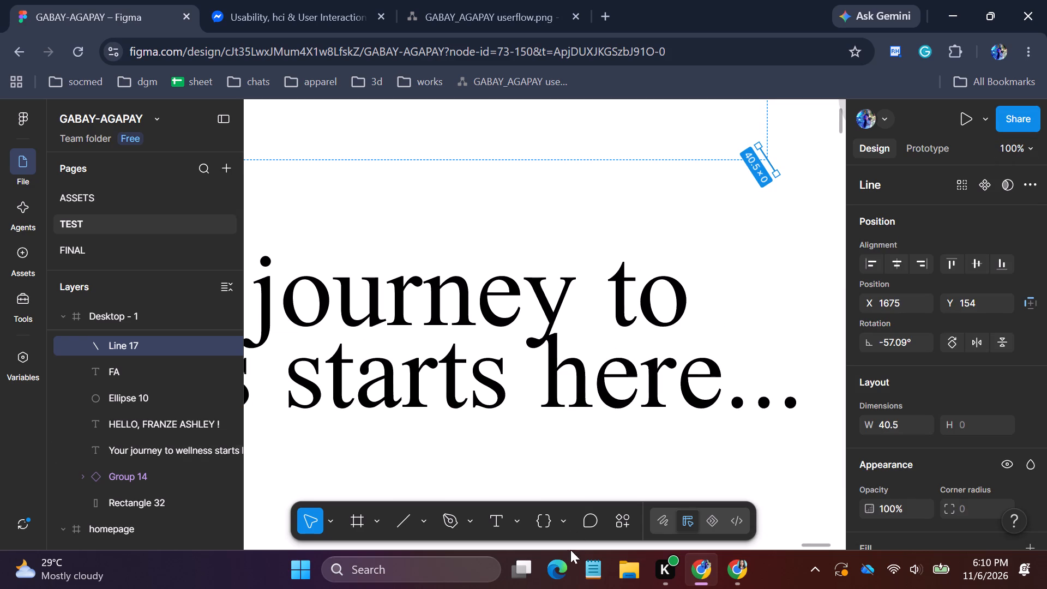
drag(806, 544, 816, 545)
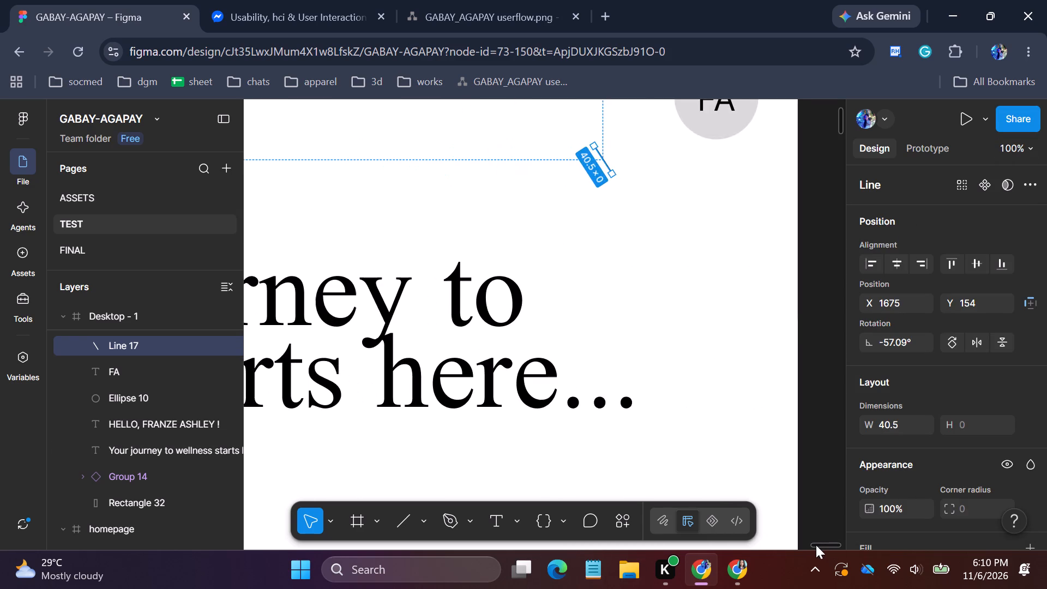
drag(816, 545, 817, 545)
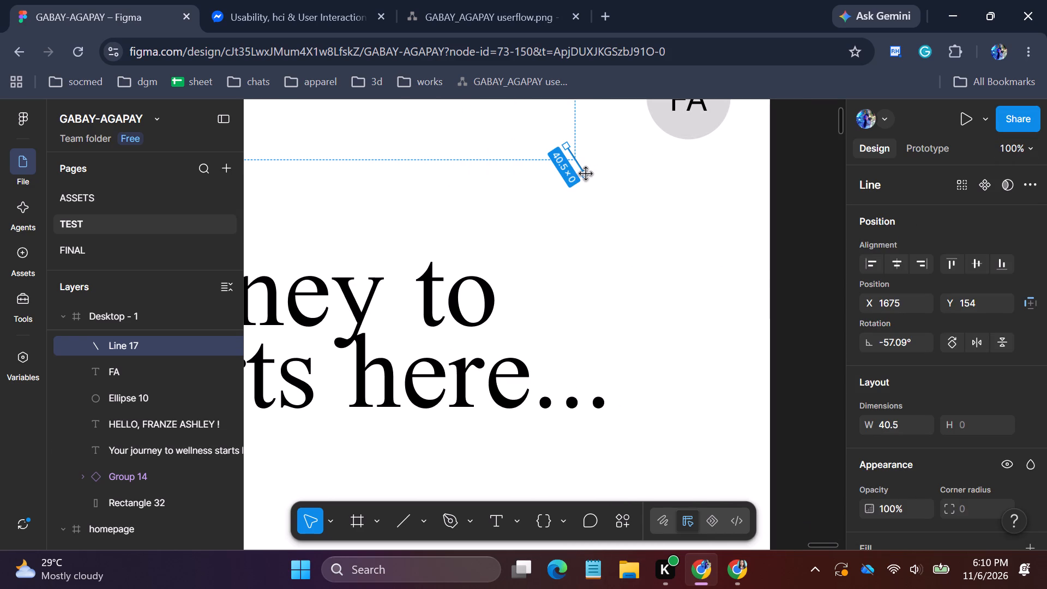
drag(585, 174, 577, 161)
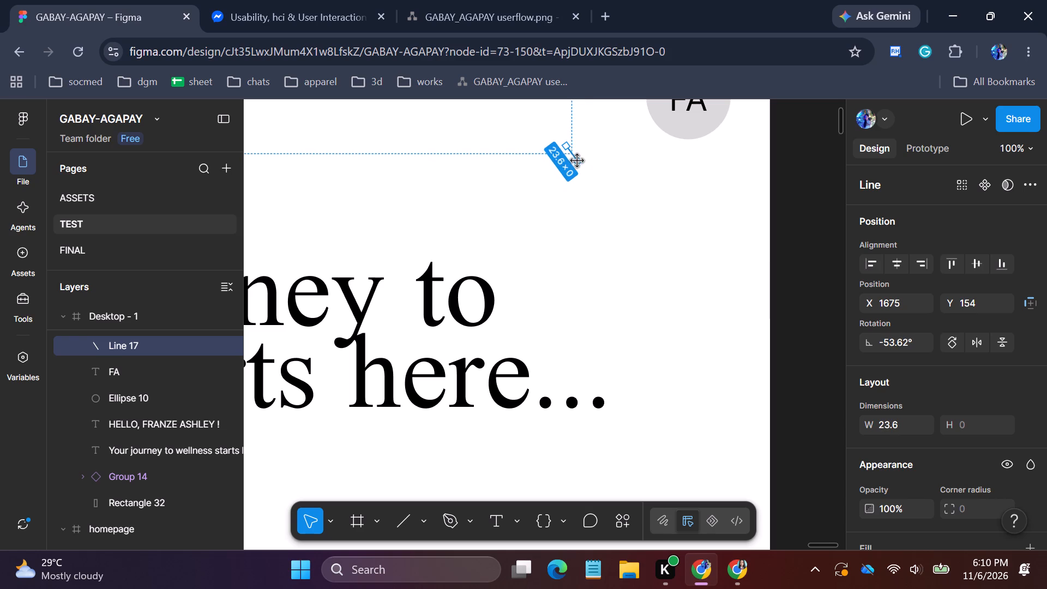
drag(577, 161, 576, 160)
Shift the short line to about X 1680 and duplicate it, placing the copy beside it at about X 1699, Y 154.
key(ctrl+c)
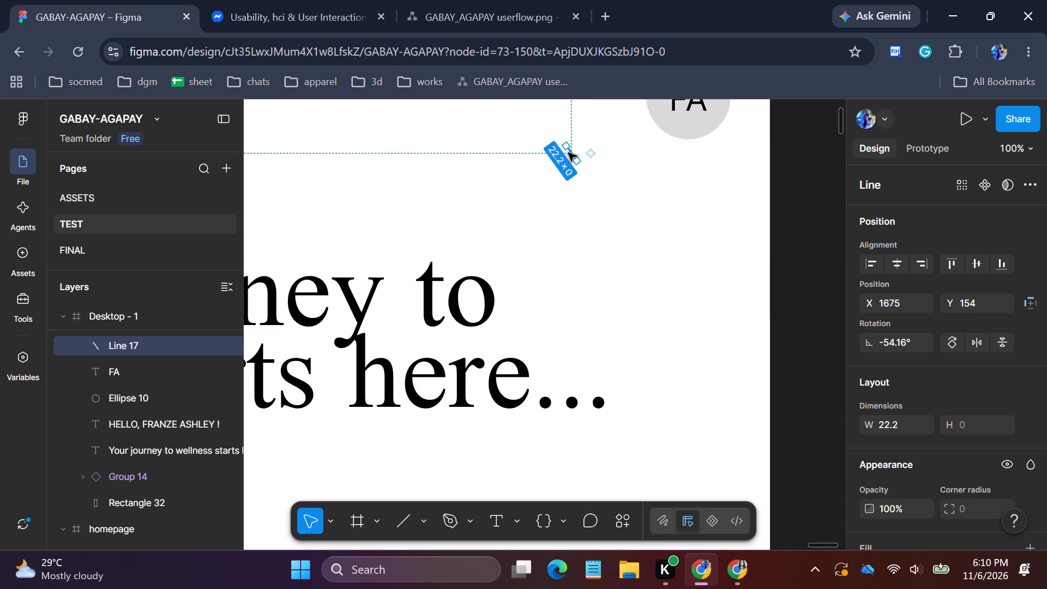
click(570, 152)
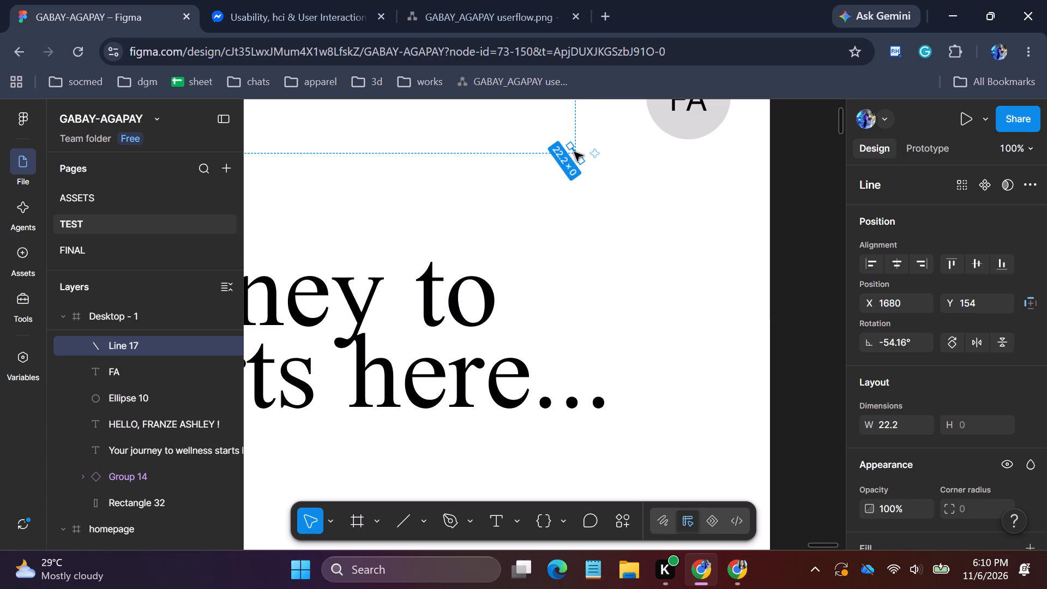
key(ctrl+v)
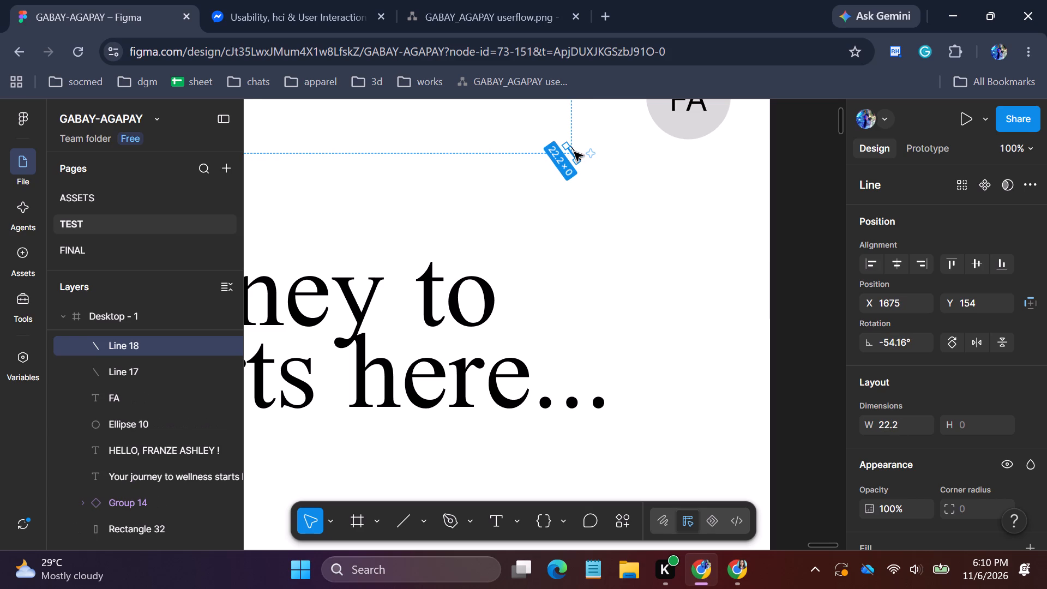
drag(573, 154, 587, 154)
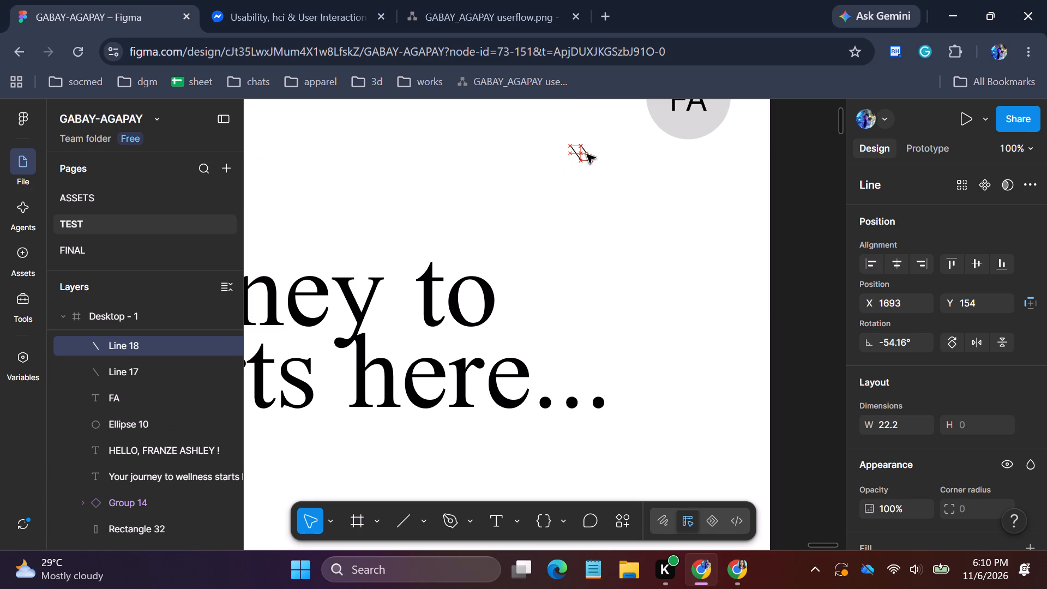
drag(587, 154, 593, 154)
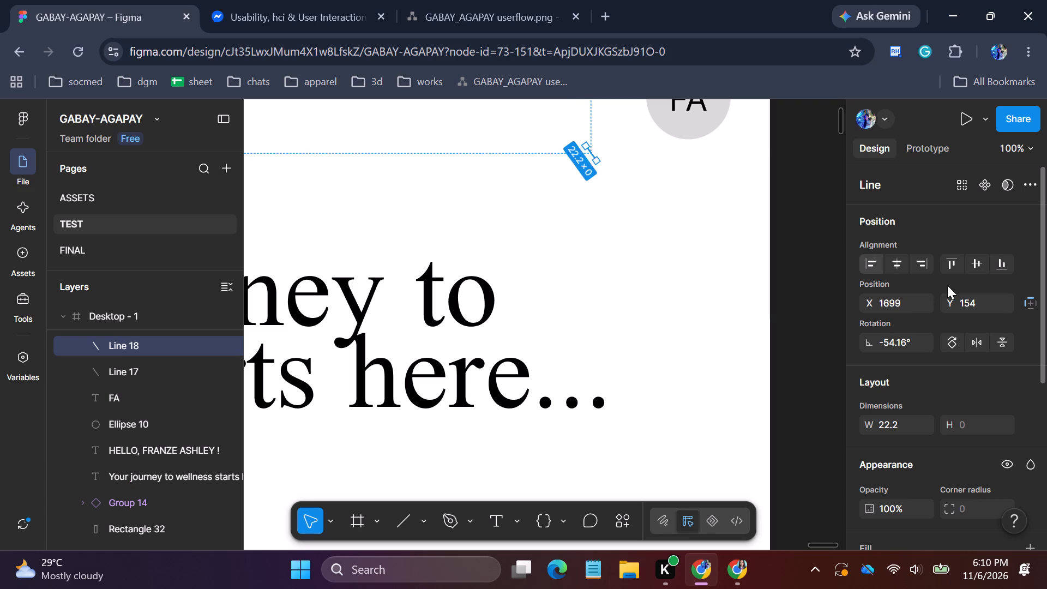
Flip the copied line horizontally and join its lower end to the original line's, forming a V-shaped down chevron.
click(973, 338)
drag(629, 291, 629, 283)
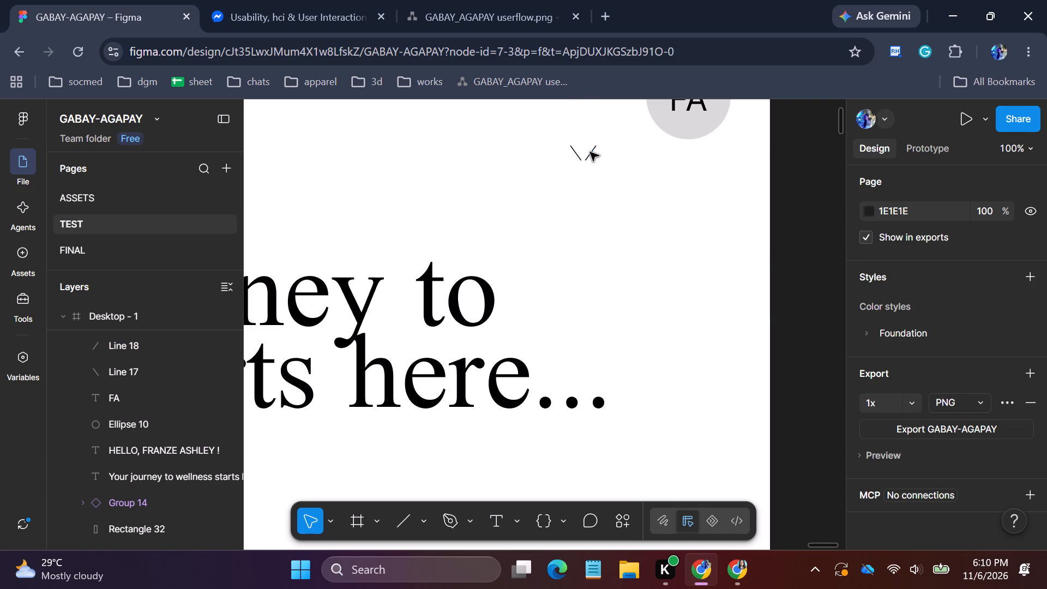
click(589, 152)
drag(590, 151, 585, 152)
click(633, 206)
Group the two chevron lines below the FA avatar.
drag(549, 130, 597, 161)
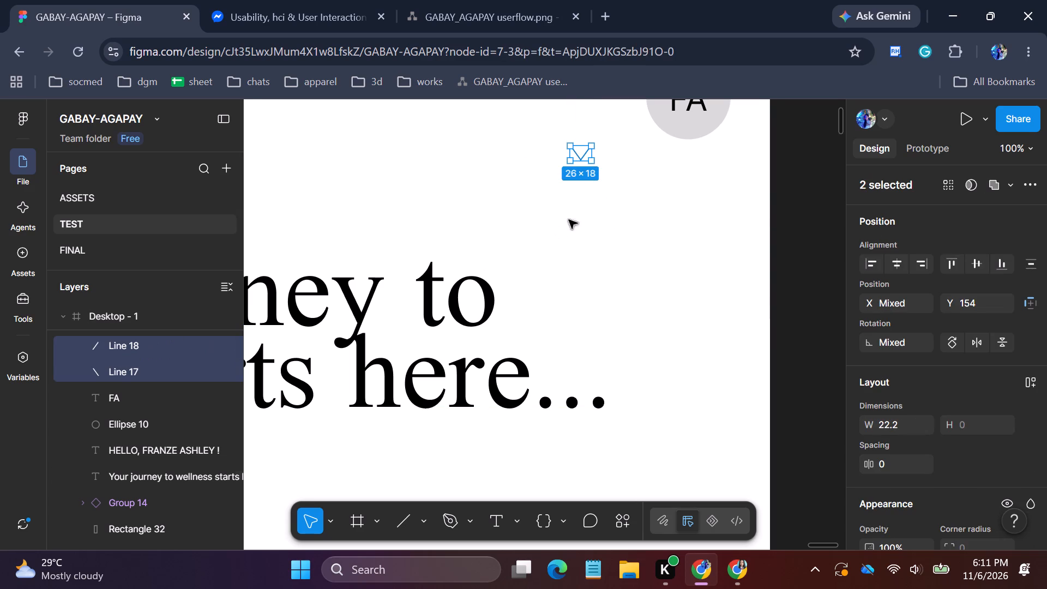
key(ctrl+g)
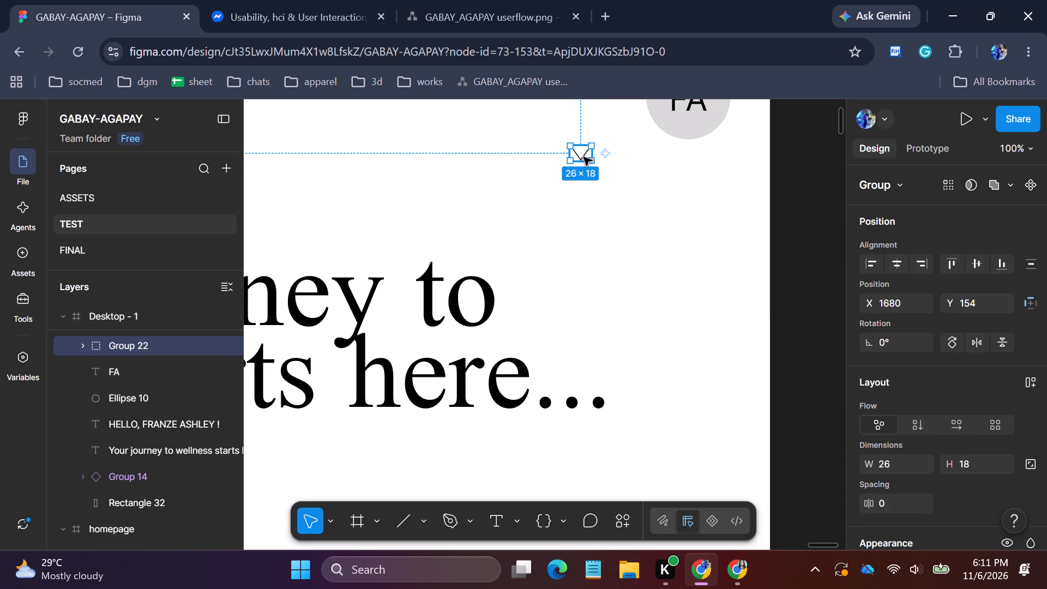
Move the chevron group onto the lower-right edge of the FA avatar circle, at about X 1835, Y 122.
drag(582, 155, 713, 127)
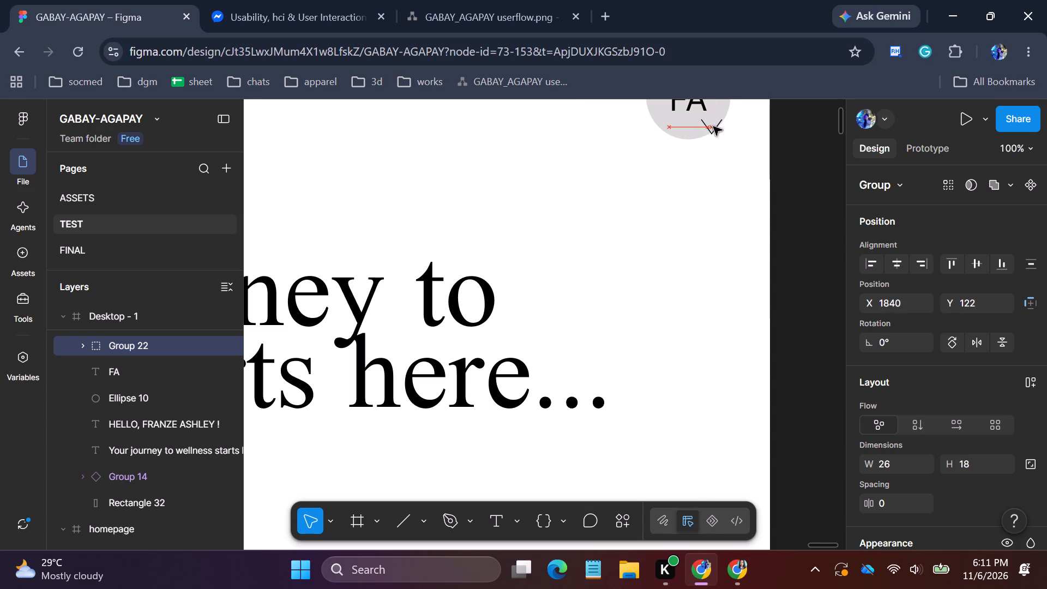
drag(713, 127, 711, 125)
drag(711, 125, 711, 125)
drag(711, 125, 711, 125)
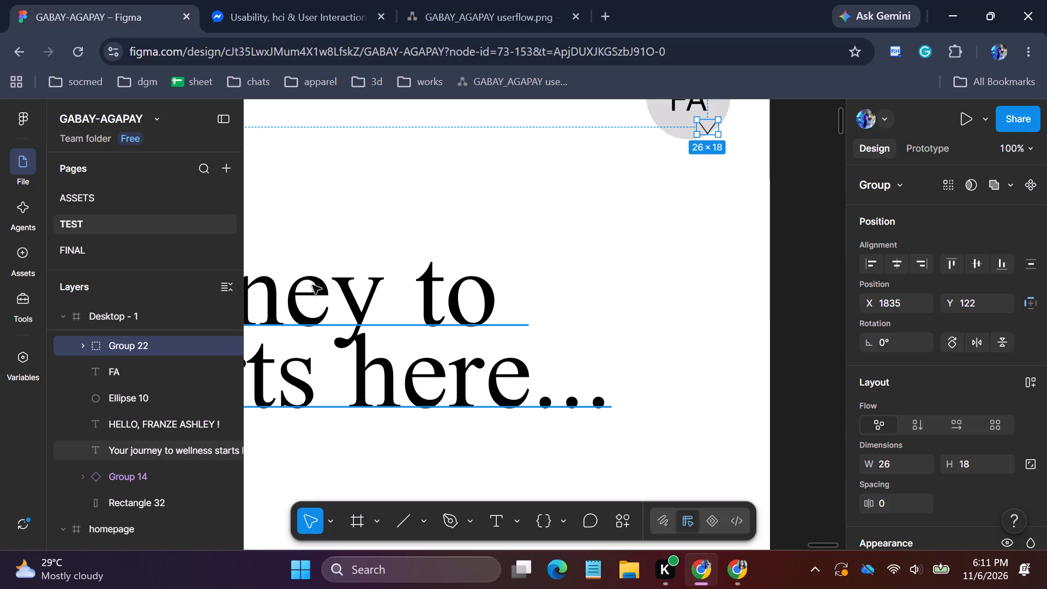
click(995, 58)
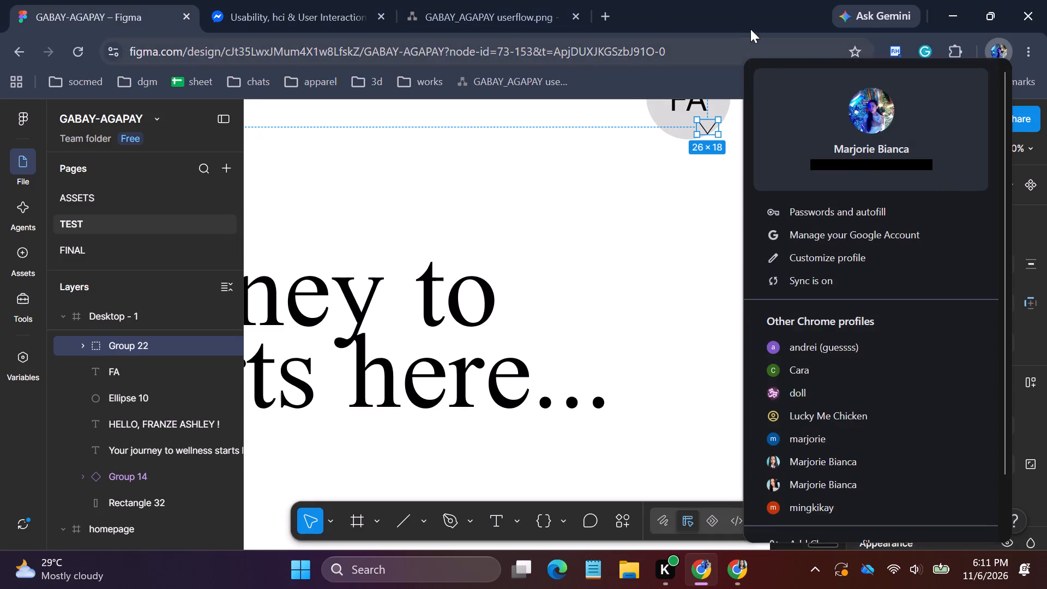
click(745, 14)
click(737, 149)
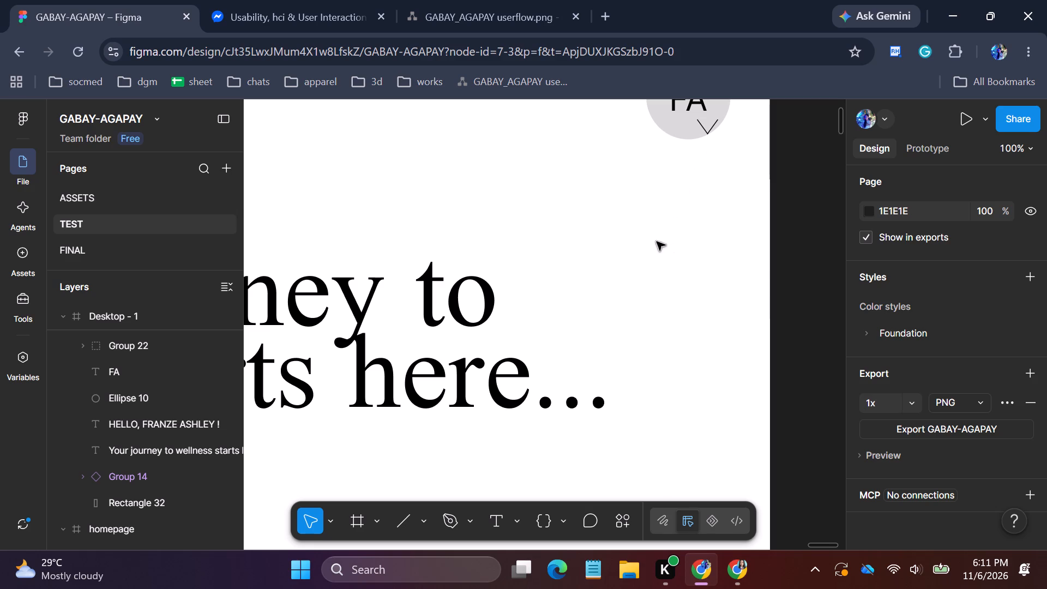
Nudge the chevron group along the avatar circle's lower-right edge to about X 1841, Y 122.
drag(706, 128, 714, 126)
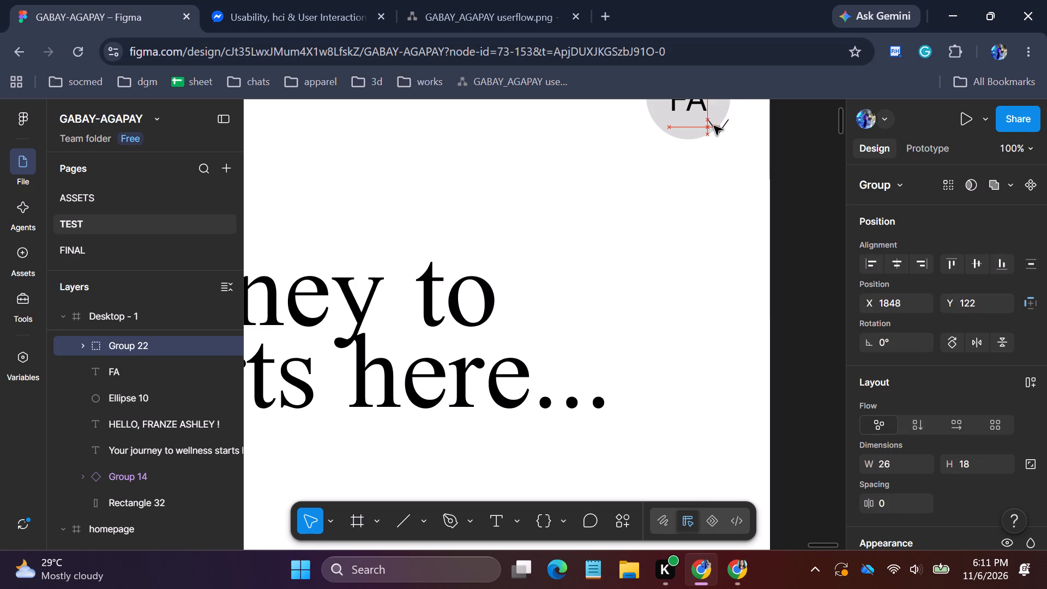
drag(714, 126, 713, 128)
drag(713, 128, 711, 129)
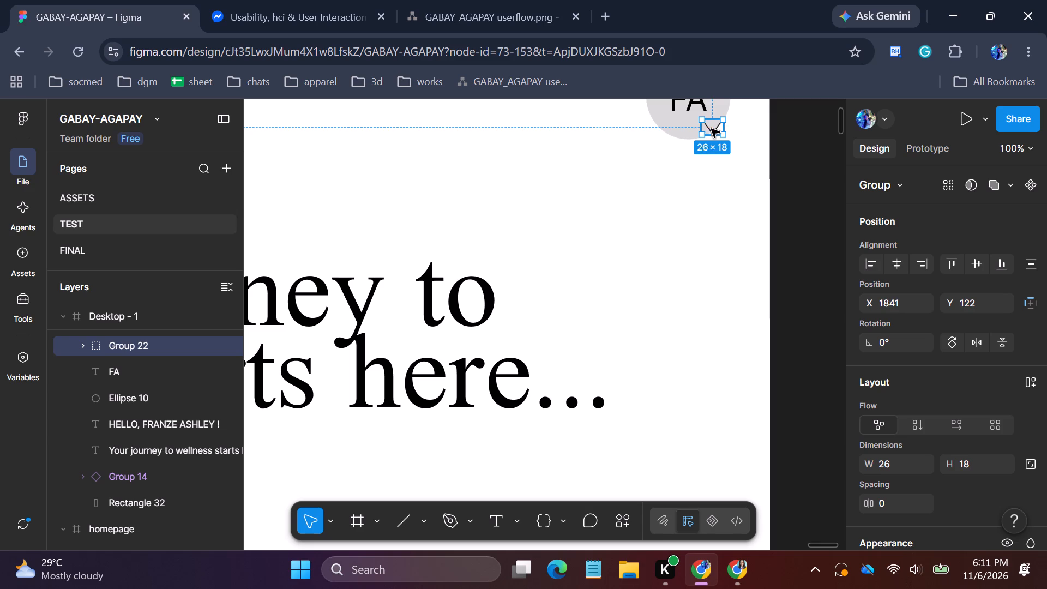
Duplicate the grey FA avatar circle and shrink the copy to a small ellipse of about 43 × 35.
click(679, 124)
click(661, 119)
click(664, 181)
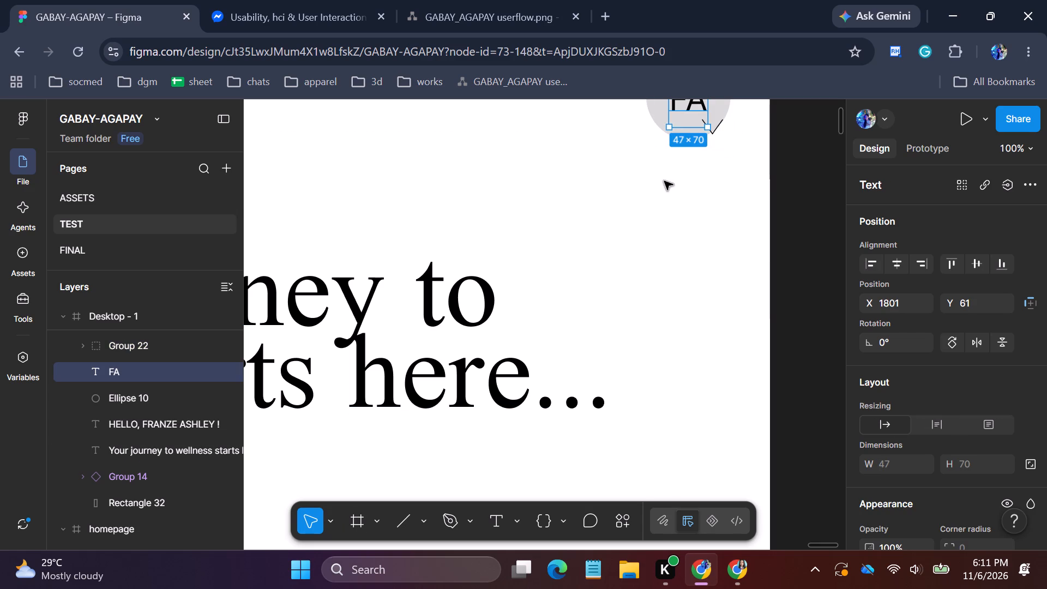
click(660, 125)
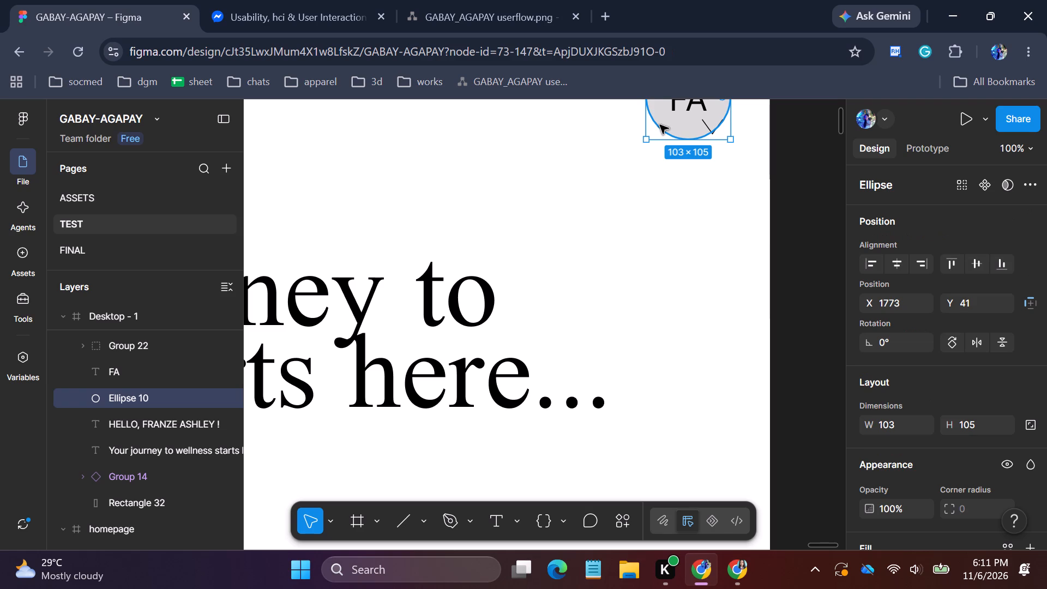
key(ctrl+c)
key(ctrl+v)
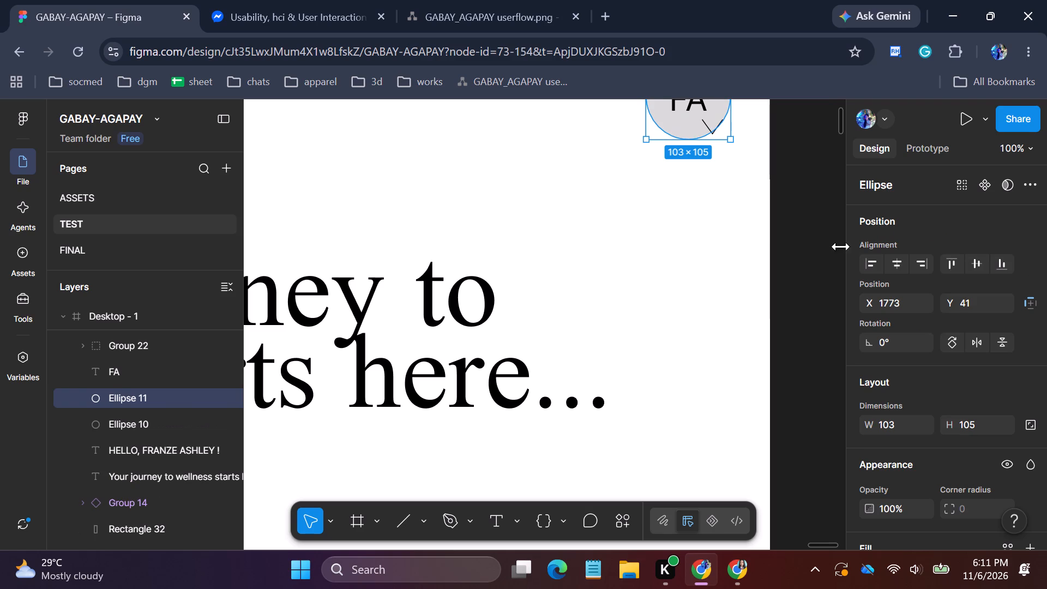
drag(839, 122, 838, 112)
drag(731, 195, 726, 200)
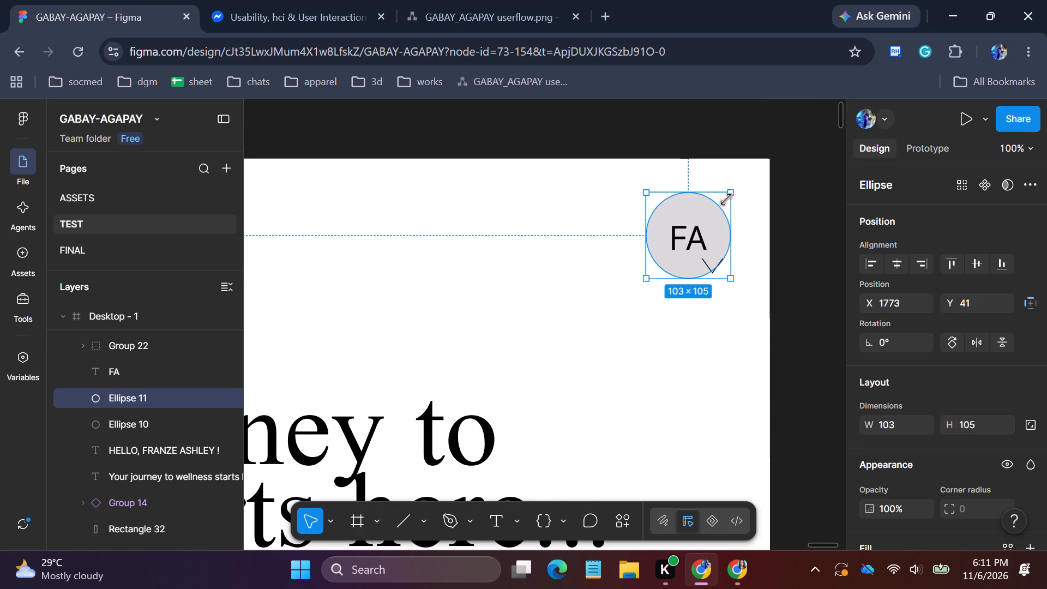
drag(726, 200, 681, 251)
Move the small ellipse behind the chevron, to about X 1826, Y 111.
drag(663, 268, 707, 268)
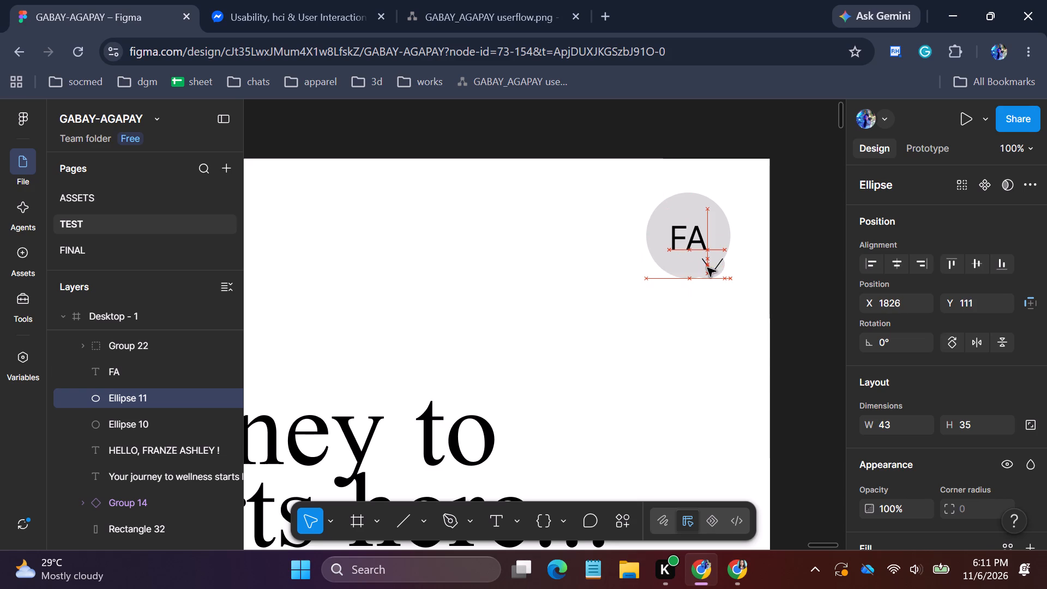
drag(707, 268, 708, 267)
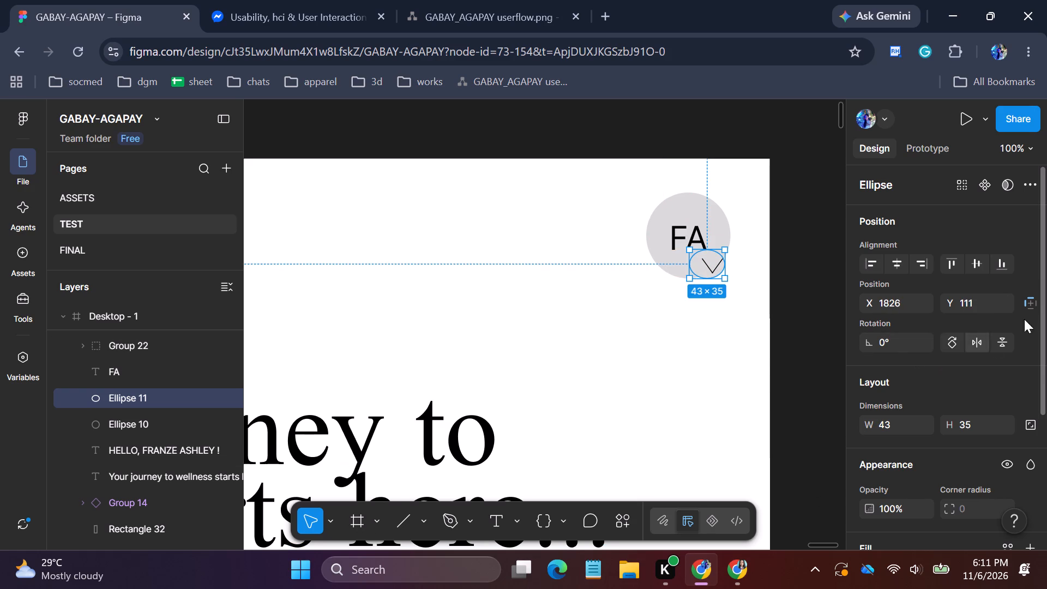
Change the small ellipse's fill to a slightly darker, pinkish grey that stands out from the avatar circle.
drag(1046, 260, 1046, 378)
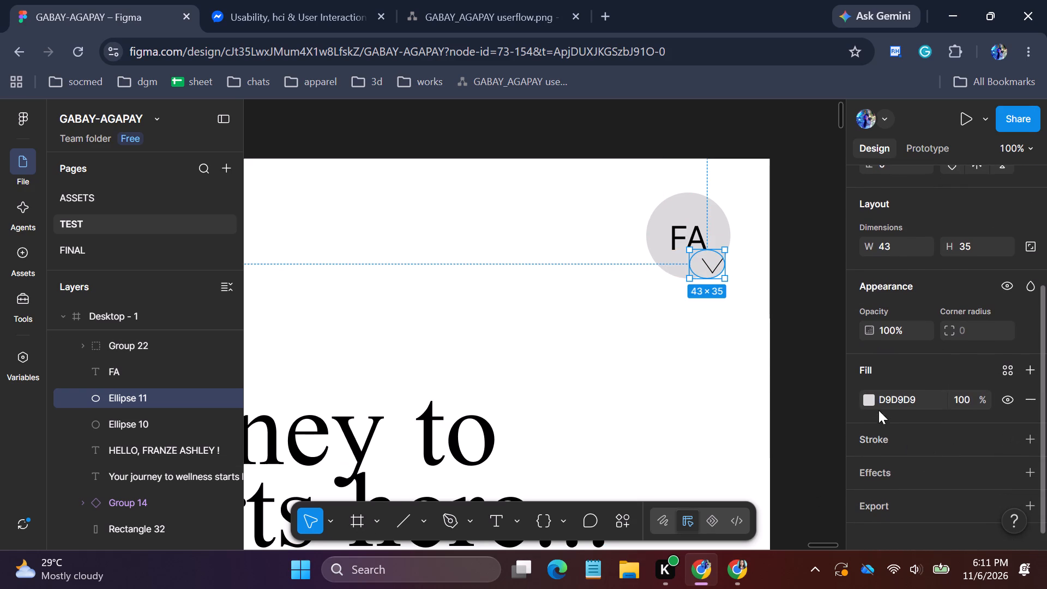
click(864, 400)
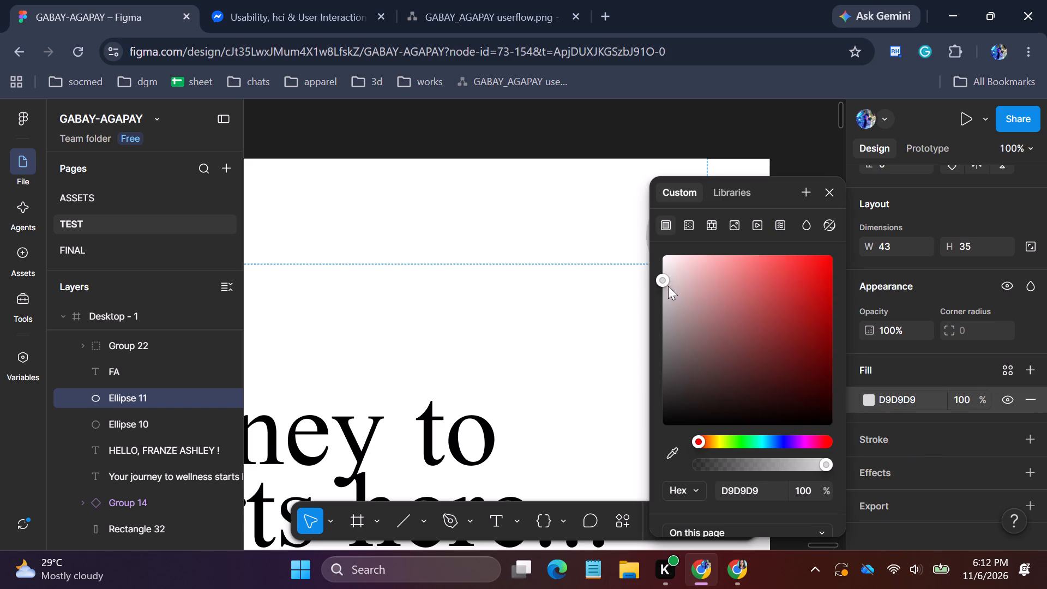
click(667, 285)
click(792, 146)
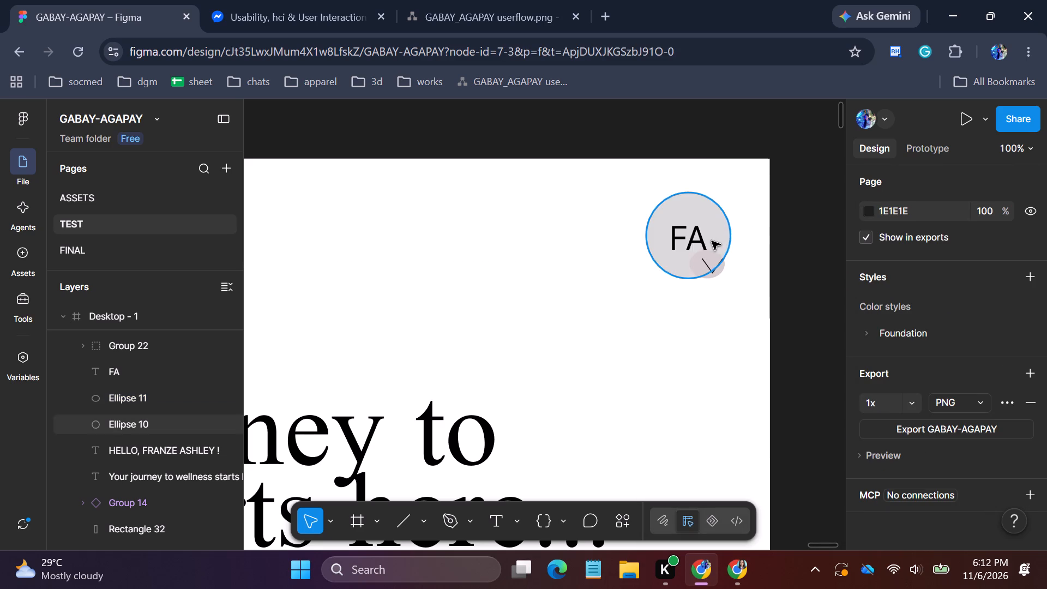
Reposition the small ellipse to about X 1833, Y 113 so the chevron is centred on it.
click(698, 261)
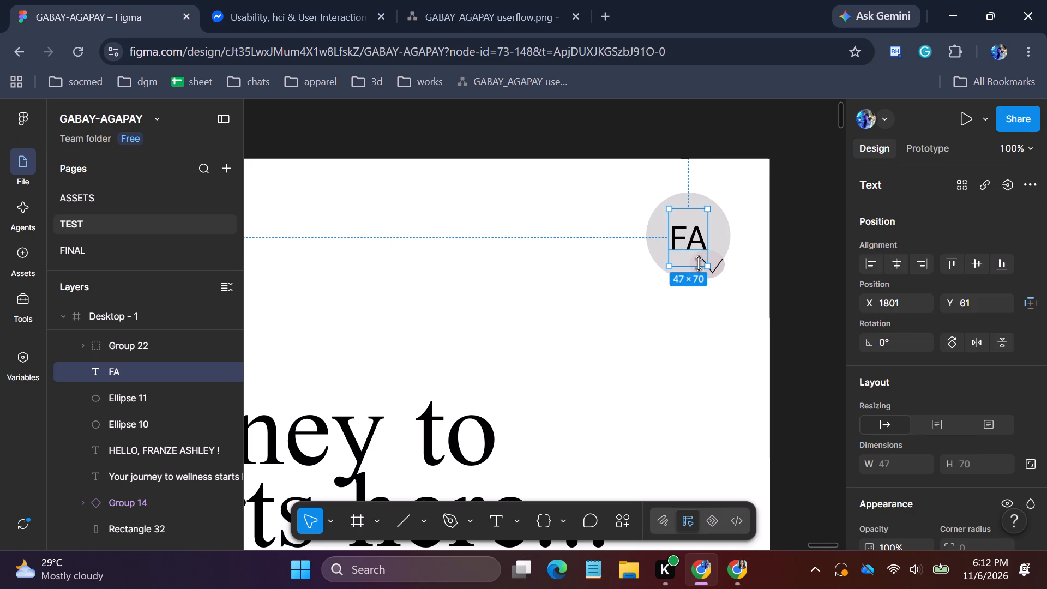
click(759, 285)
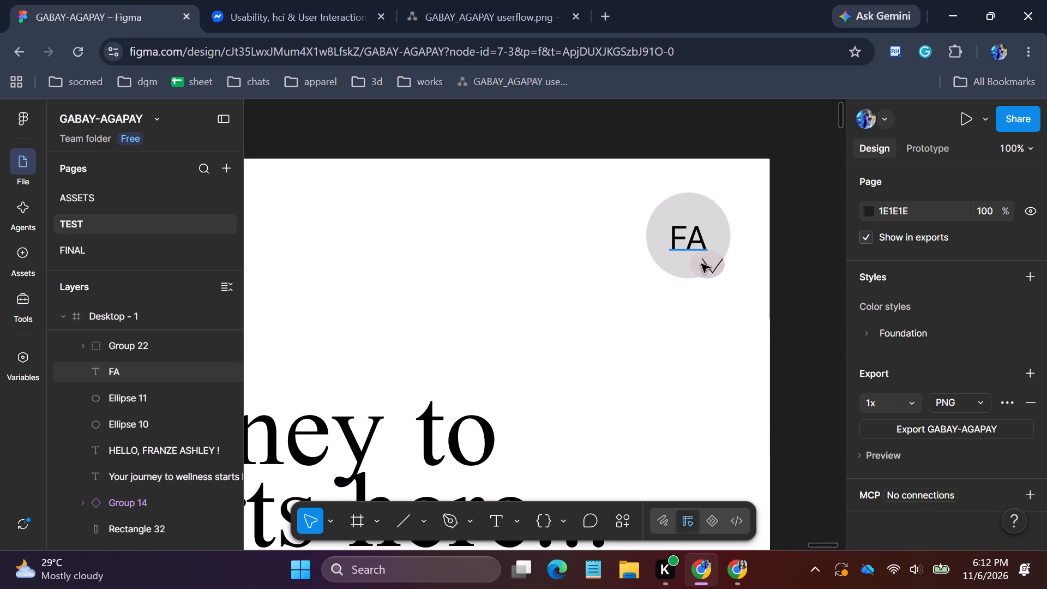
click(712, 257)
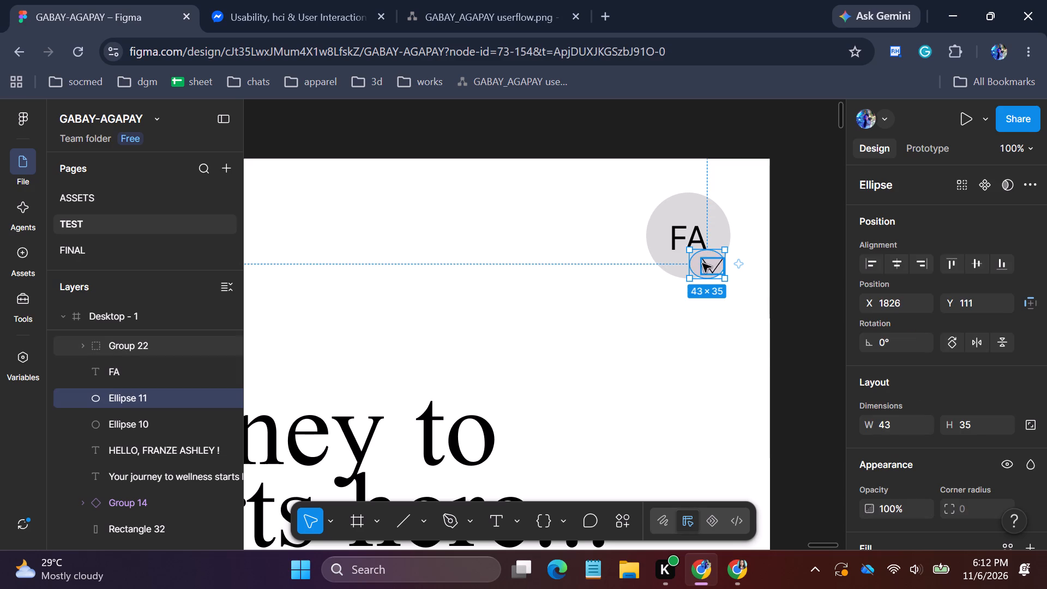
drag(700, 268, 705, 268)
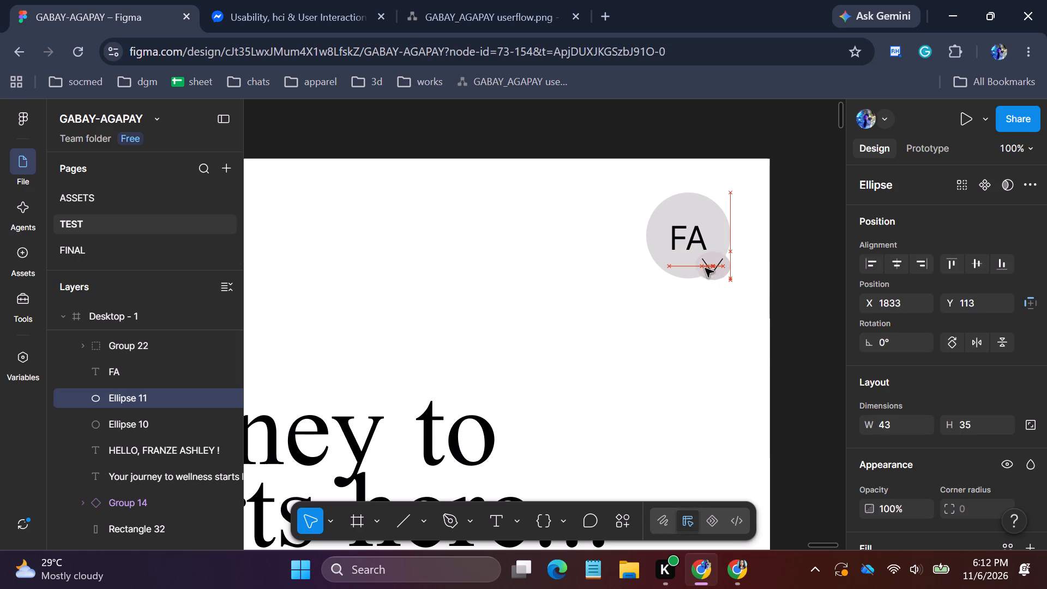
drag(705, 268, 704, 270)
drag(704, 270, 706, 269)
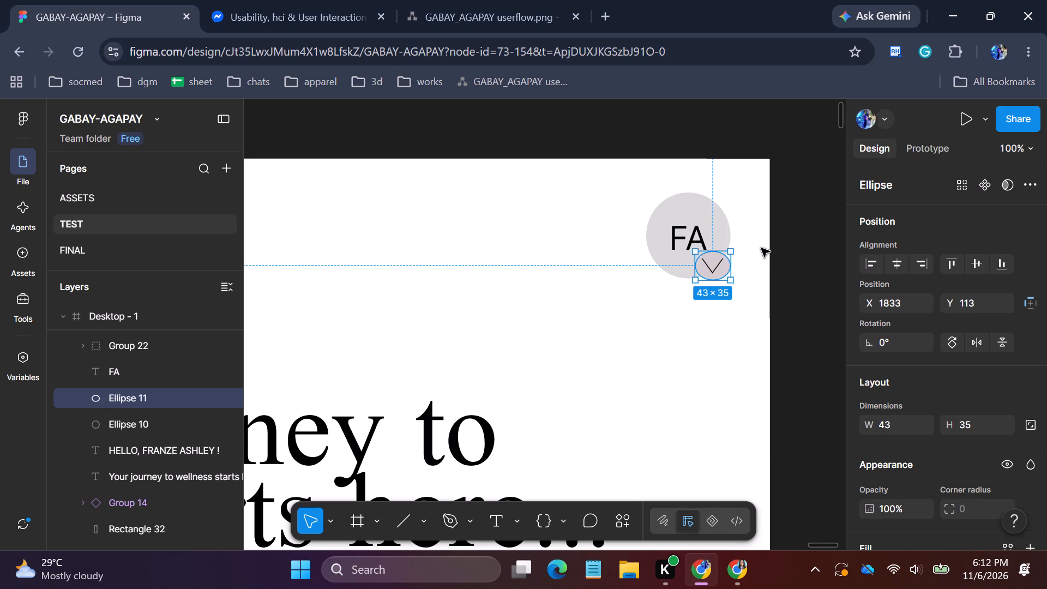
click(761, 248)
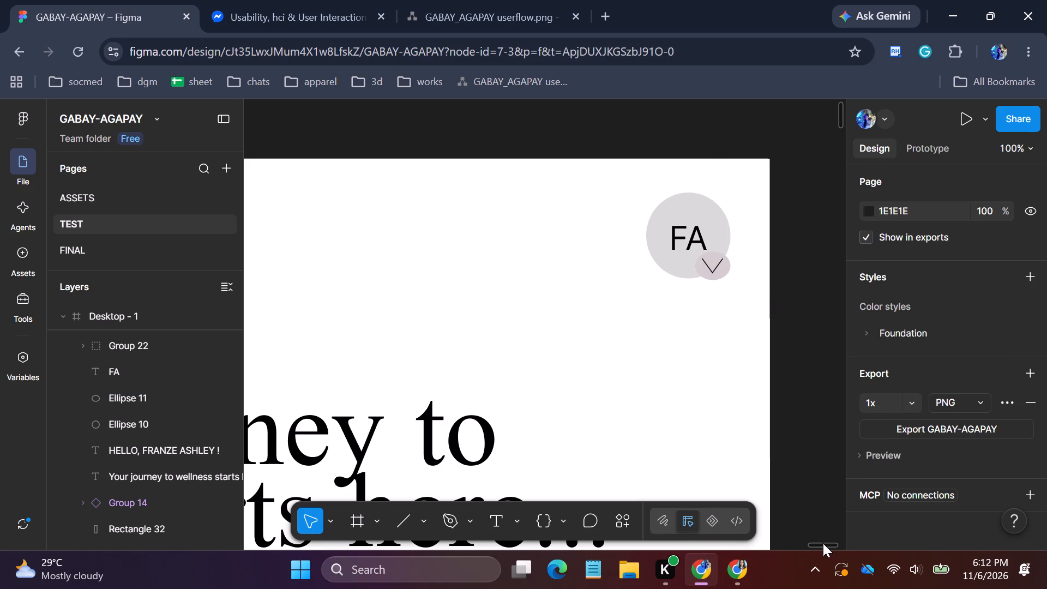
Move the "Your journey to wellness starts here..." headline slightly up in Desktop - 1, to about X 566, Y 252.
click(823, 543)
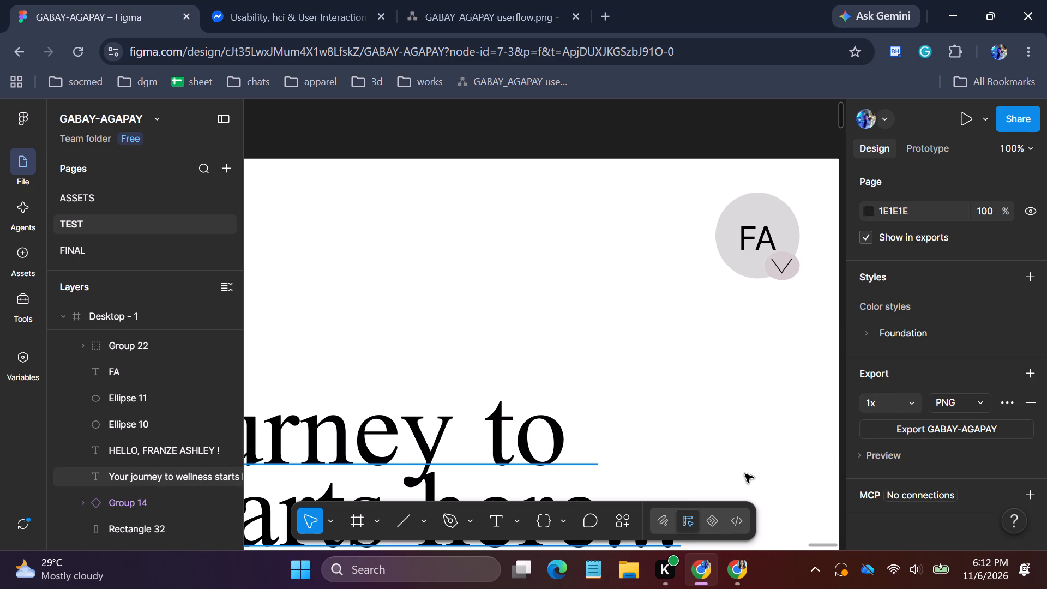
click(1020, 151)
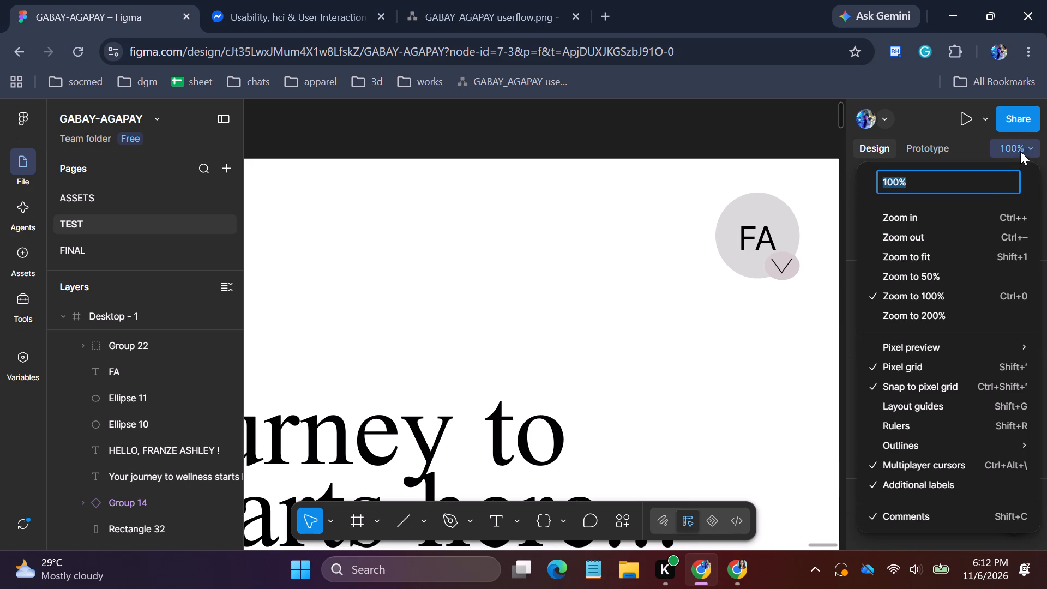
click(951, 239)
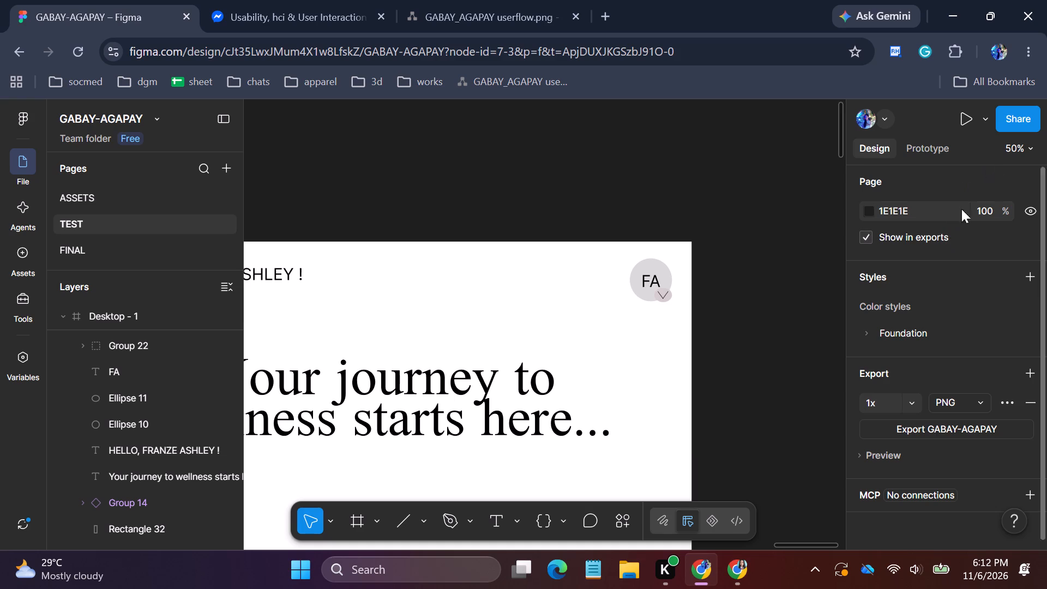
drag(786, 544, 762, 545)
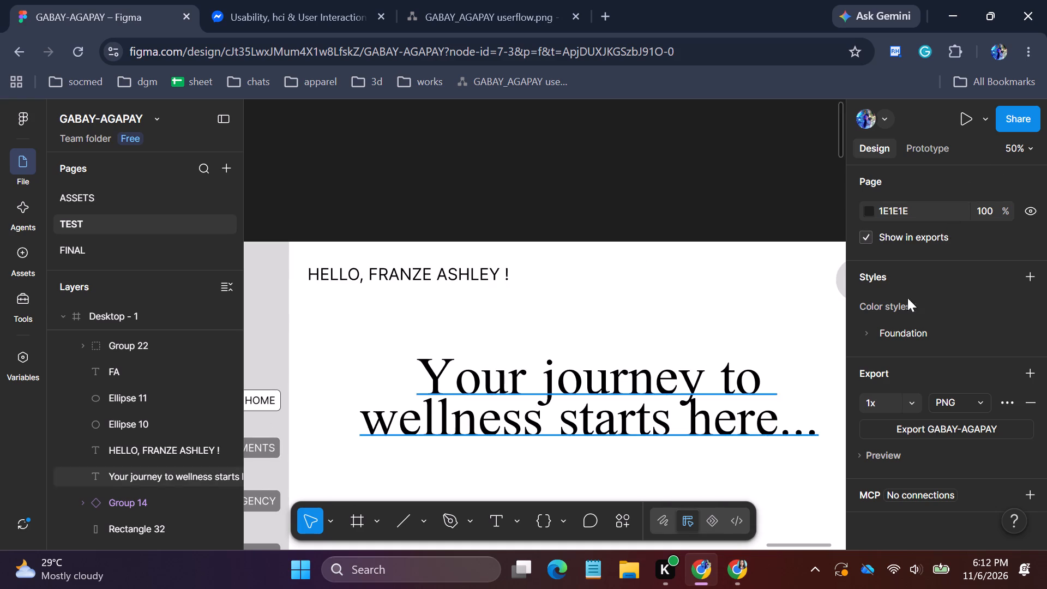
click(1017, 154)
click(976, 231)
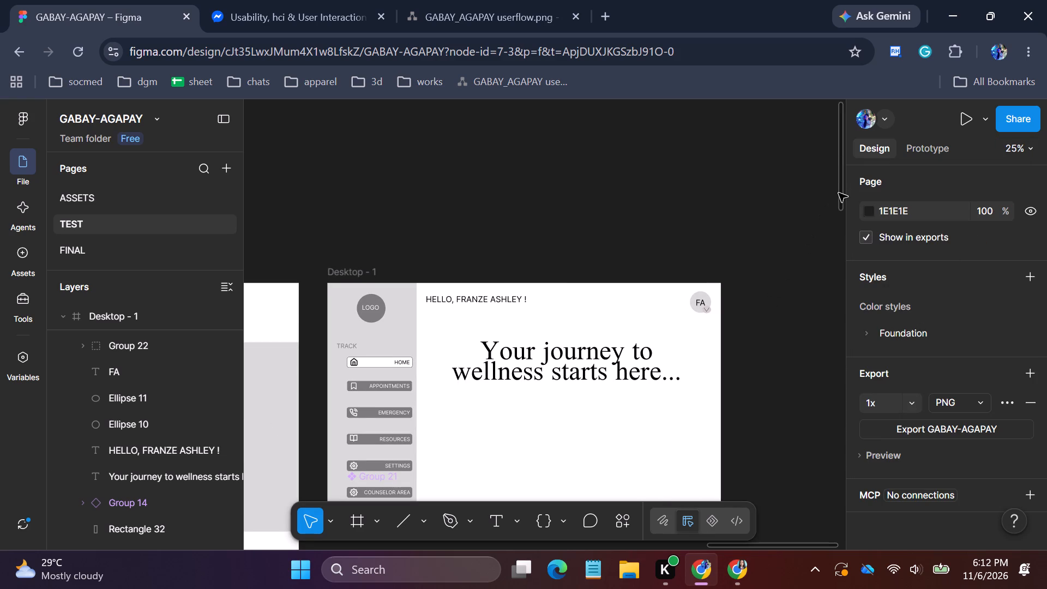
drag(839, 194, 841, 211)
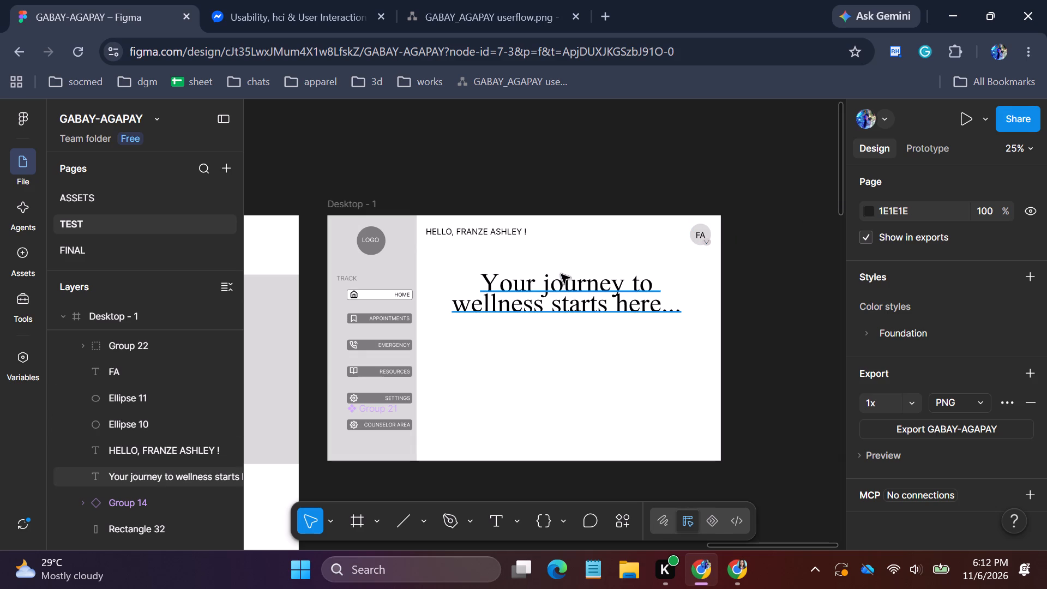
drag(567, 289, 567, 282)
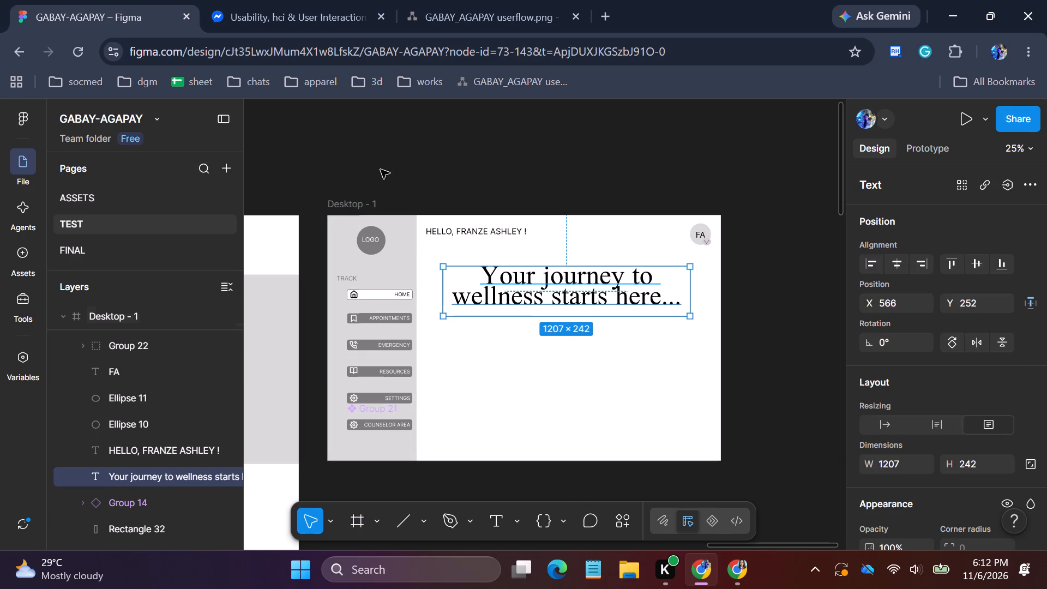
Search Iconify for "BELL" and import the akar-icons outline bell into Desktop - 1 as a black frame at auto (24) size.
click(620, 520)
click(414, 242)
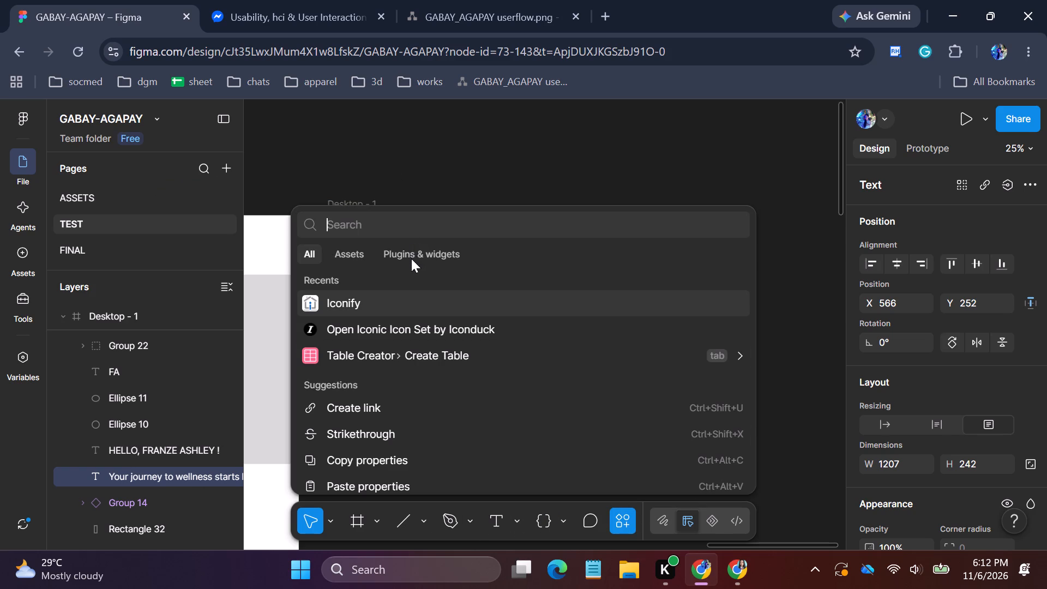
click(365, 295)
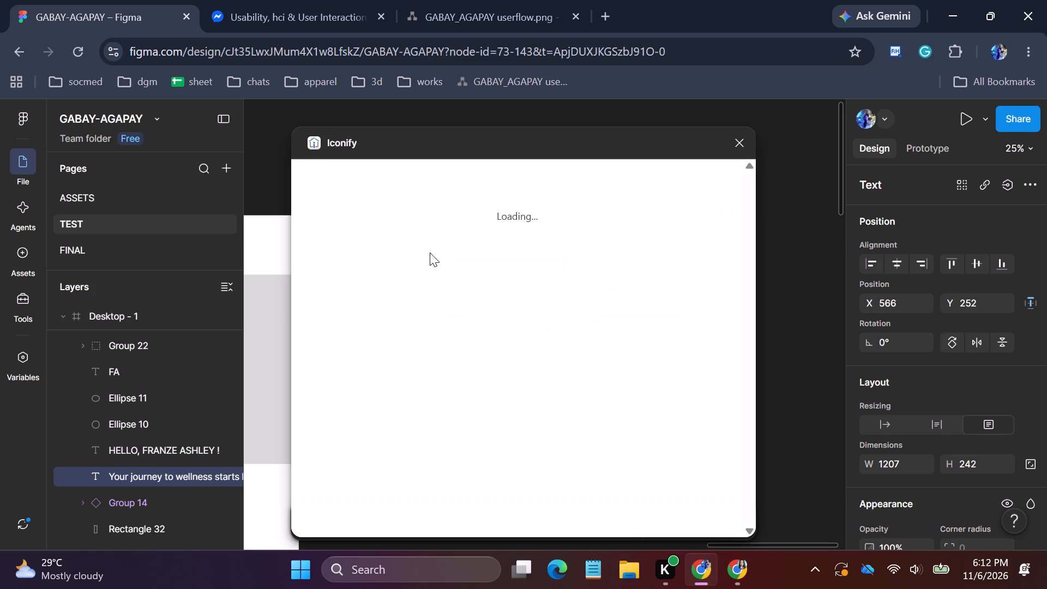
click(388, 206)
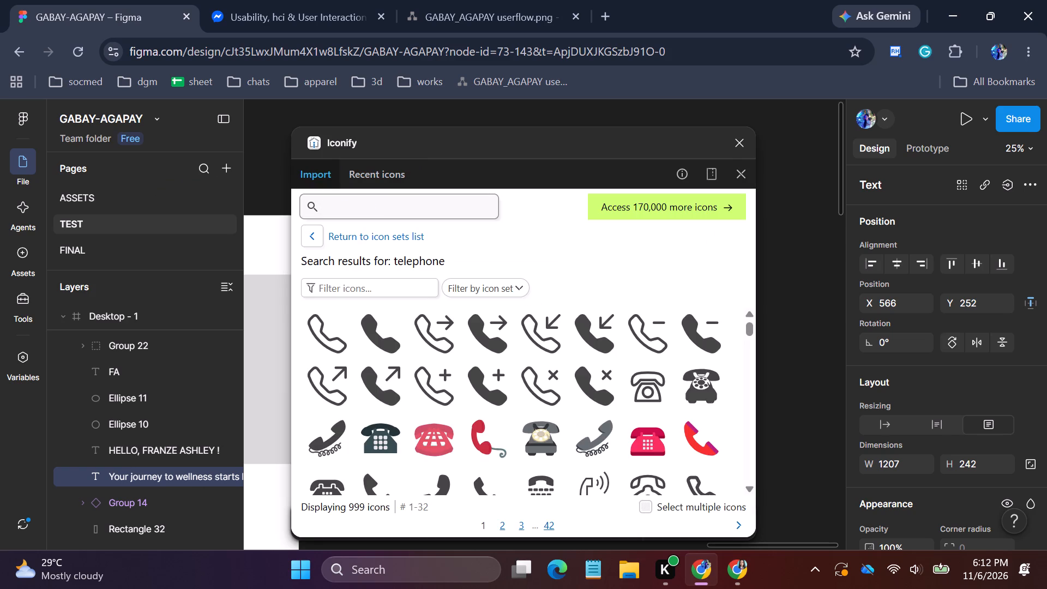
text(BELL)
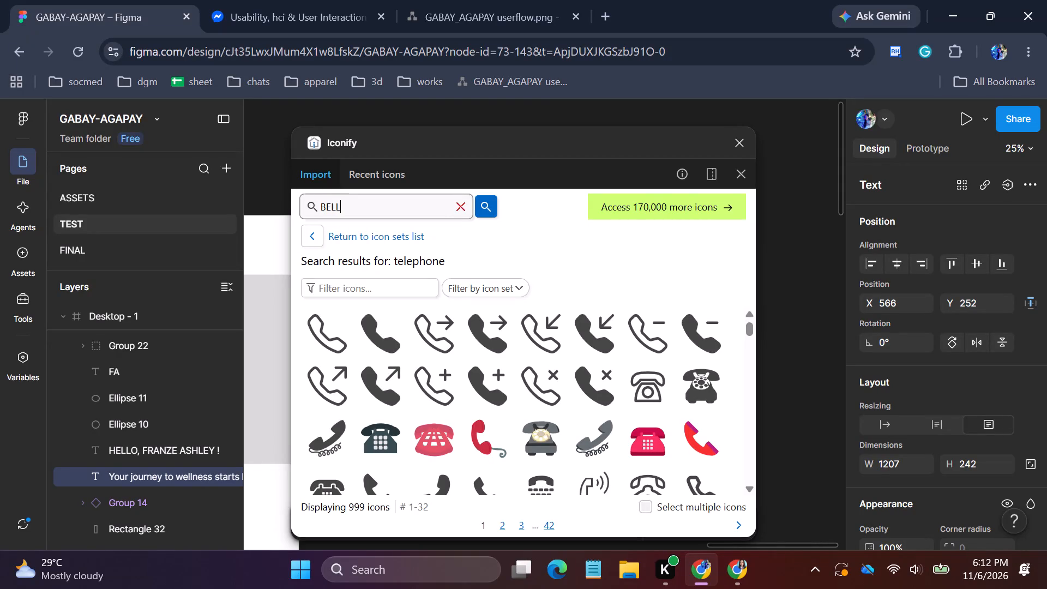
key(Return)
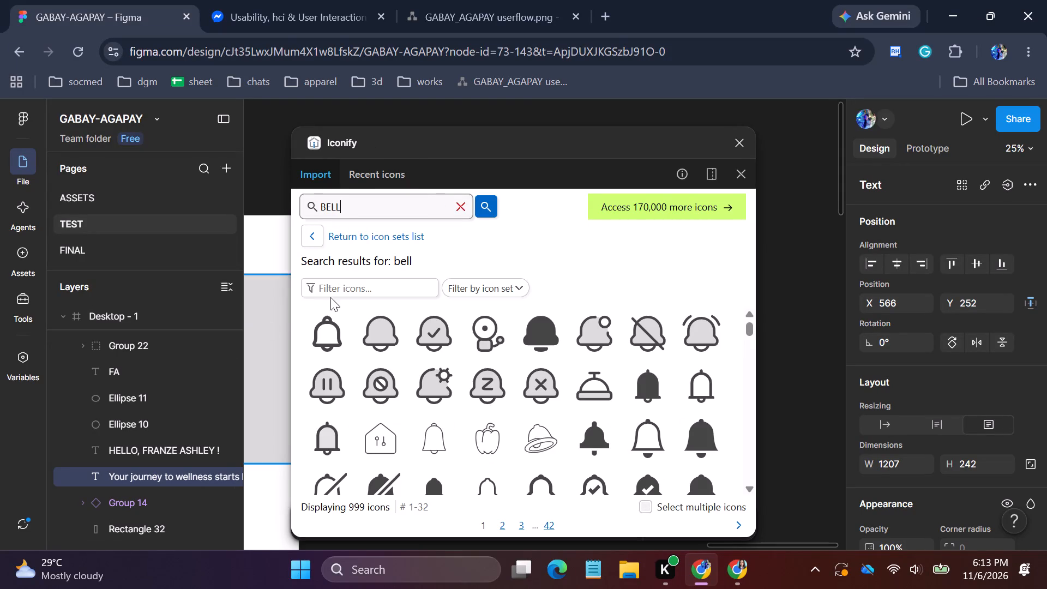
click(331, 335)
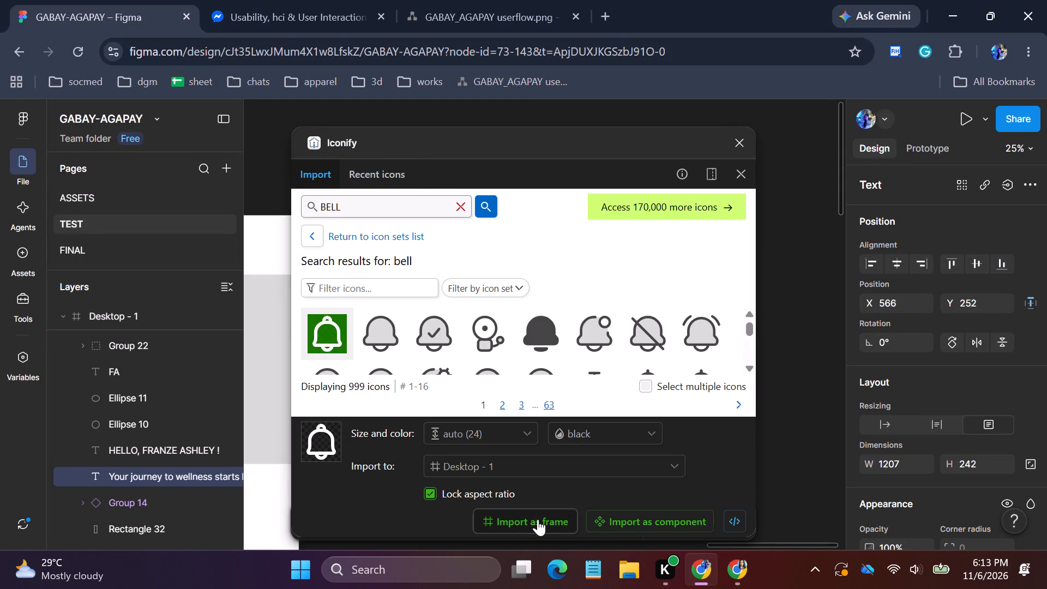
click(538, 519)
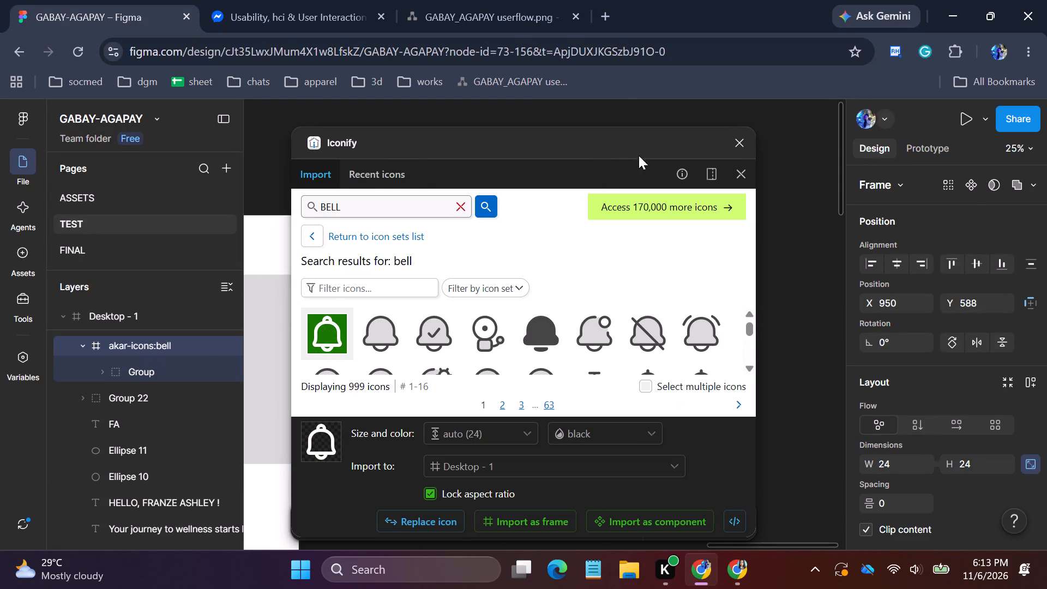
click(629, 109)
click(696, 112)
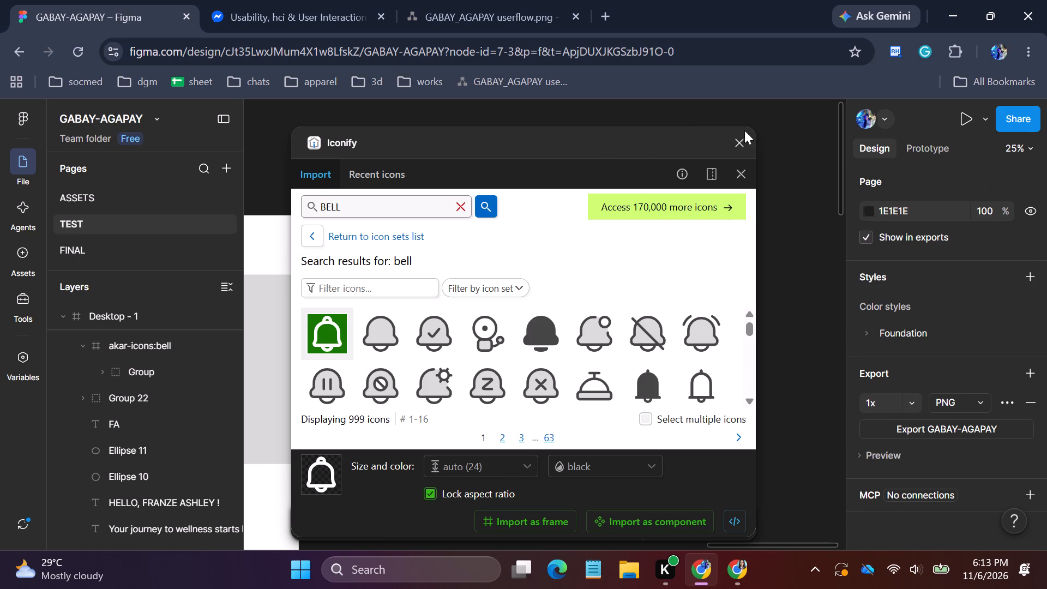
click(739, 141)
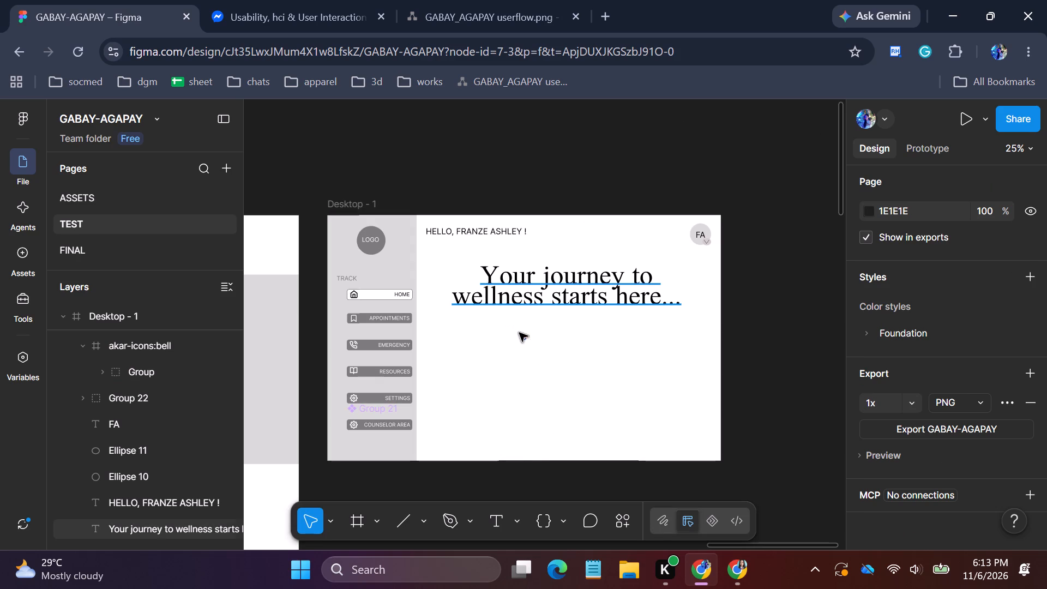
Resize the akar-icons bell frame in Desktop - 1 to 55 × 55.
click(524, 340)
drag(1046, 293, 1046, 315)
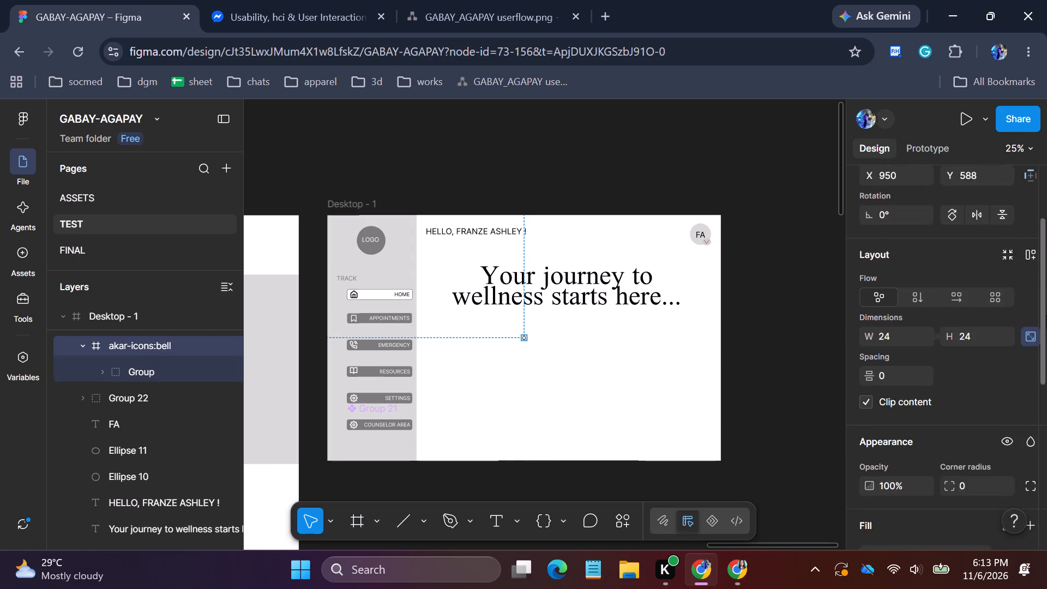
drag(1046, 315, 1046, 387)
drag(1046, 365, 1046, 373)
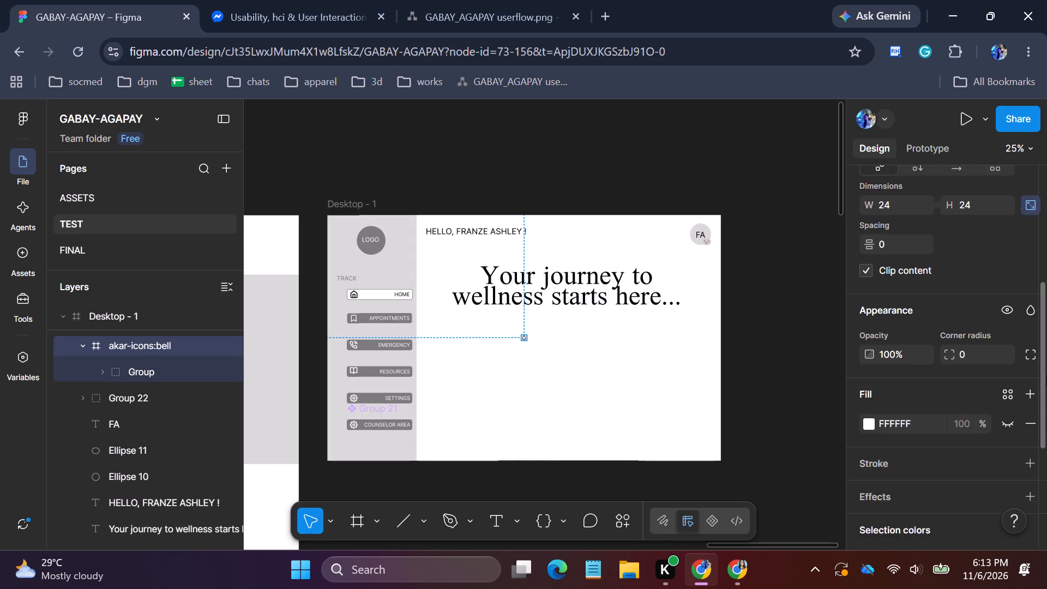
drag(1046, 373, 1046, 329)
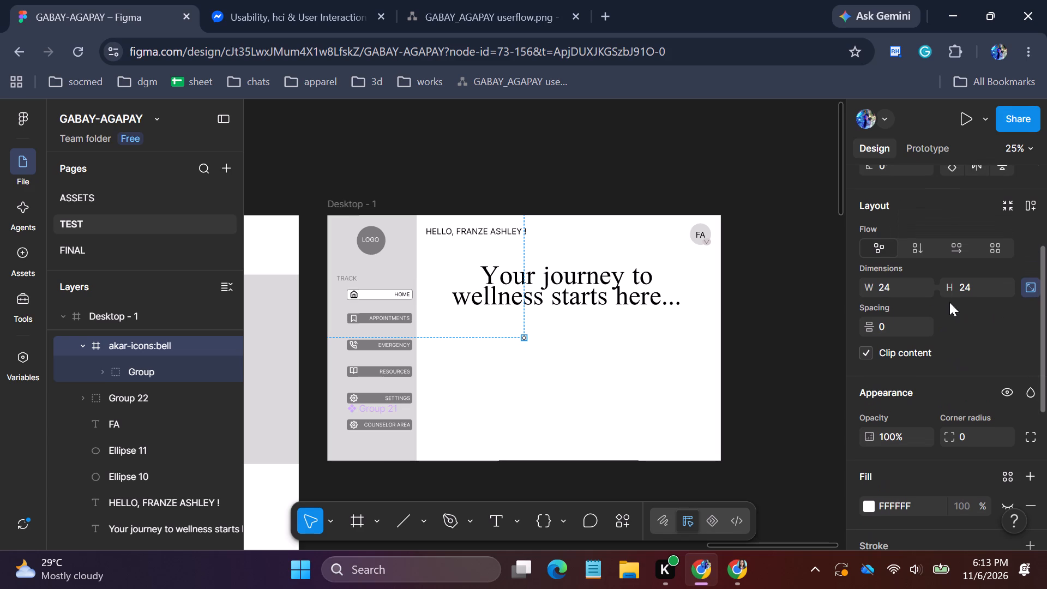
click(900, 283)
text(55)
click(976, 286)
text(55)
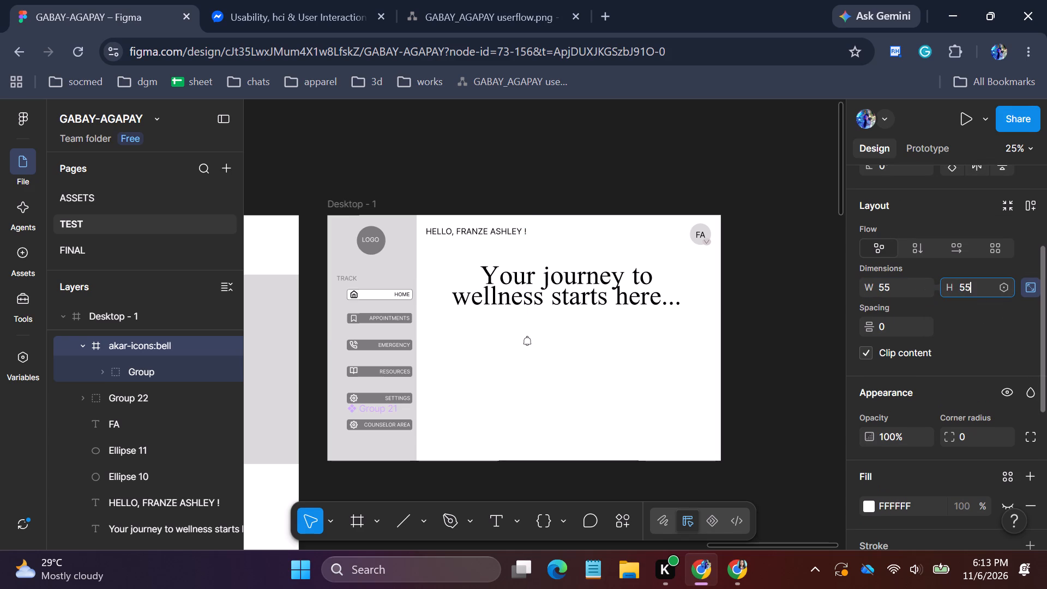
Move the bell beside the FA avatar, to about X 1614, Y 41, and enlarge it to about 87 × 87.
drag(527, 341, 567, 300)
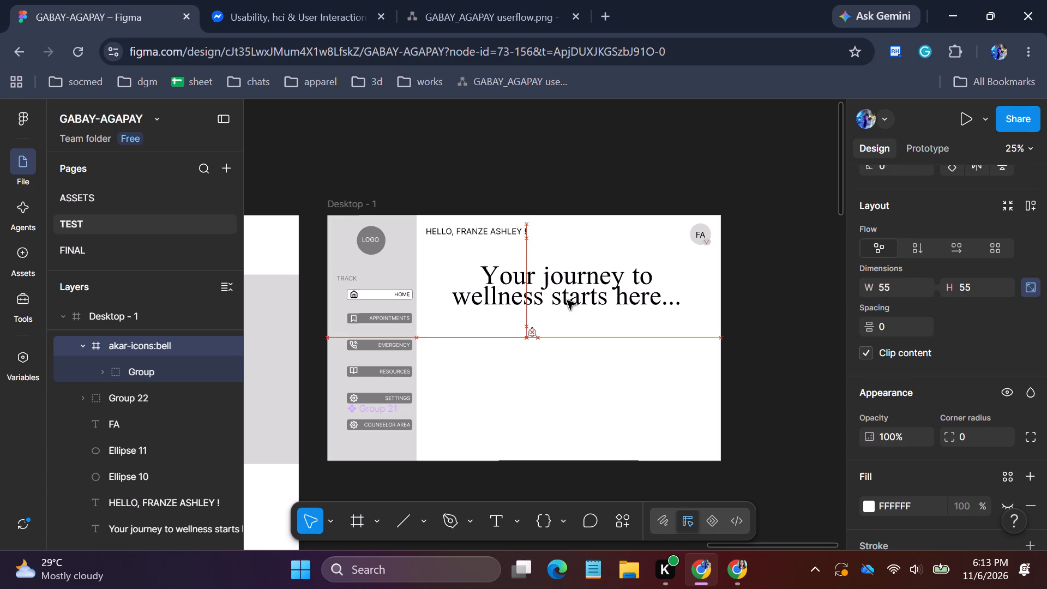
drag(567, 300, 659, 233)
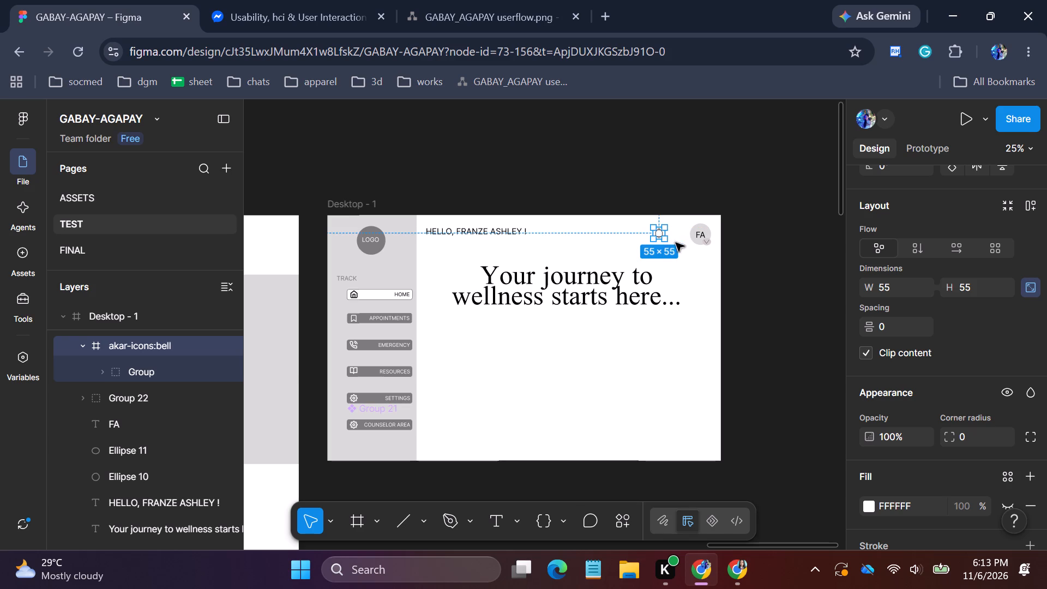
drag(667, 241, 671, 246)
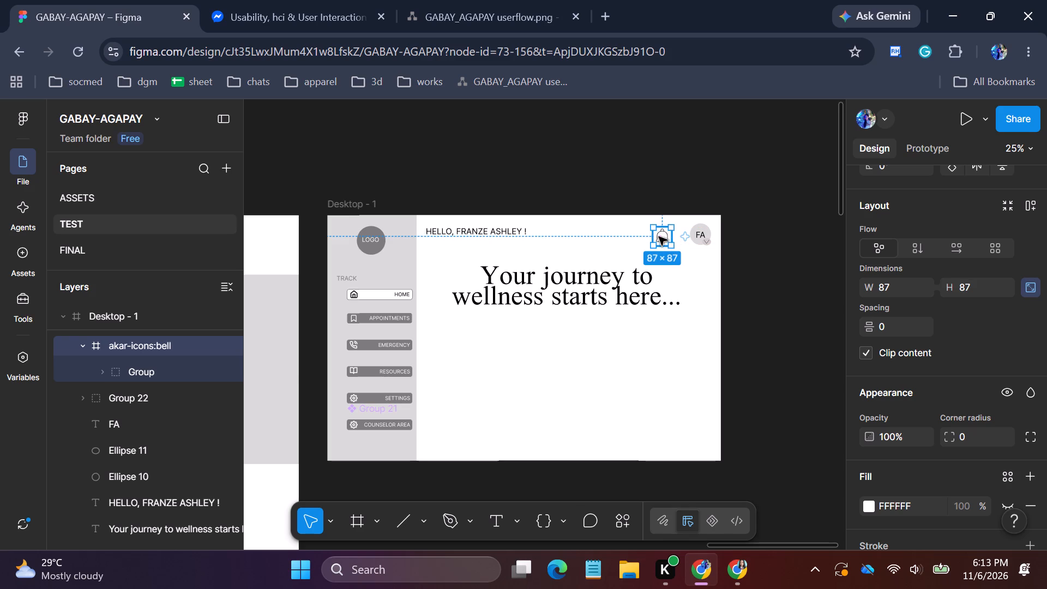
click(666, 238)
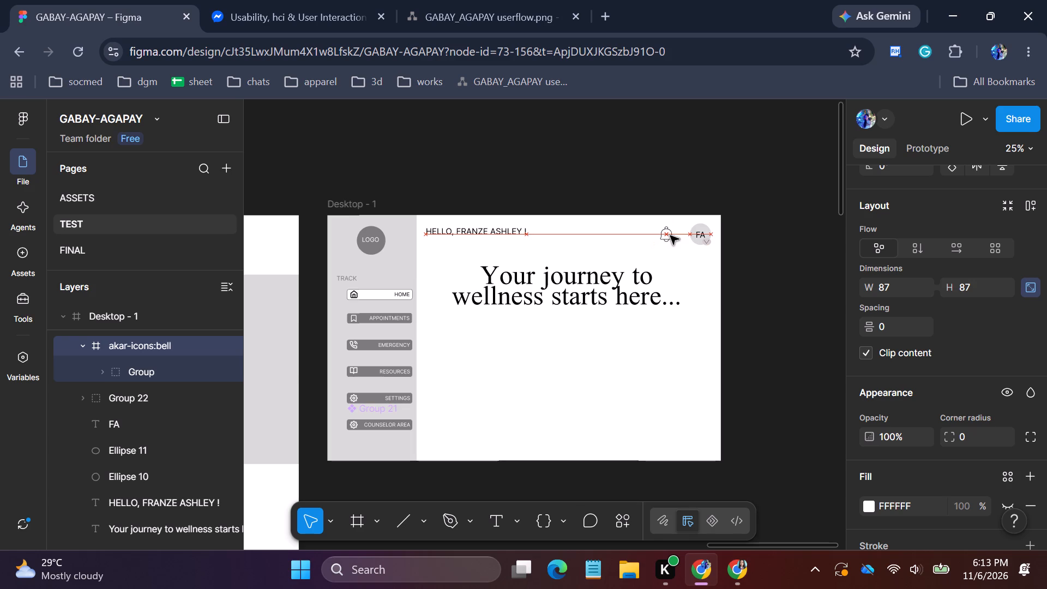
click(760, 227)
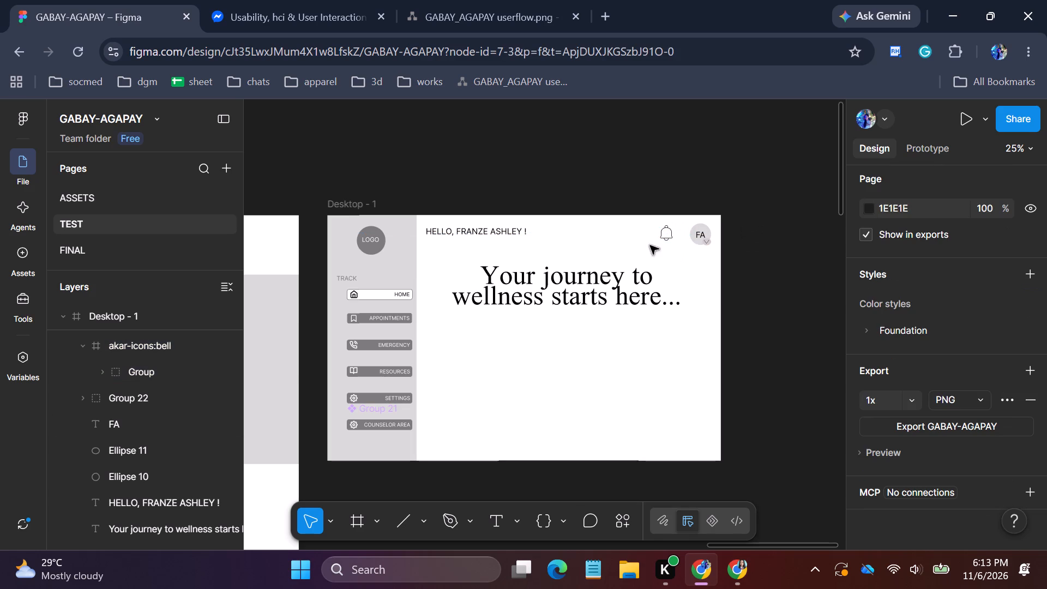
click(671, 235)
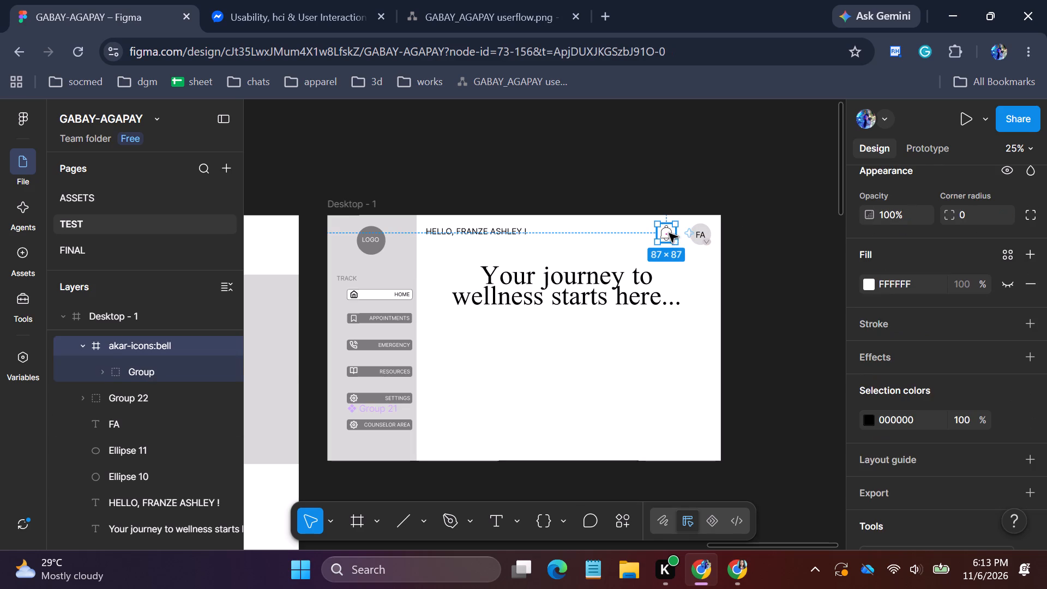
click(667, 232)
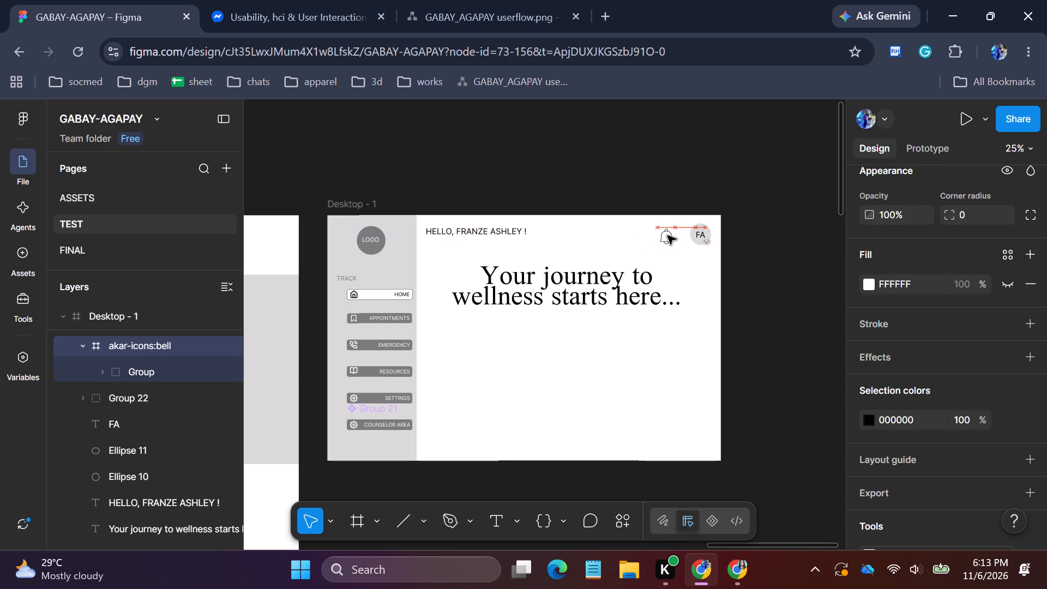
click(740, 227)
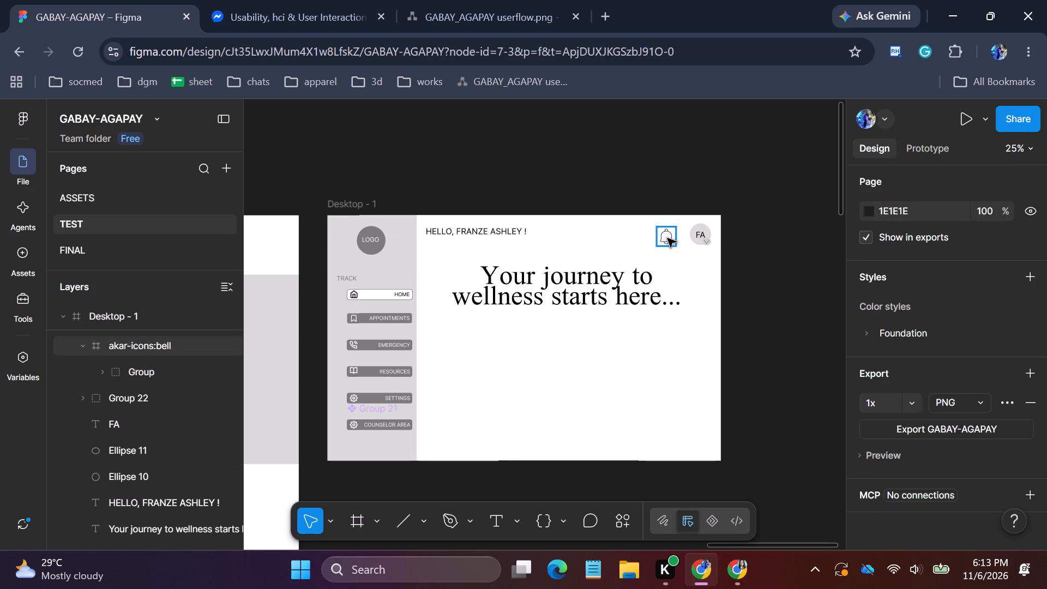
click(667, 238)
click(760, 230)
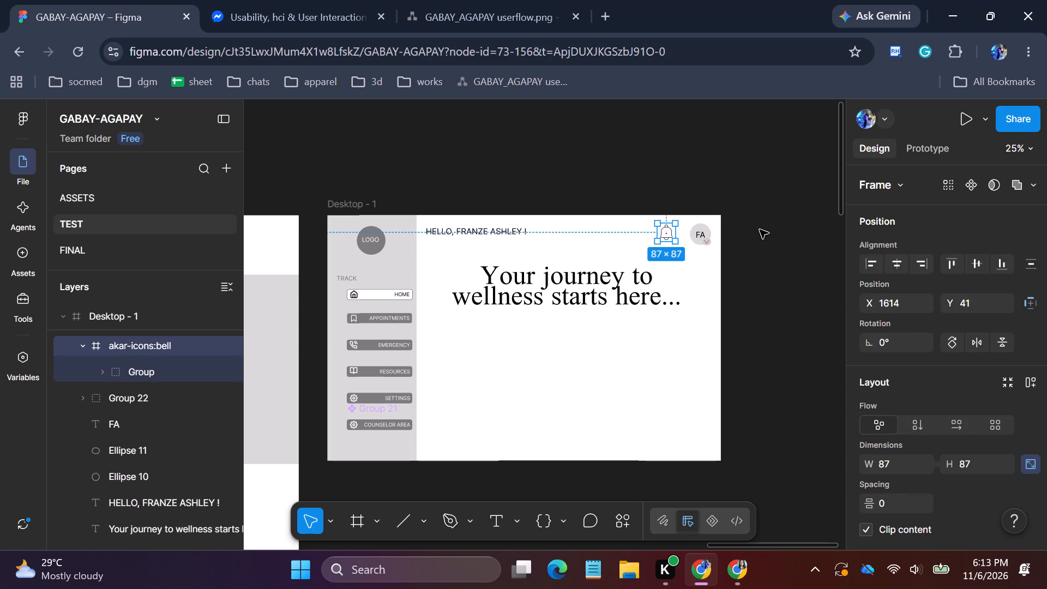
Enlarge the bell to about 105 × 105 and position it level with the FA avatar, at about X 1606, Y 41.
click(669, 237)
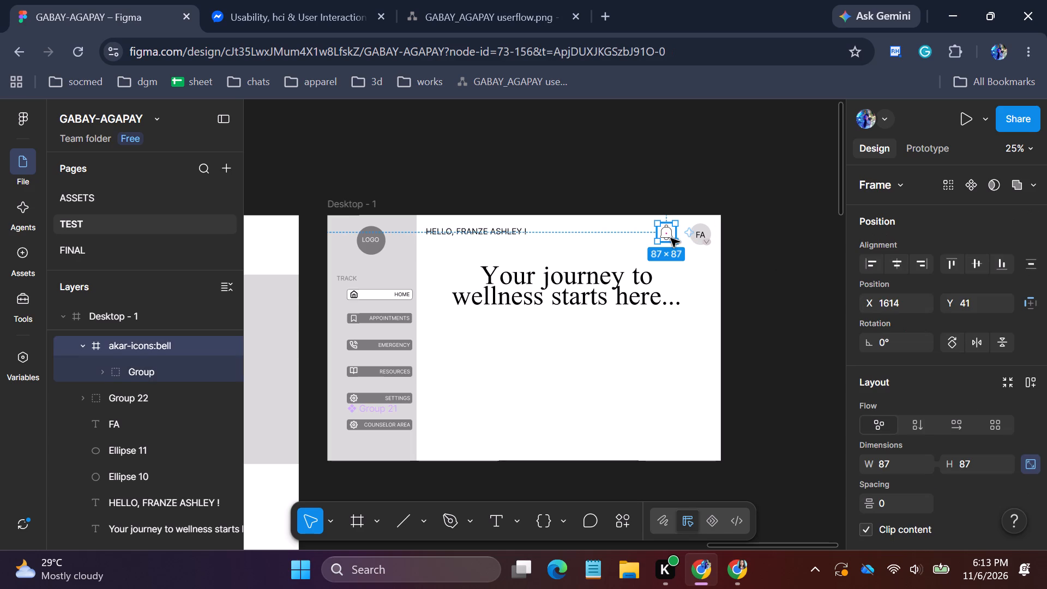
click(672, 241)
click(676, 242)
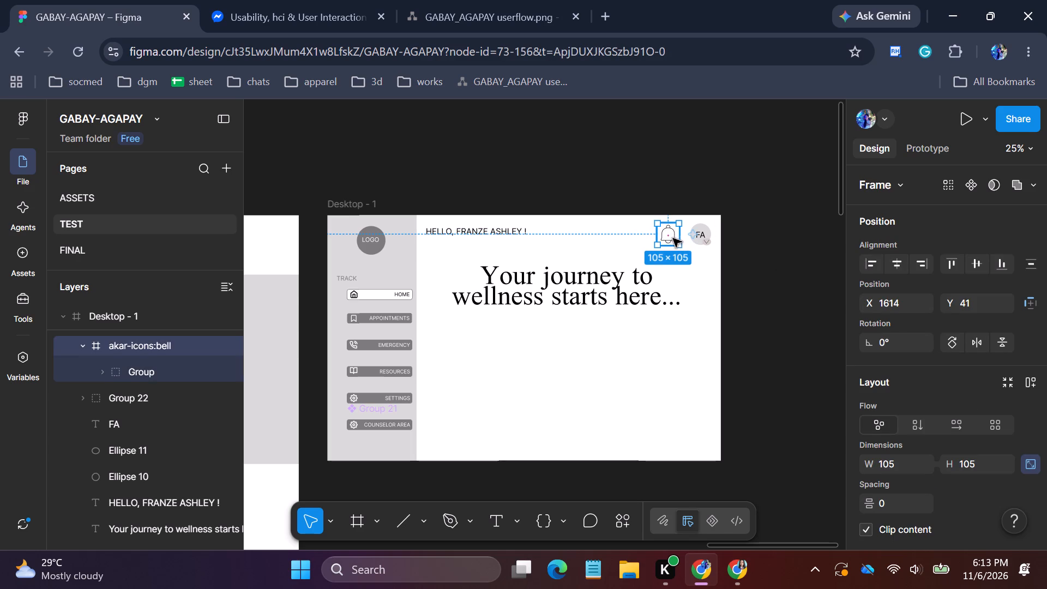
drag(669, 236, 664, 234)
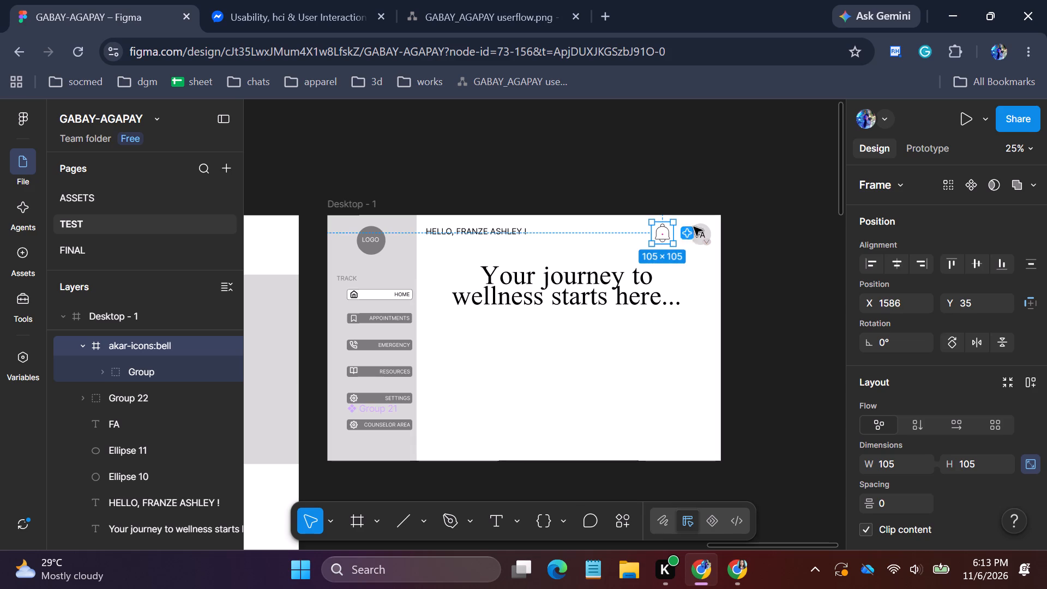
click(763, 220)
click(666, 237)
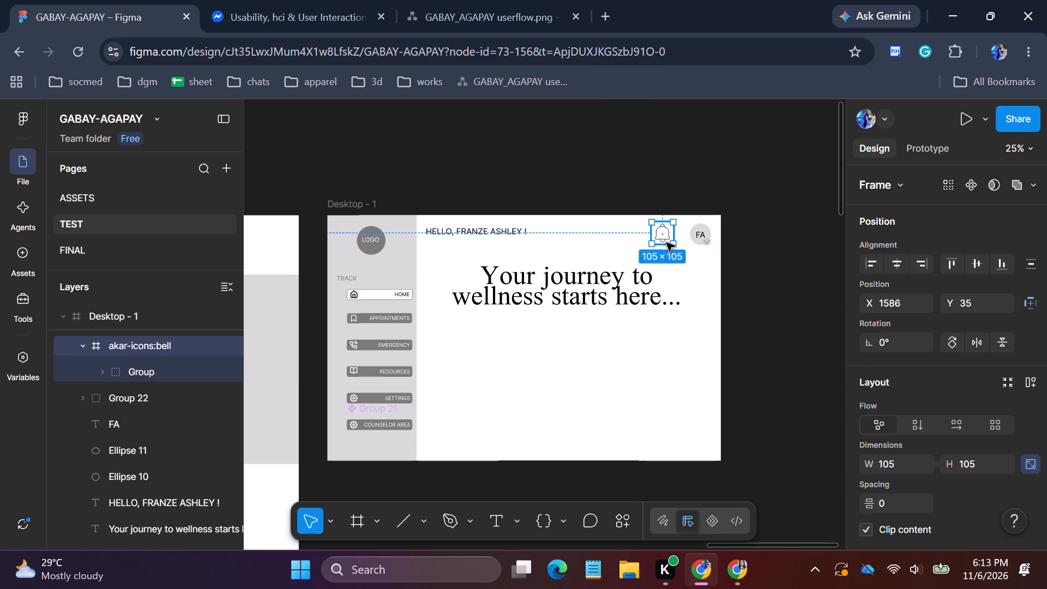
click(780, 232)
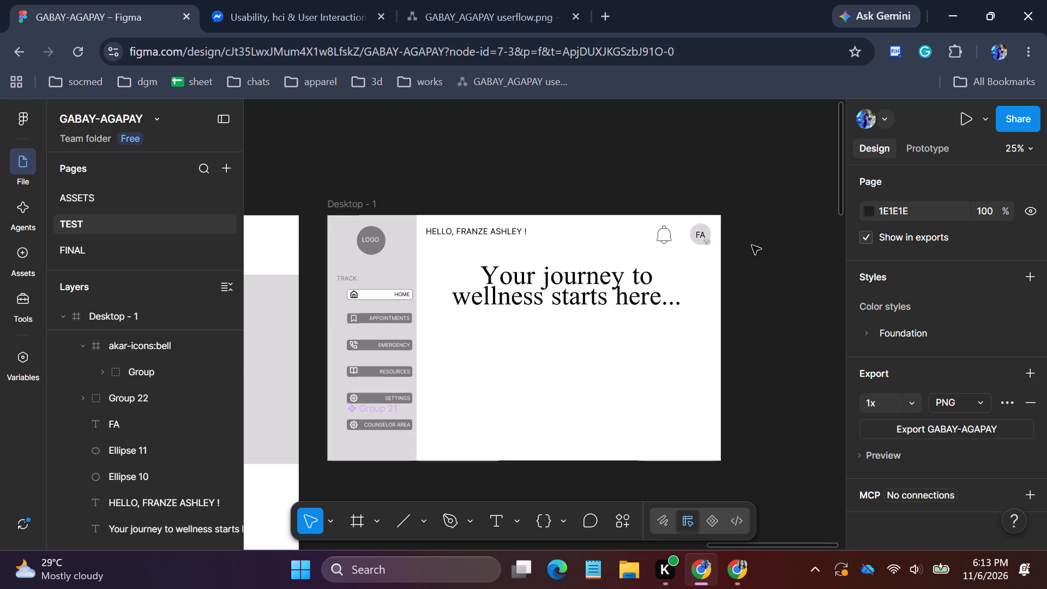
click(663, 236)
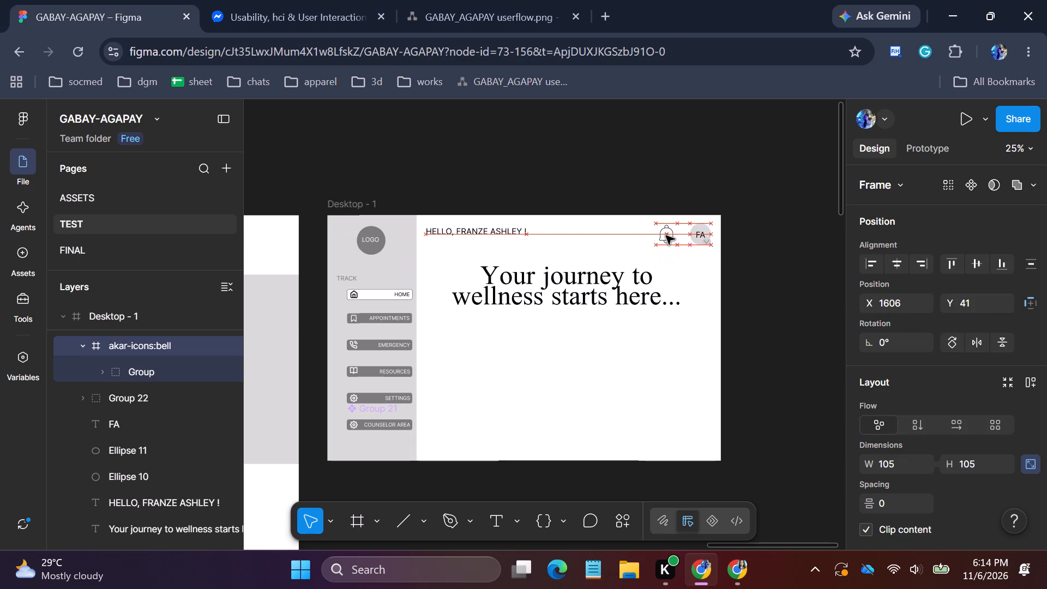
click(764, 248)
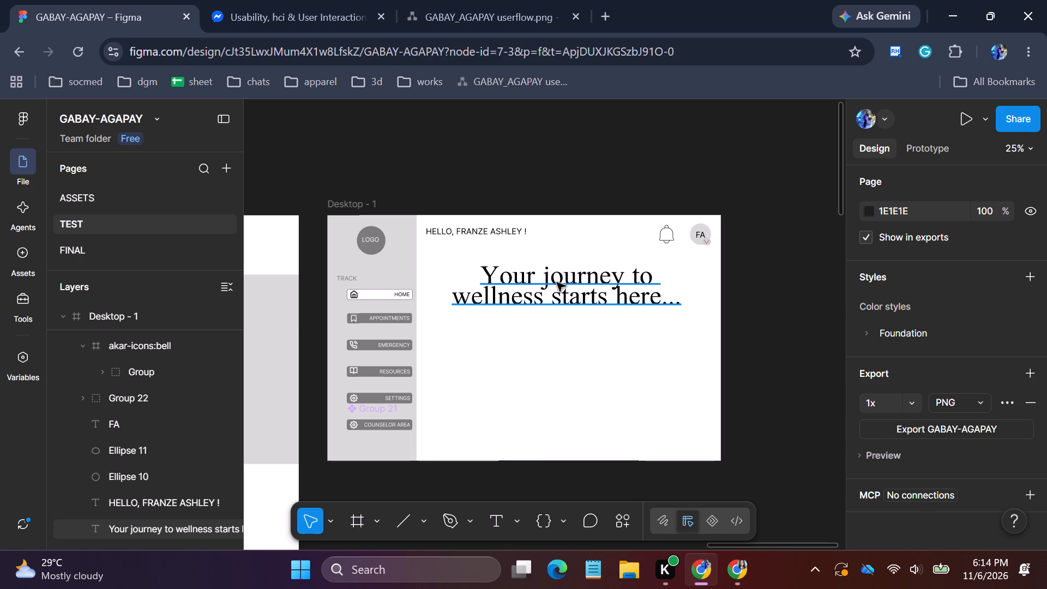
Move the "Your journey to wellness starts here..." headline slightly down in Desktop - 1, to about X 560, Y 284.
drag(583, 292, 576, 302)
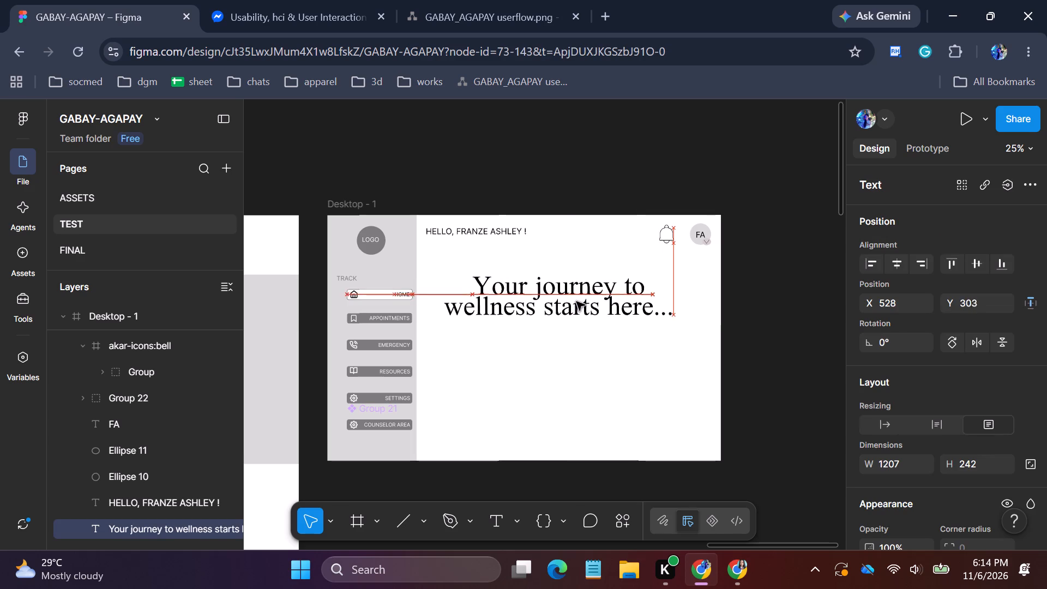
drag(576, 302, 582, 298)
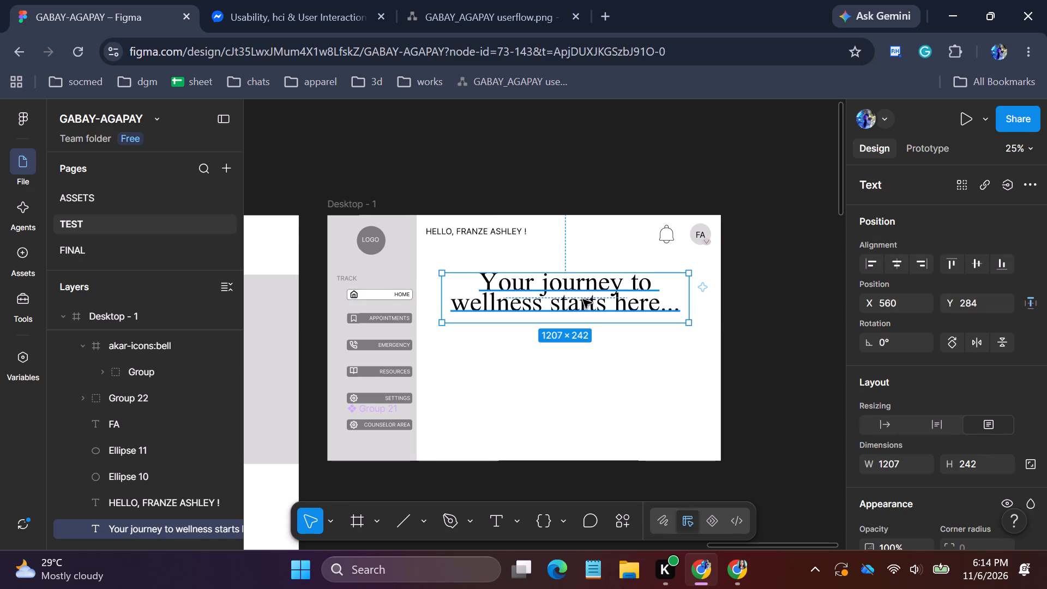
click(757, 382)
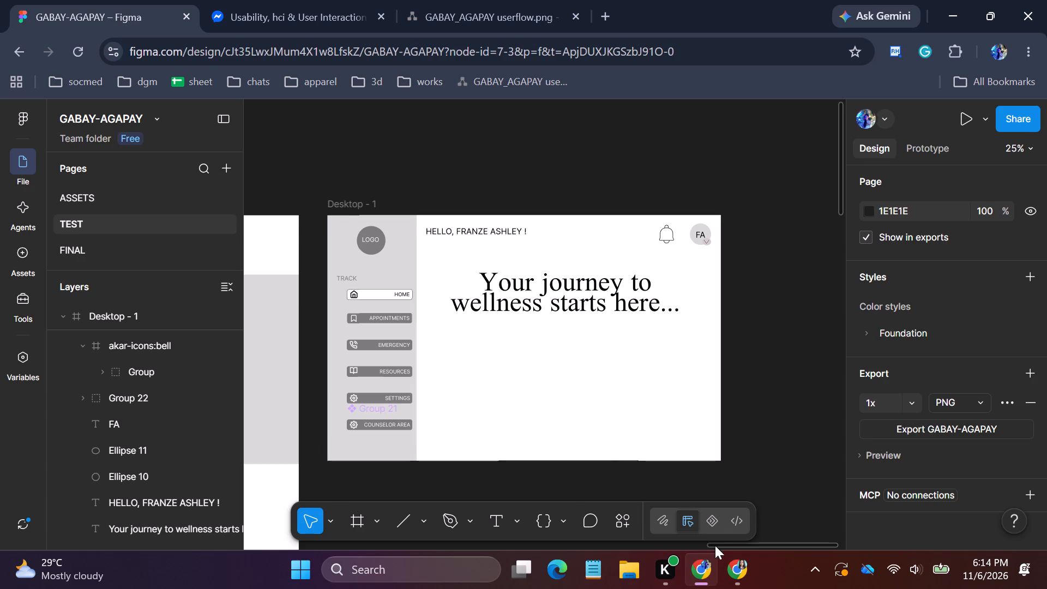
Duplicate the homepage's "I need help now!" button group and place the copy in Desktop - 1 at about X 644, Y 751.
drag(715, 545, 654, 532)
click(446, 411)
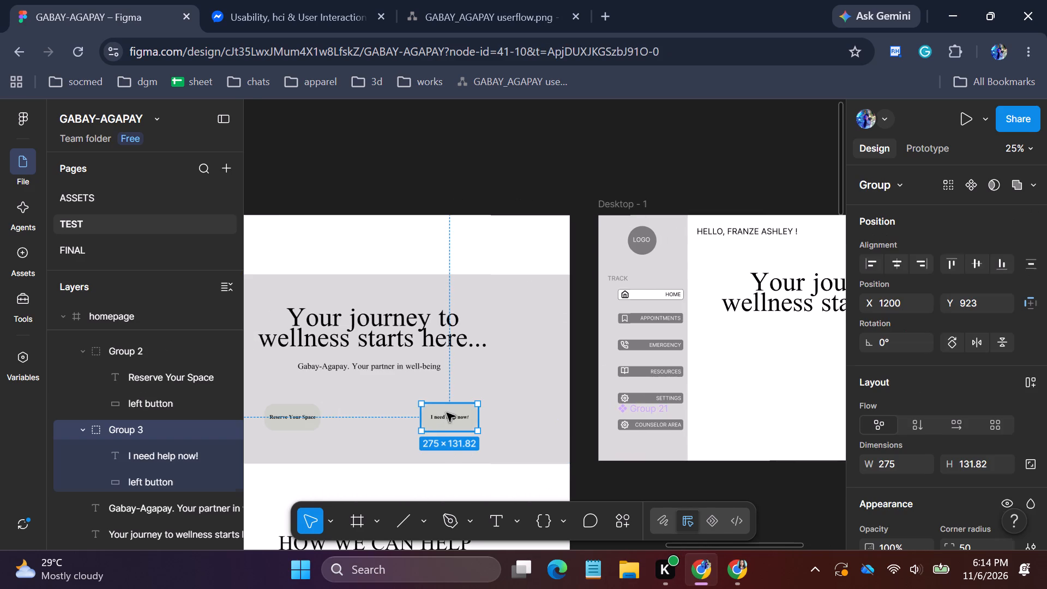
key(ctrl+c)
key(ctrl+v)
drag(455, 410, 635, 406)
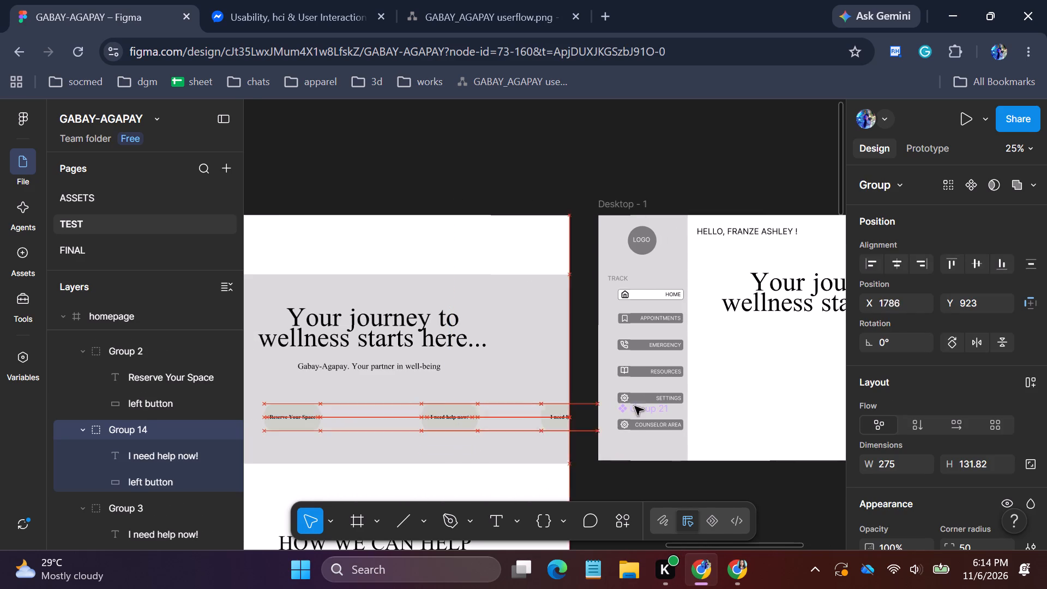
drag(635, 406, 763, 375)
Reposition the copied "I need help now!" button near the bottom of Desktop - 1, at about X 962, Y 967.
drag(702, 542, 725, 542)
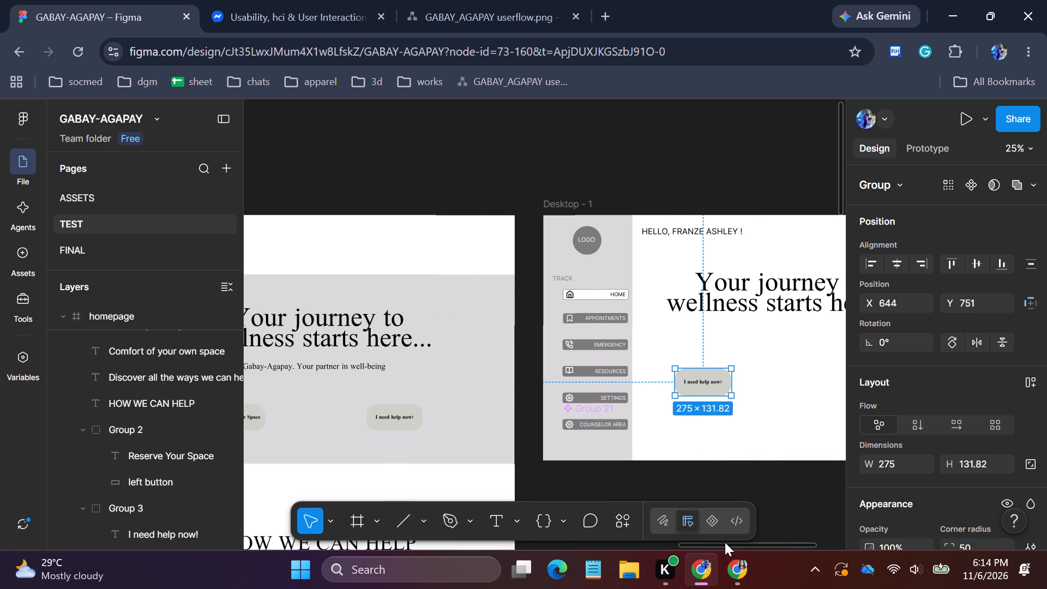
drag(725, 542, 754, 542)
drag(538, 380, 580, 381)
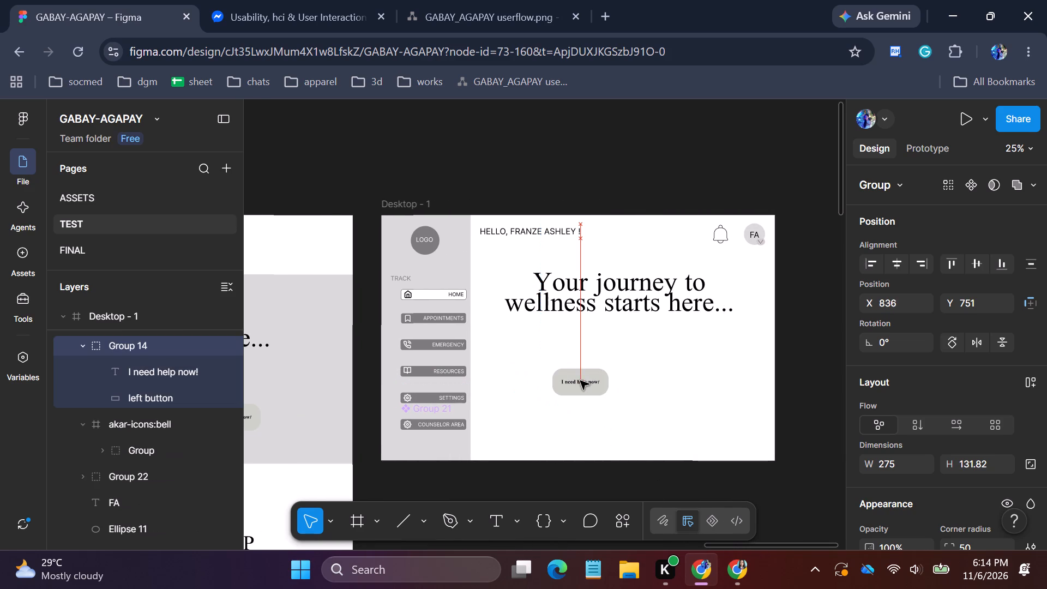
drag(580, 381, 598, 377)
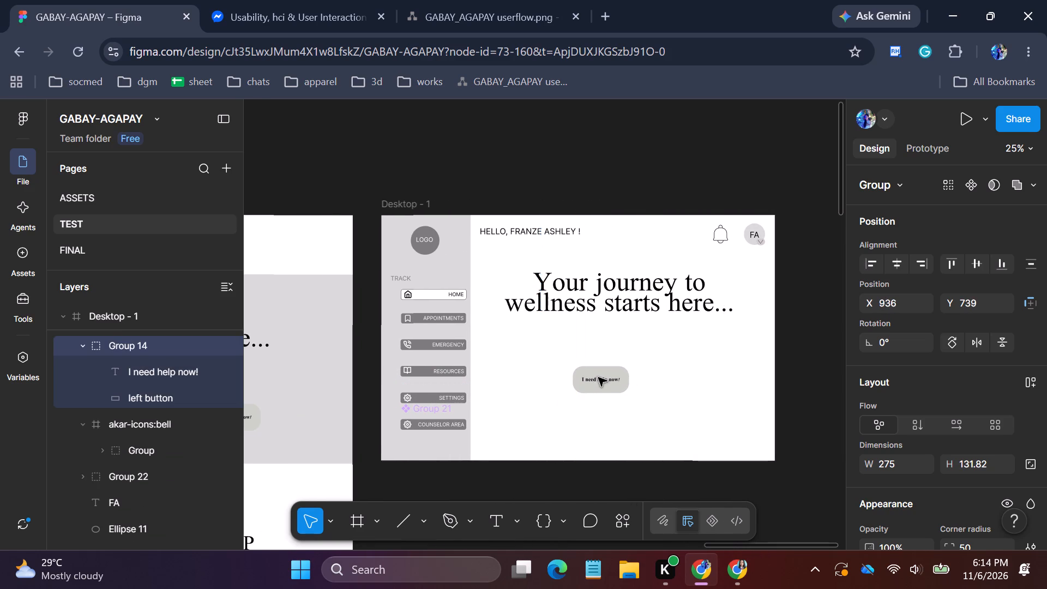
drag(598, 377, 597, 357)
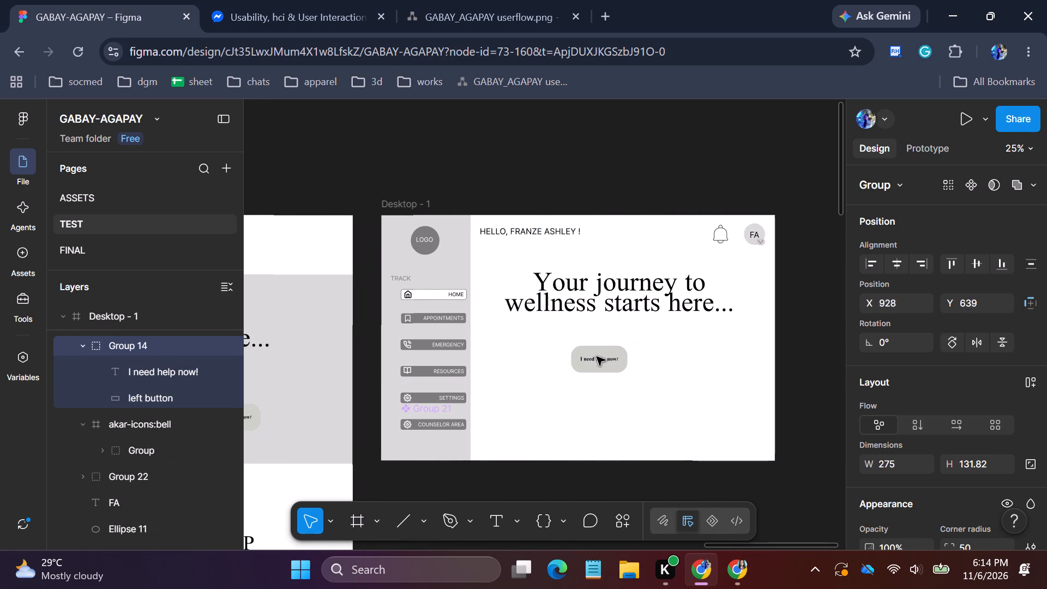
drag(597, 357, 602, 371)
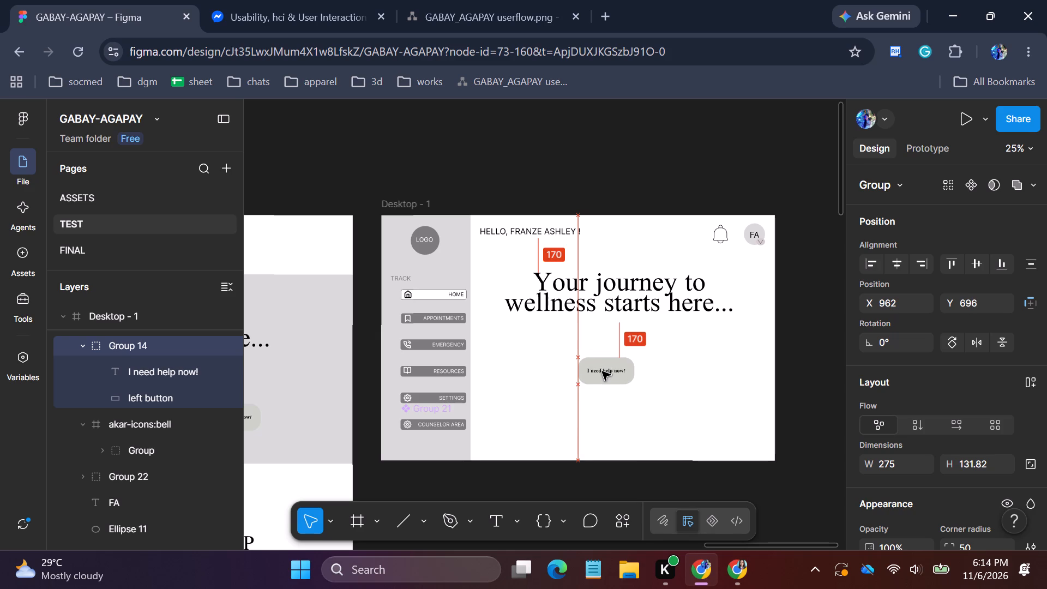
drag(602, 371, 599, 412)
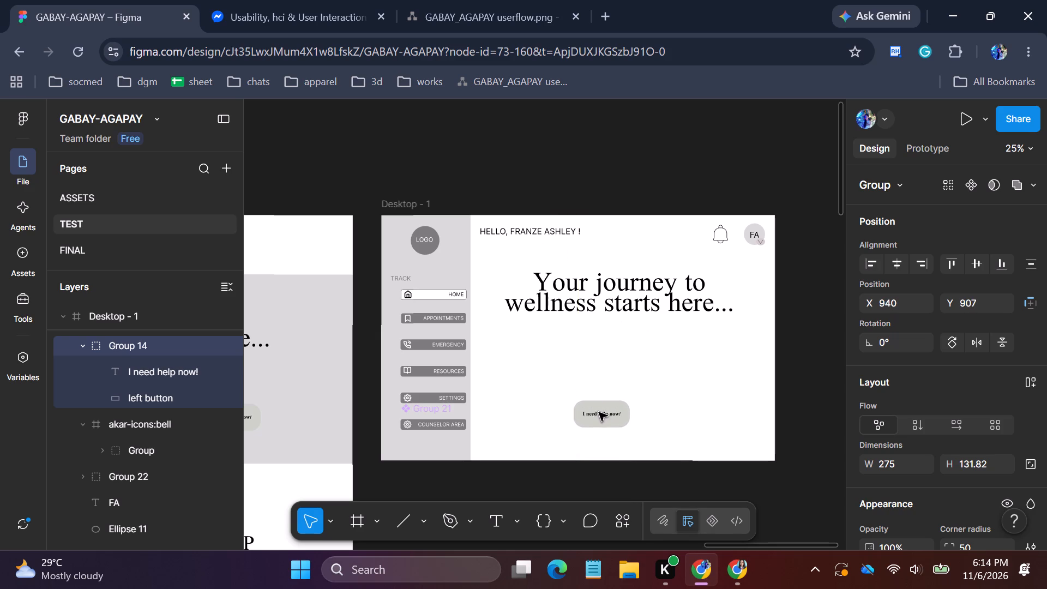
drag(599, 412, 604, 425)
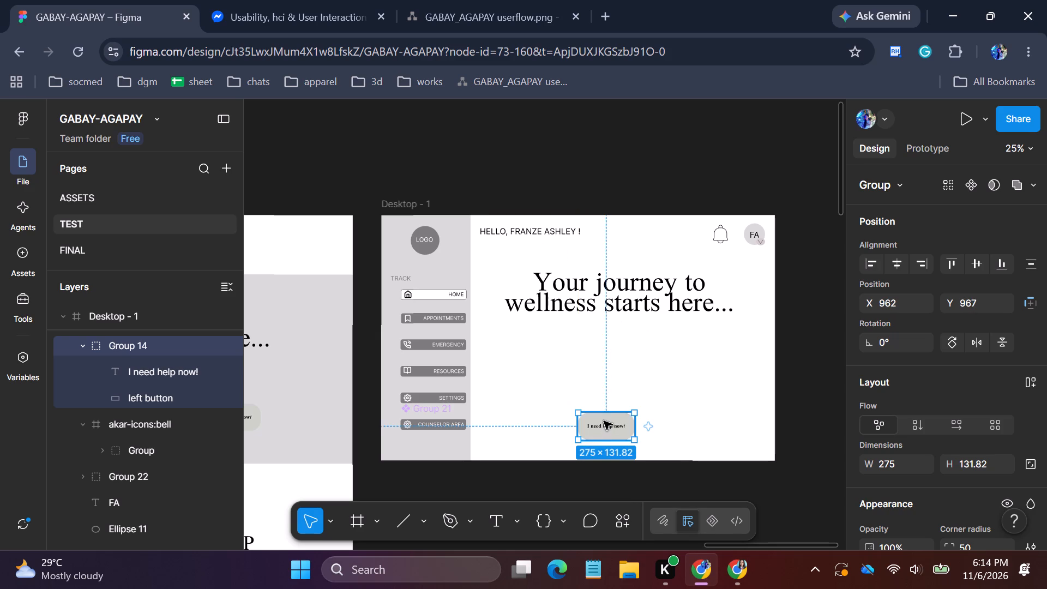
click(625, 370)
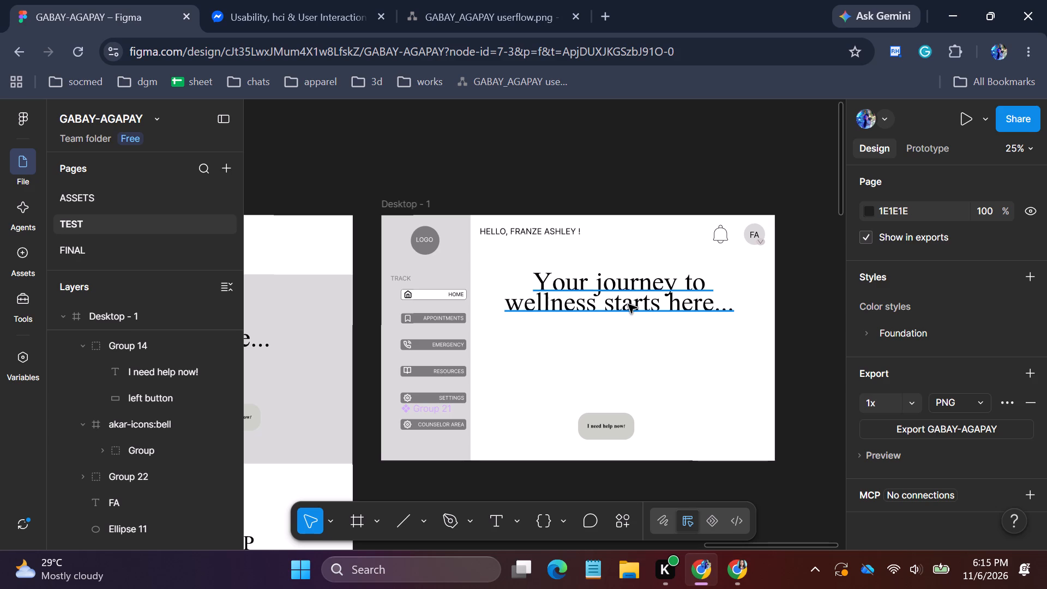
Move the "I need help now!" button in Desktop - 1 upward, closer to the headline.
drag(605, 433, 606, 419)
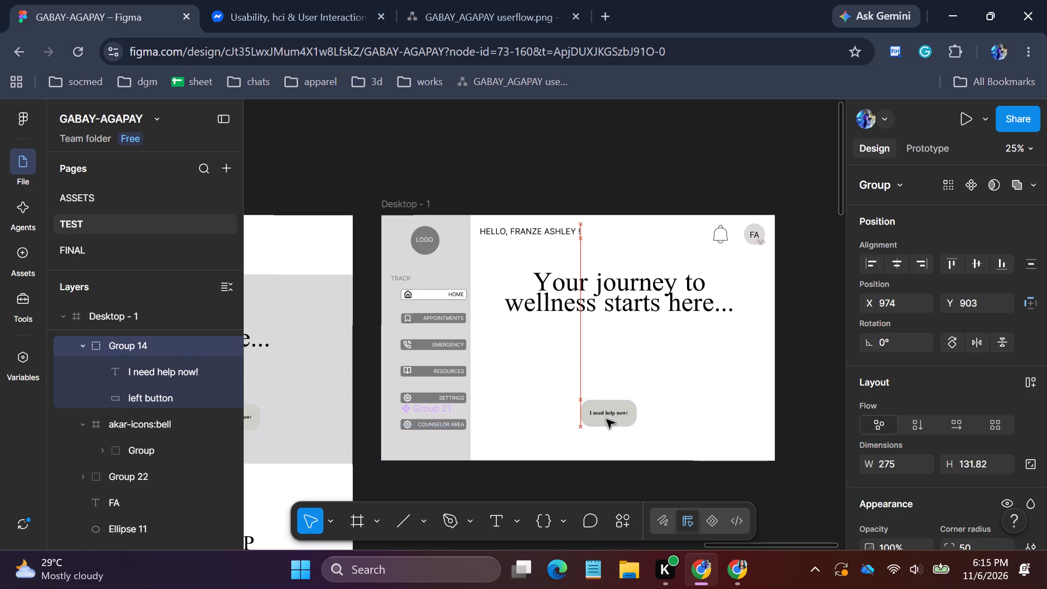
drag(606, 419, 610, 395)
Reposition the "Your journey to wellness starts here..." headline higher in Desktop - 1, at about X 566, Y 212.
click(617, 293)
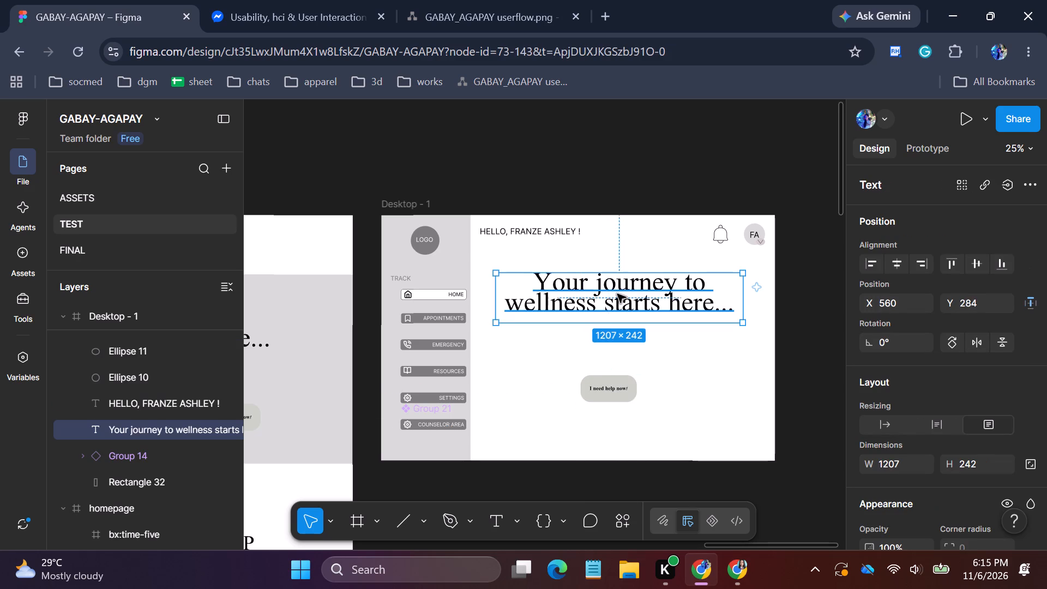
drag(617, 294, 622, 305)
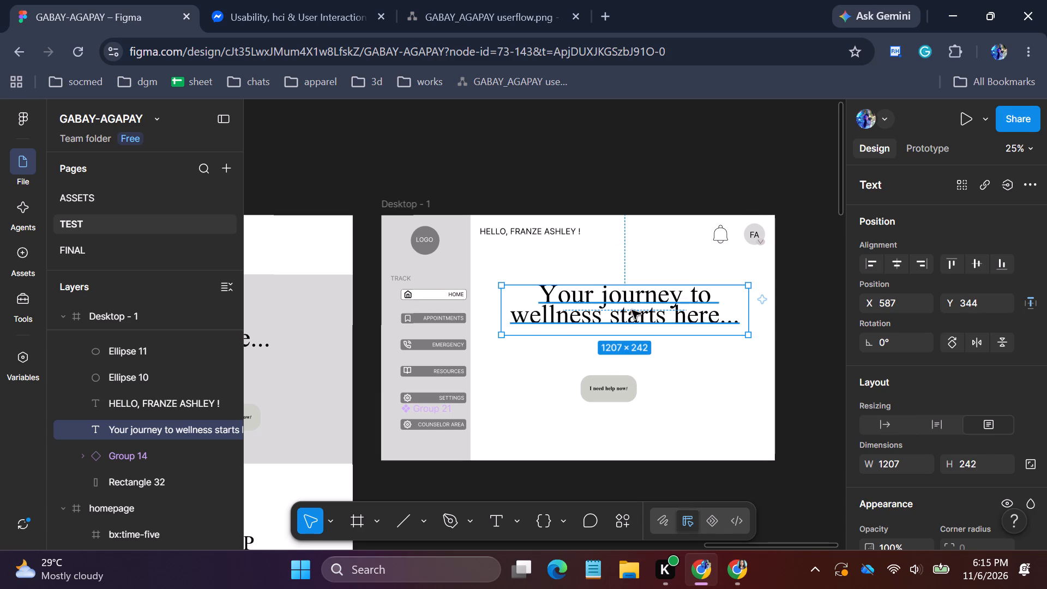
drag(632, 310, 627, 310)
click(674, 478)
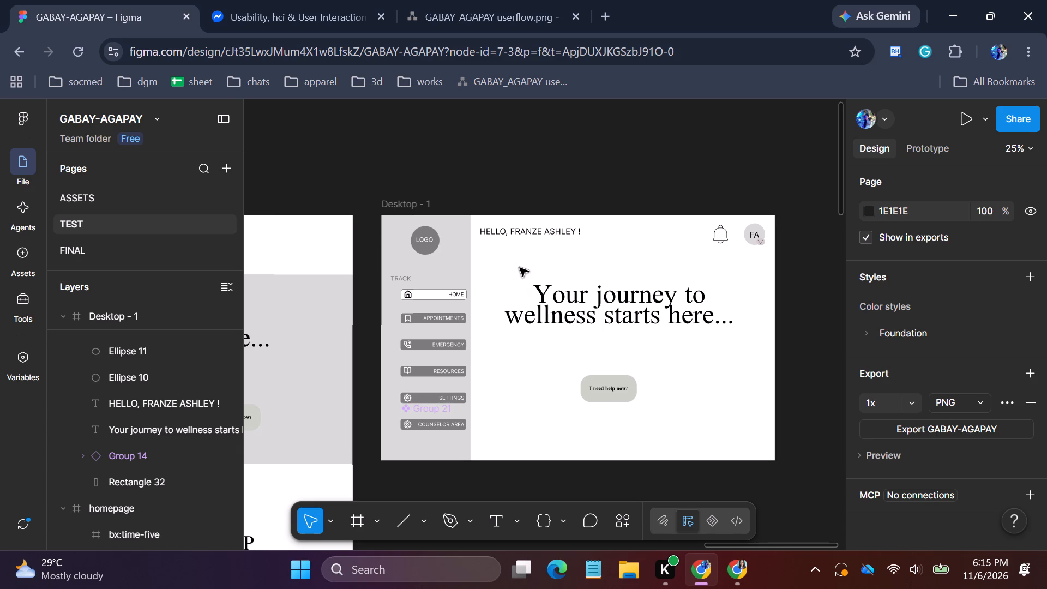
drag(580, 304, 580, 277)
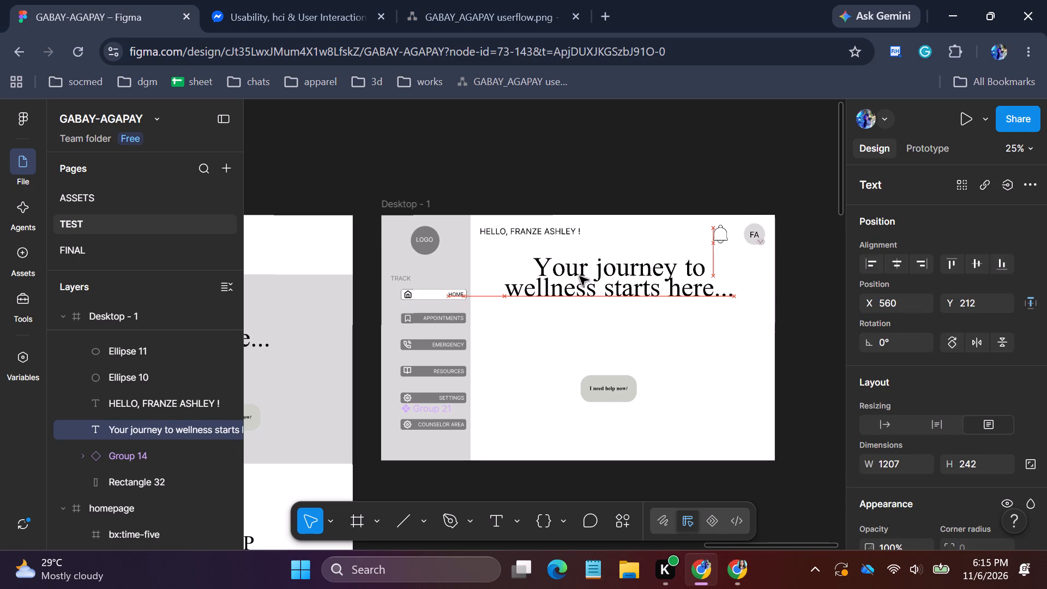
drag(580, 277, 581, 277)
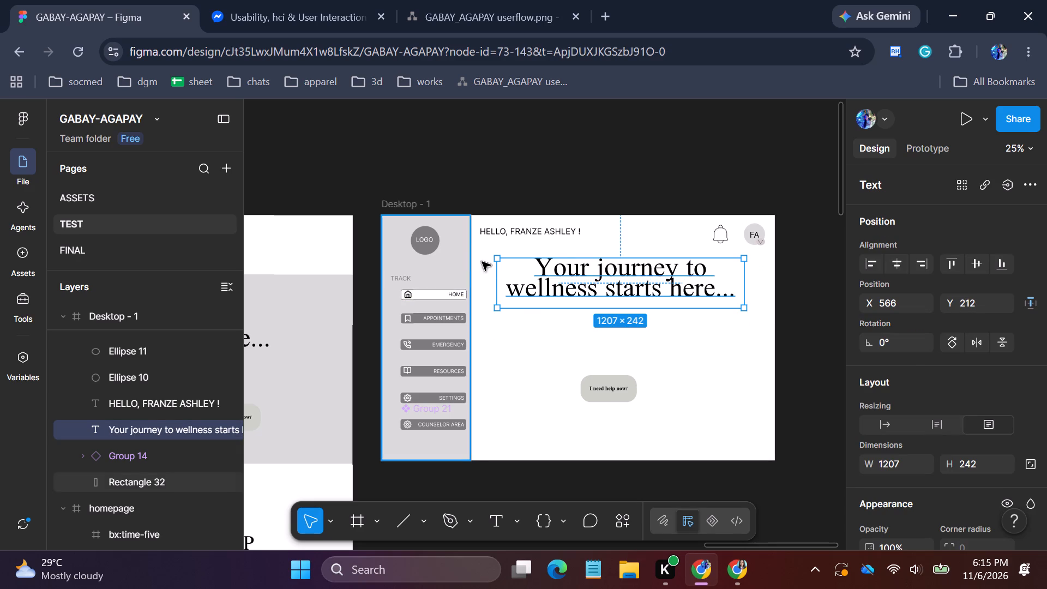
Draw a rectangle about 1168 × 411 below the headline in Desktop - 1, at about X 543, Y 504.
click(429, 518)
click(487, 374)
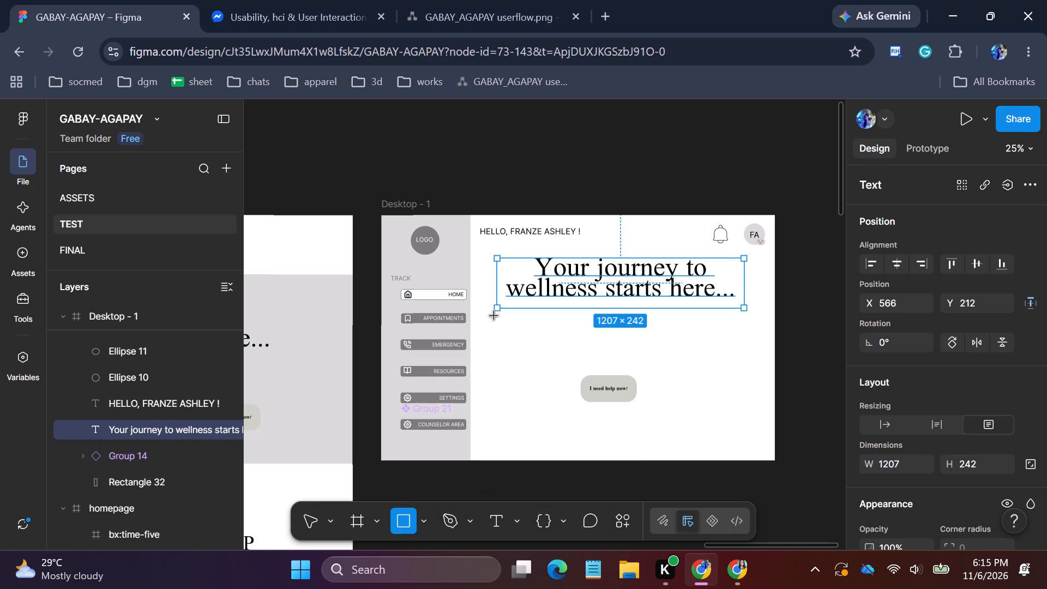
drag(492, 318, 584, 372)
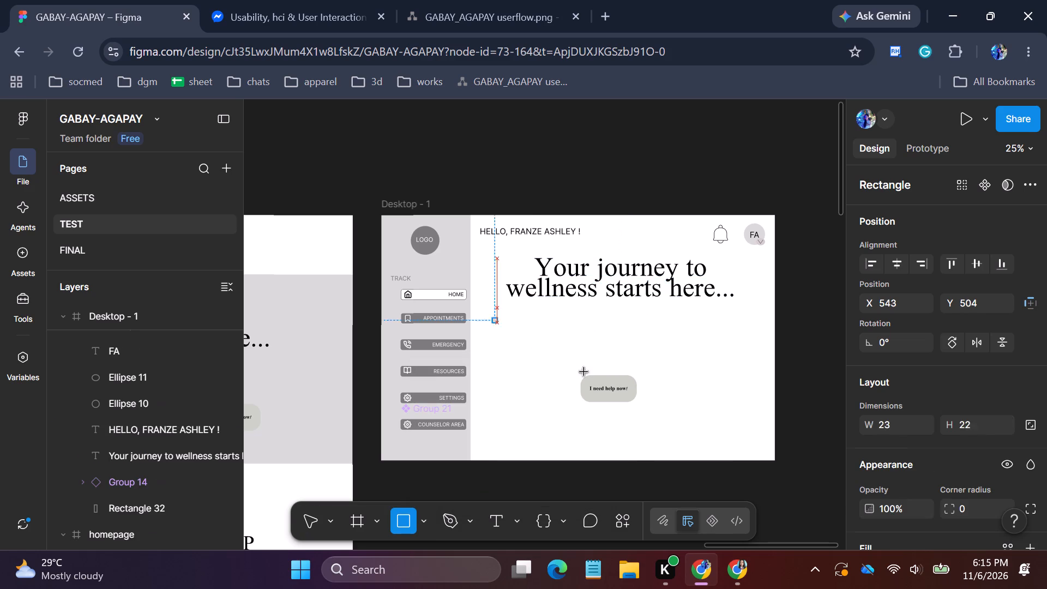
drag(584, 372, 730, 398)
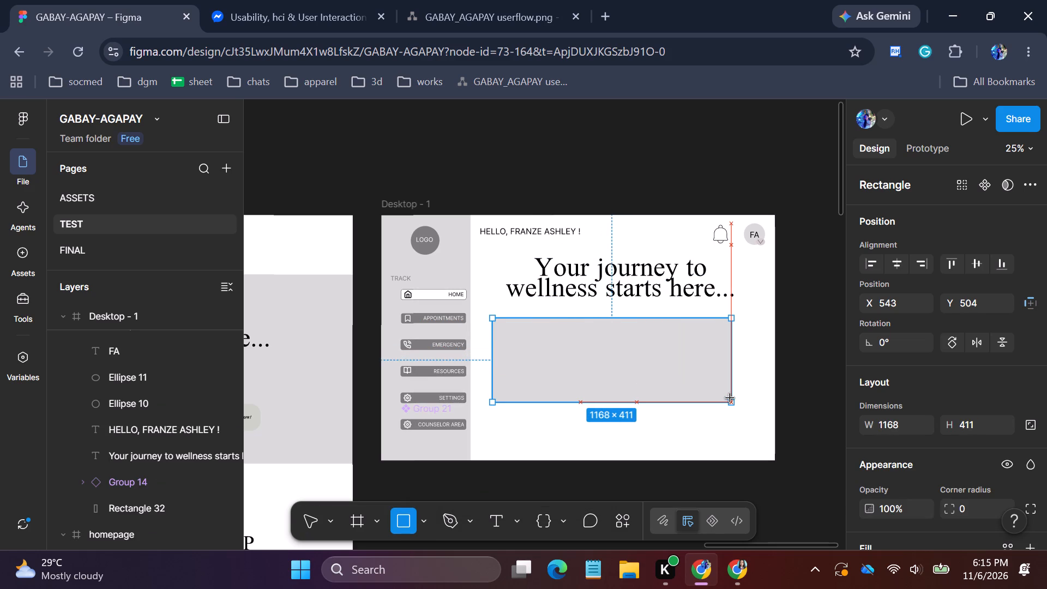
drag(730, 398, 732, 398)
Shift the new rectangle up to uncover the "I need help now!" button, and move the button down to about X 1032, Y 975.
drag(656, 364, 672, 291)
drag(609, 384, 617, 424)
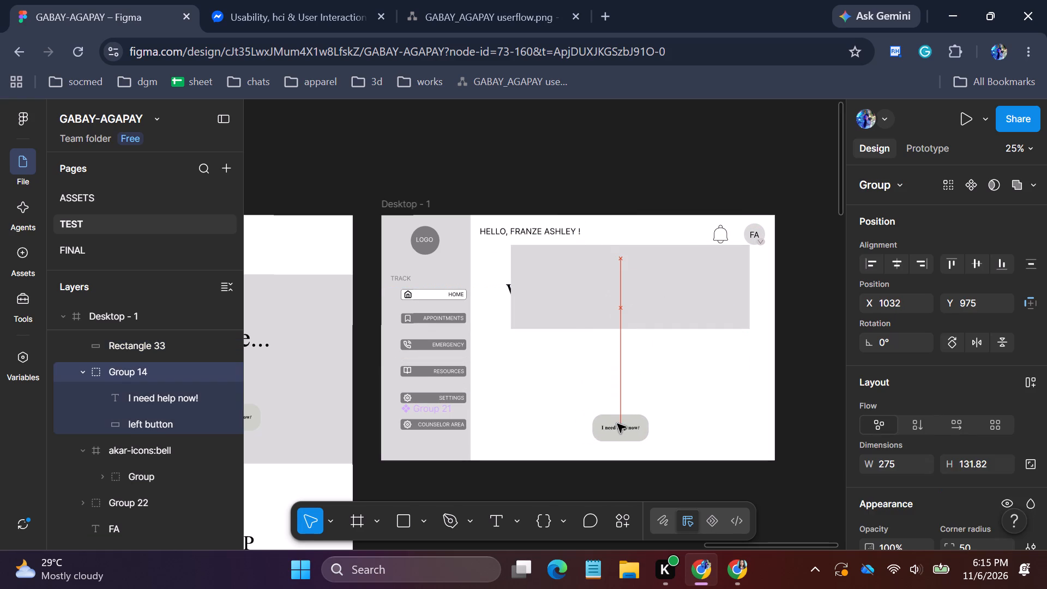
drag(617, 424, 617, 425)
Move the grey rectangle between the headline and the "I need help now!" button, at about X 586, Y 490.
click(622, 305)
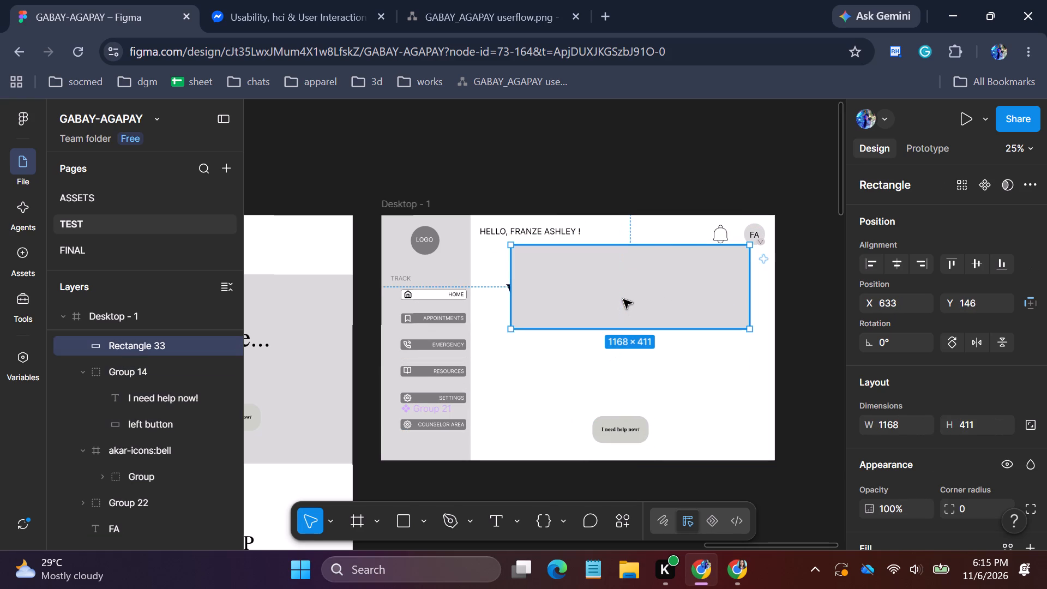
drag(623, 299, 616, 370)
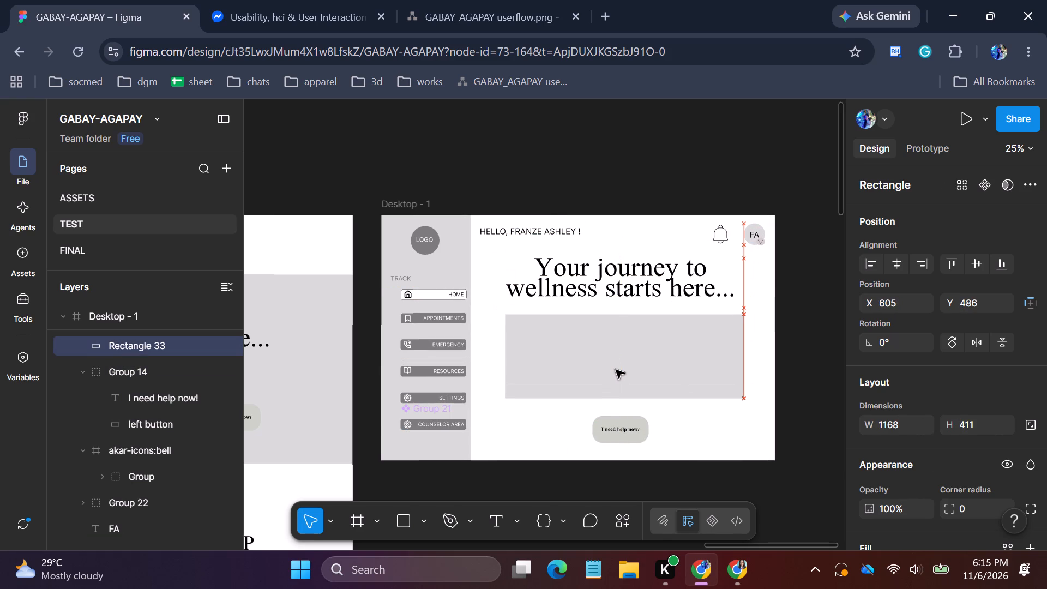
drag(616, 370, 615, 370)
click(810, 322)
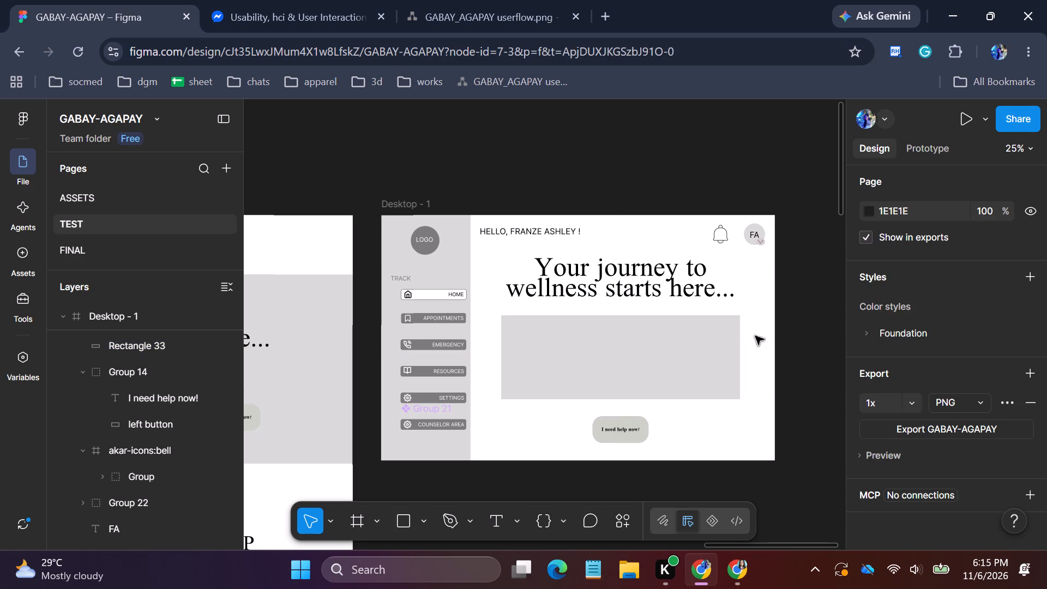
Lower the "Your journey to wellness starts here..." headline slightly, to about X 566, Y 229.
click(624, 285)
click(623, 285)
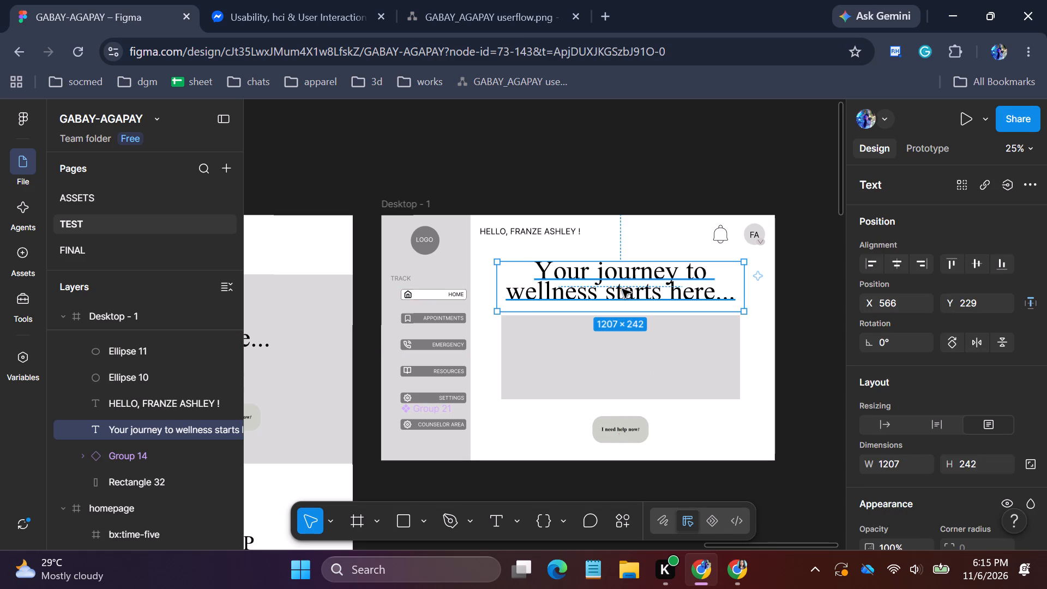
click(783, 291)
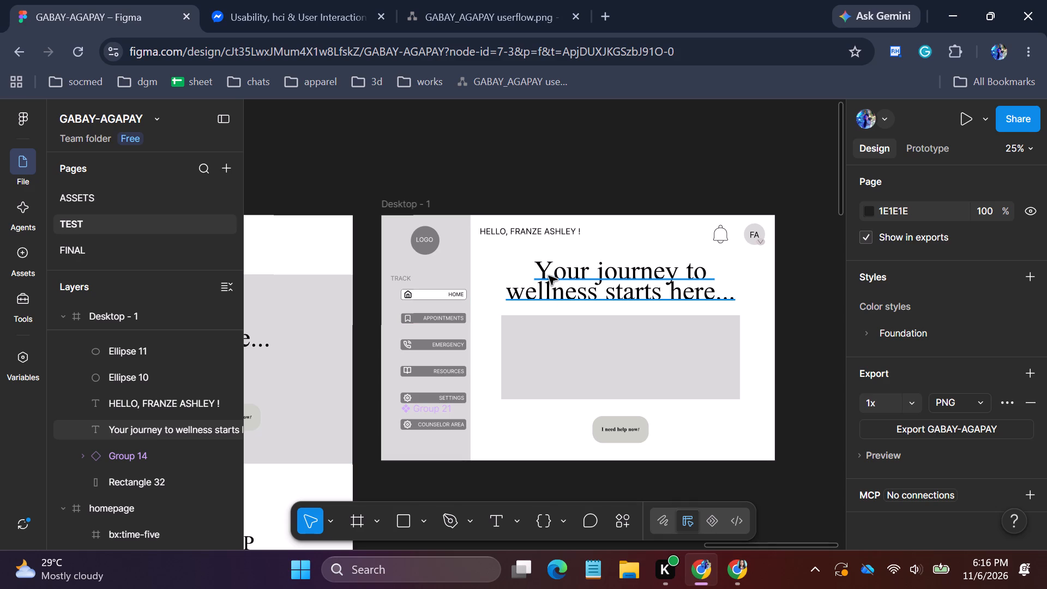
click(585, 185)
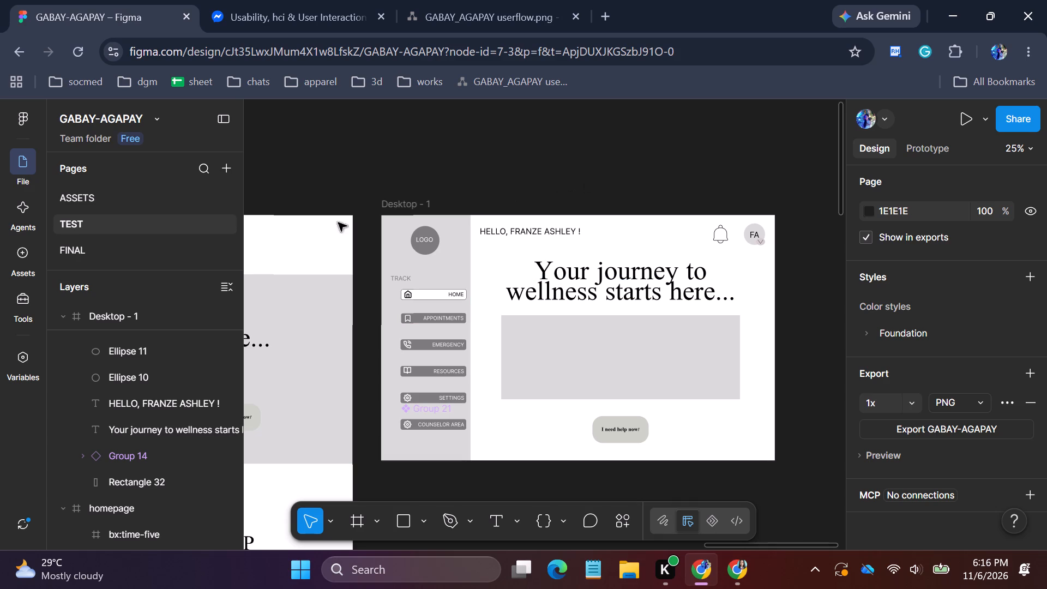
Widen the grey rectangle on both sides to about 1314 × 411 and place it at about X 534, Y 471.
scroll(598, 331, up, 1)
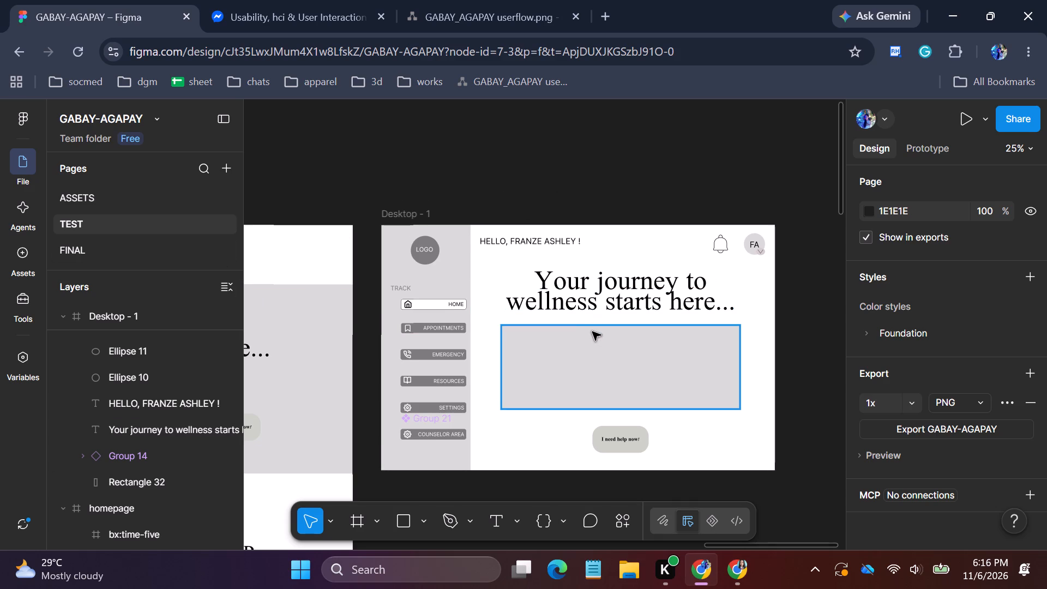
click(550, 358)
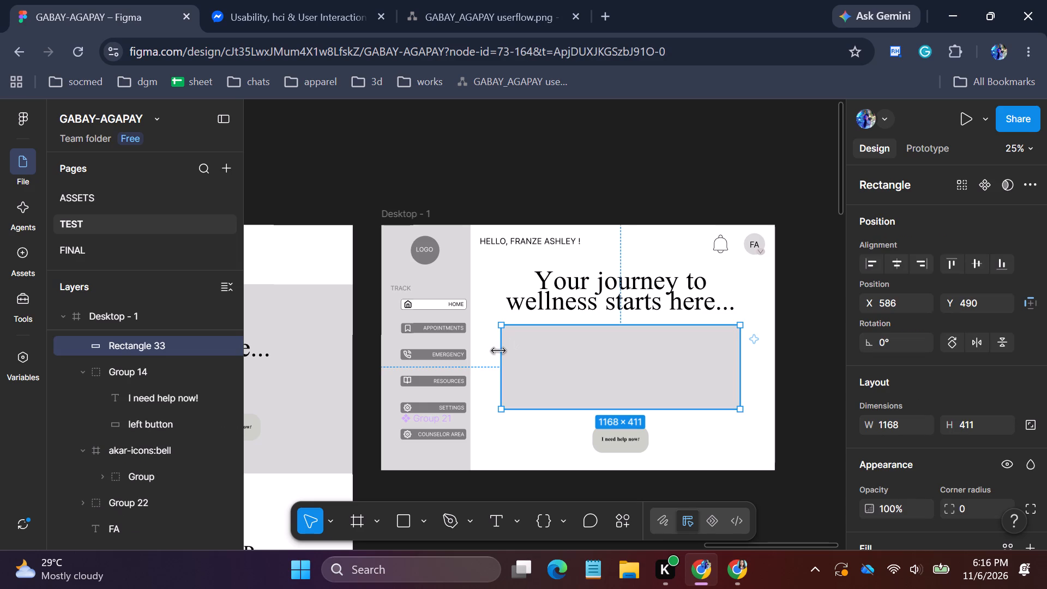
drag(502, 353, 488, 354)
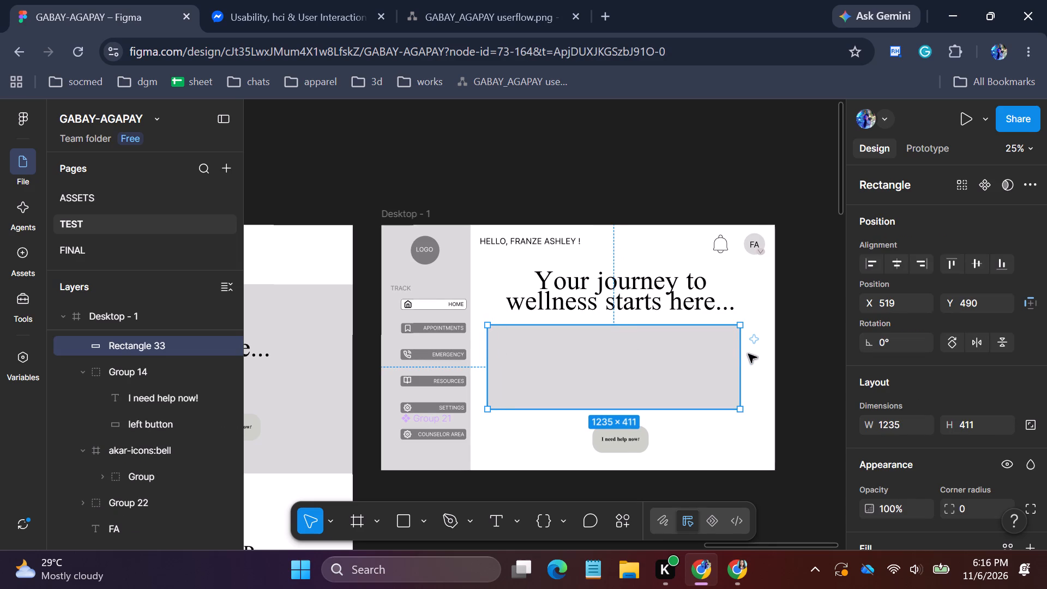
drag(743, 355, 755, 355)
click(689, 354)
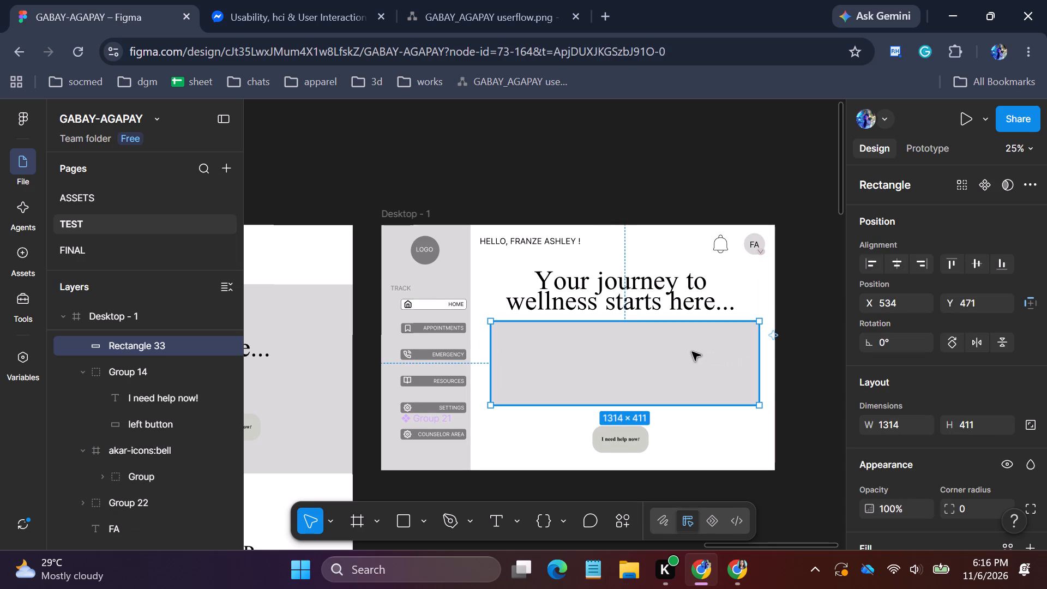
click(814, 285)
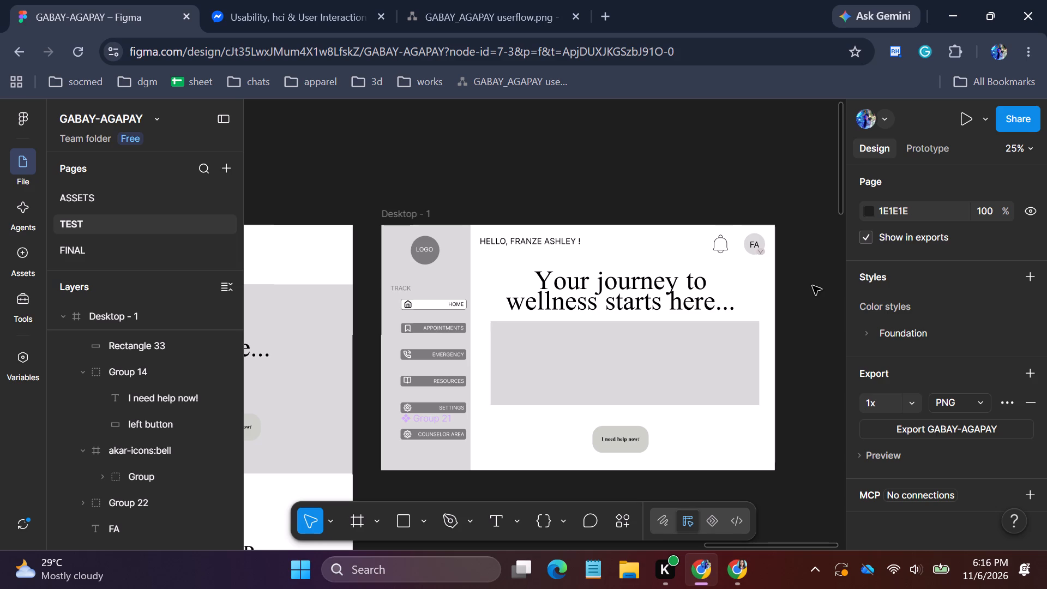
Add the text "NEXT APPOINMENT" over the grey rectangle in Desktop - 1.
click(497, 516)
click(502, 336)
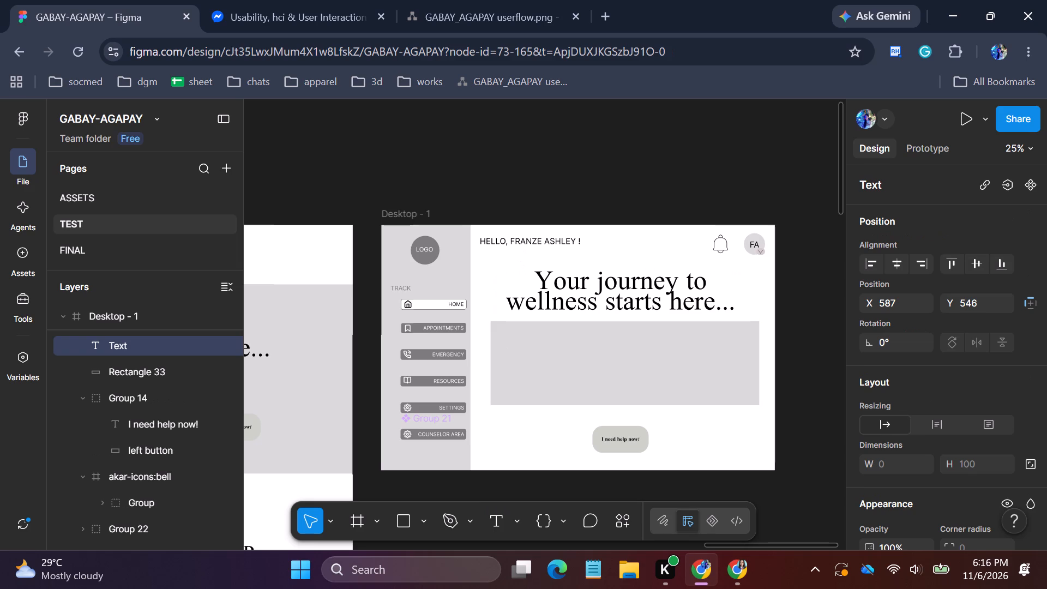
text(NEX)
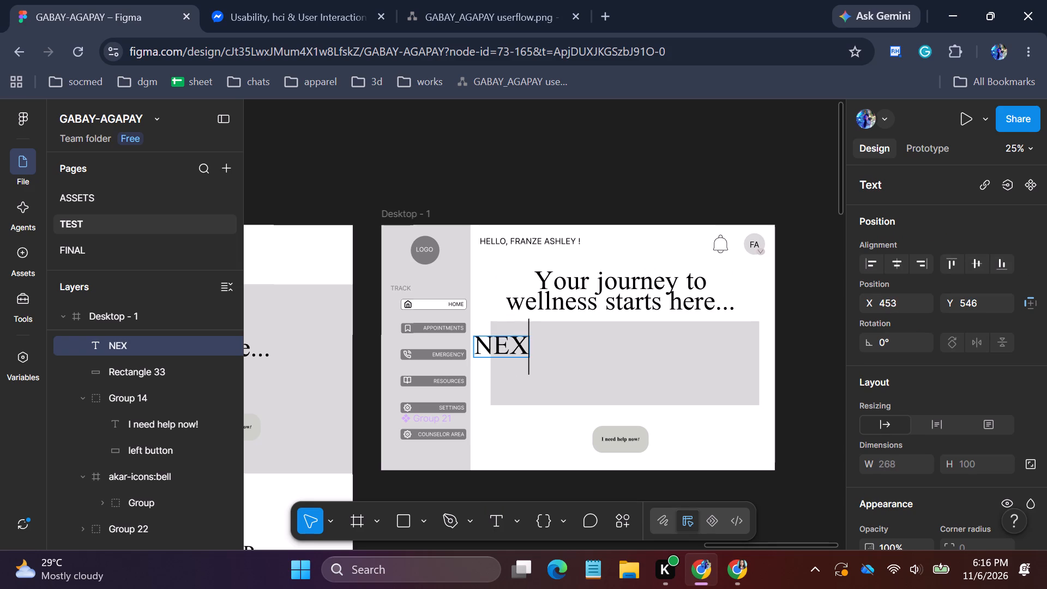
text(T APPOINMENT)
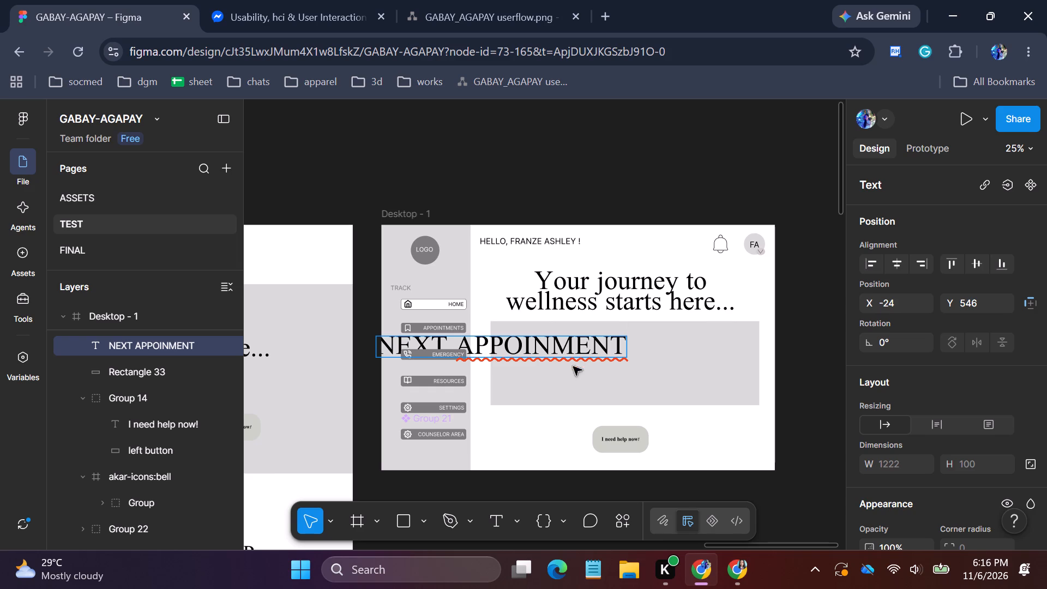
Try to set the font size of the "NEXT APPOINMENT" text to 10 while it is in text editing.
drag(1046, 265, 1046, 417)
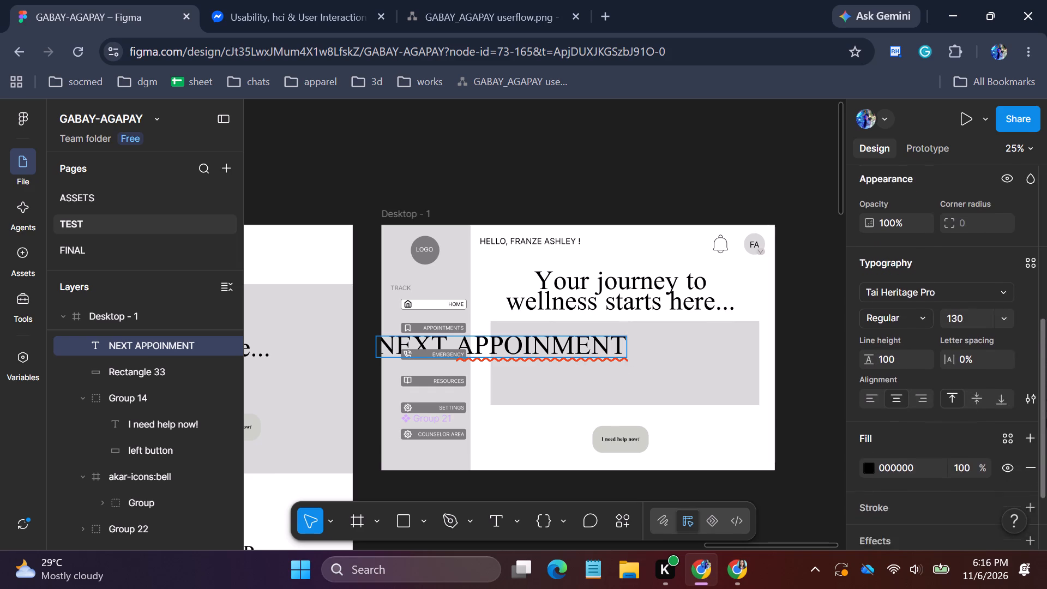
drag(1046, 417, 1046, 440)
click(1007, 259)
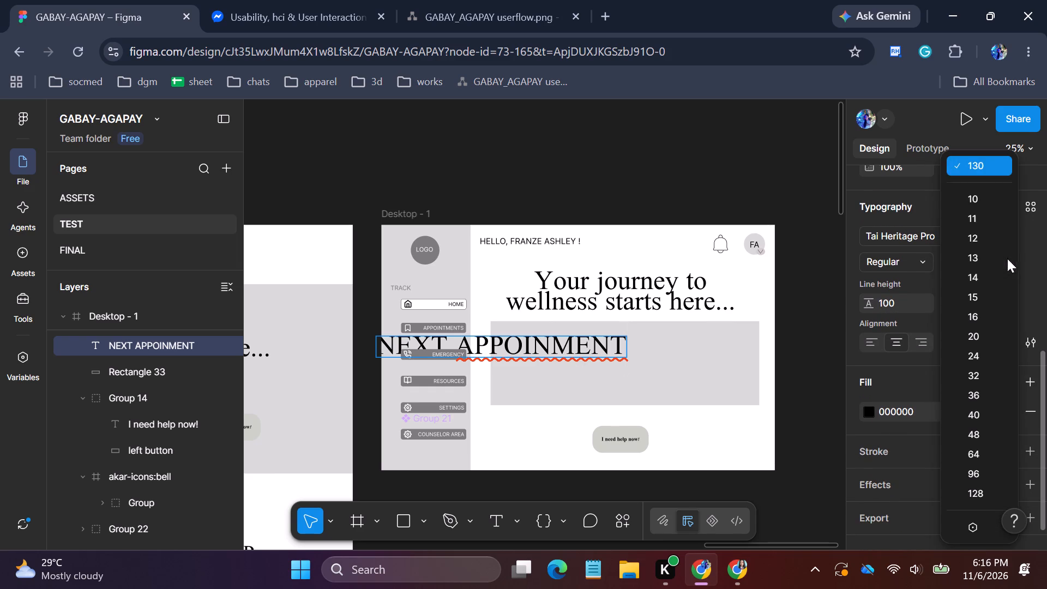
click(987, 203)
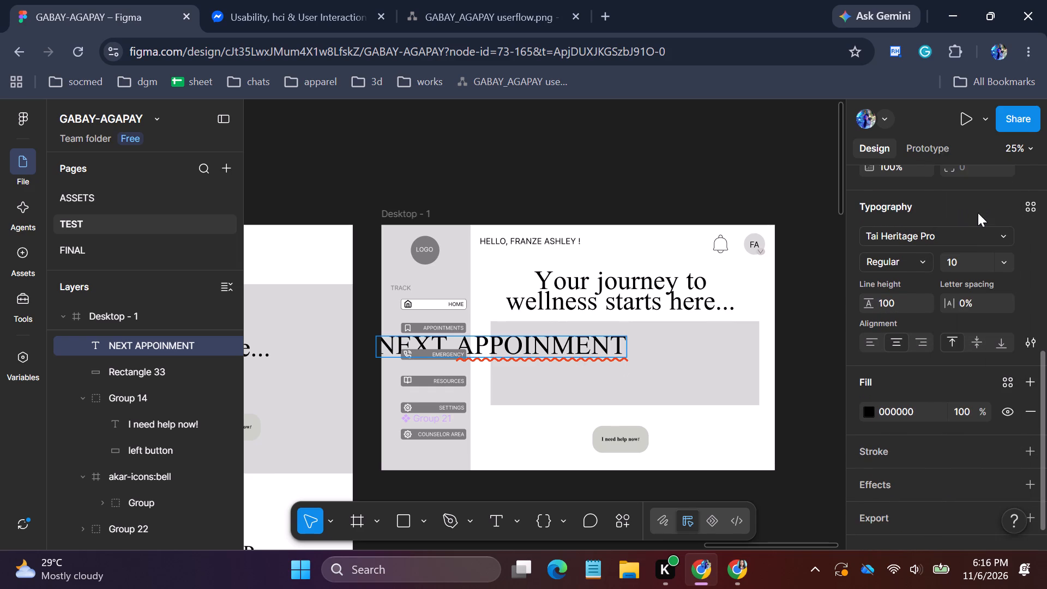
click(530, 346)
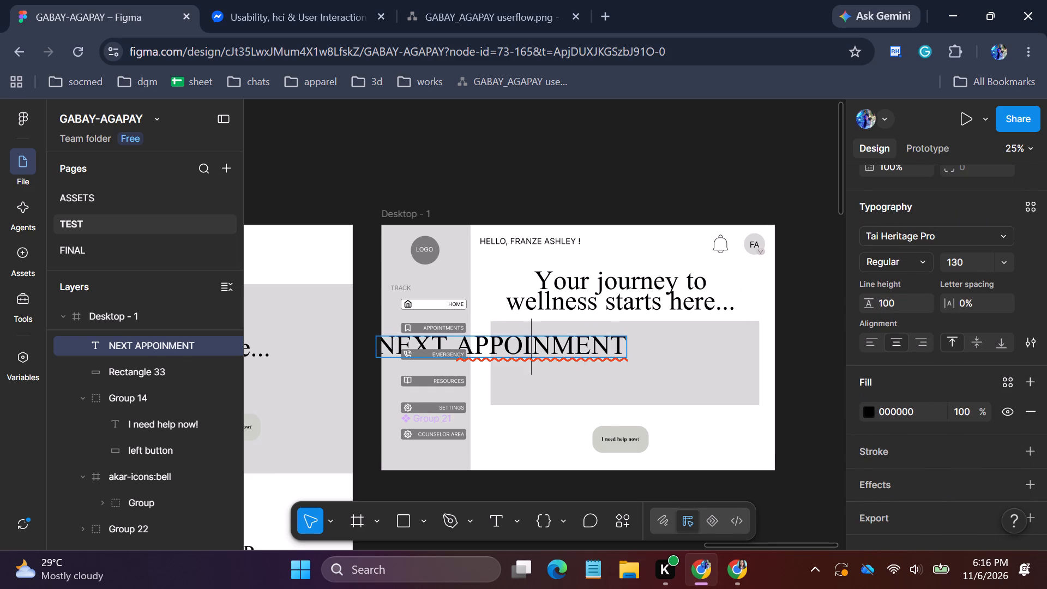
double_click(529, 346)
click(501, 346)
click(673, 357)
Move the "NEXT APPOINMENT" text across onto the upper part of the grey rectangle.
drag(605, 341, 684, 335)
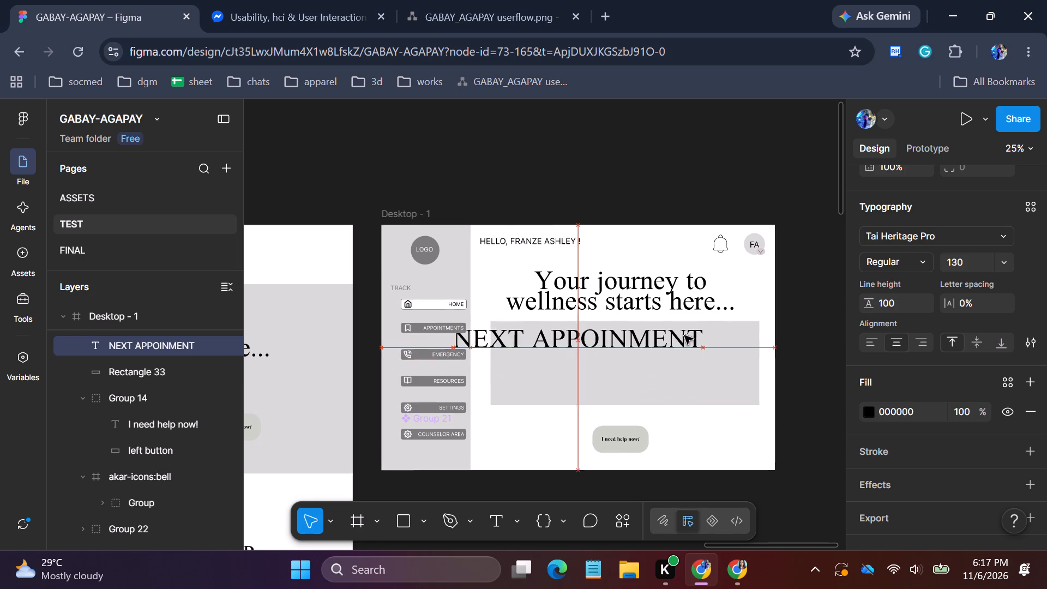
drag(684, 335, 686, 335)
Reduce the "NEXT APPOINMENT" text's font size, trying 10 and settling on 20.
click(1019, 261)
click(1006, 261)
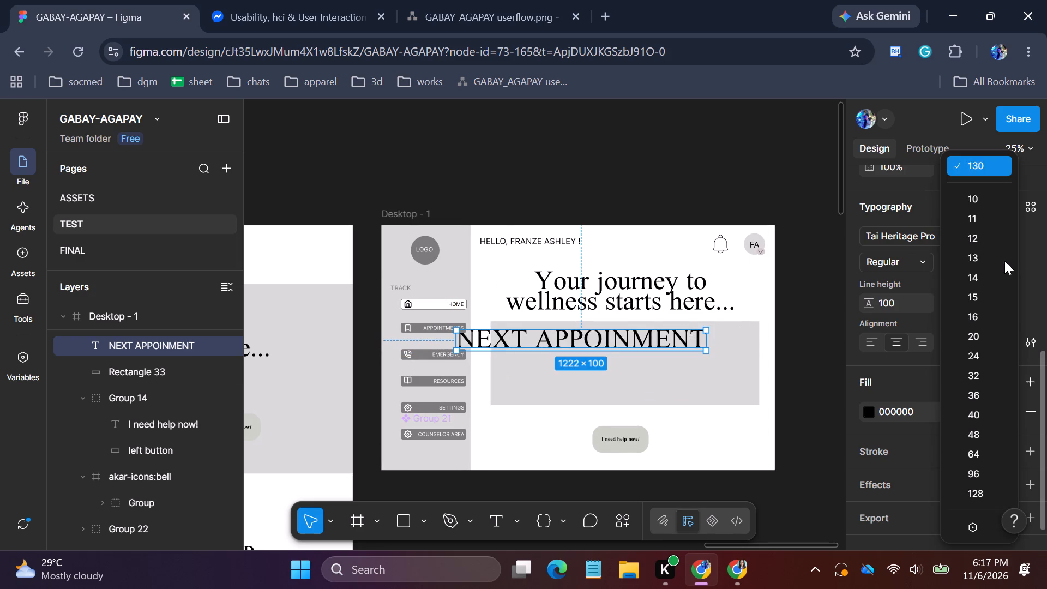
click(959, 197)
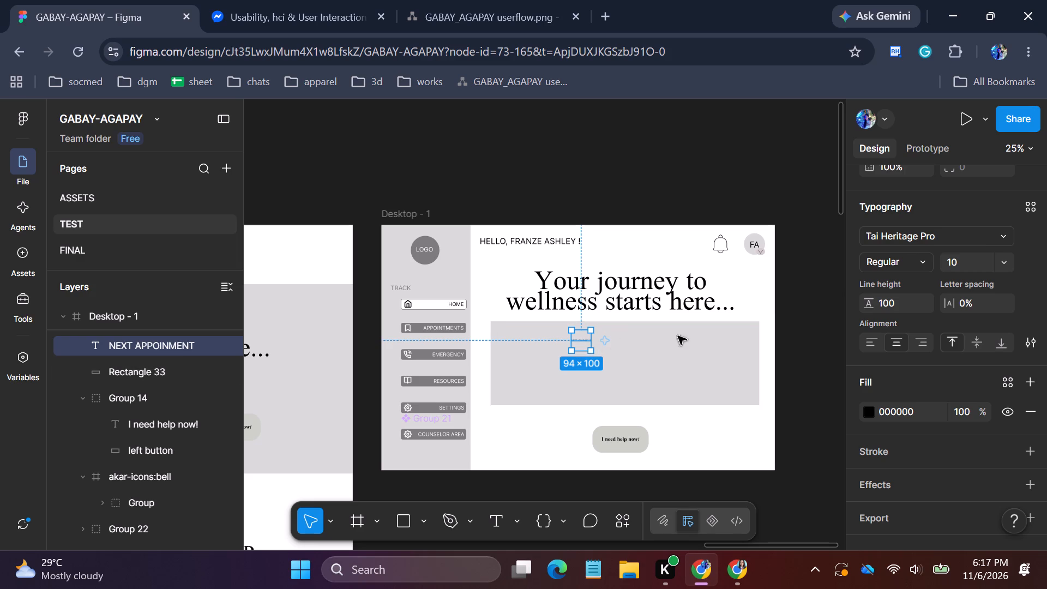
click(998, 260)
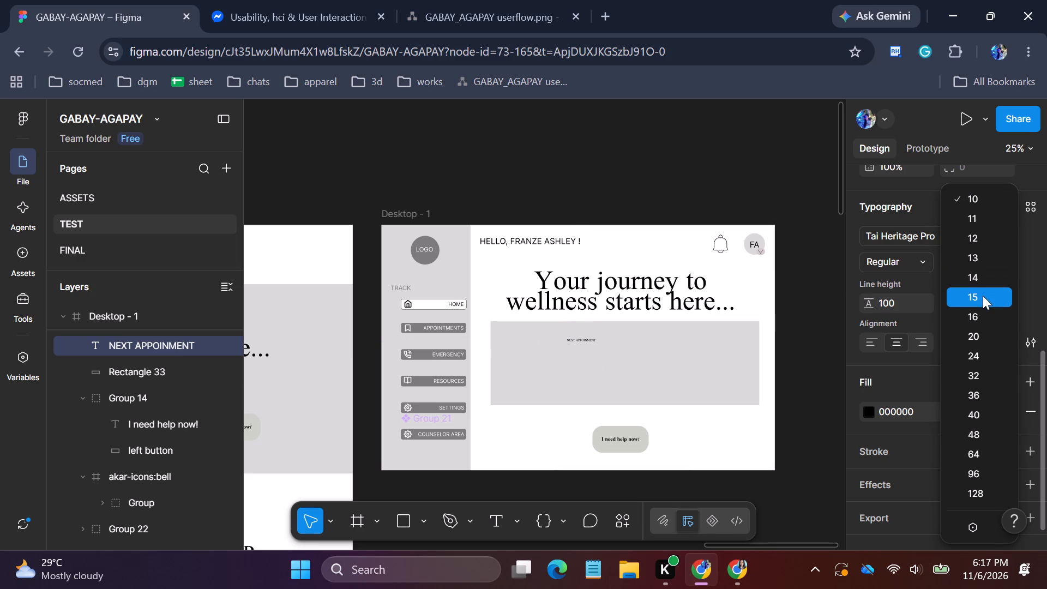
click(977, 329)
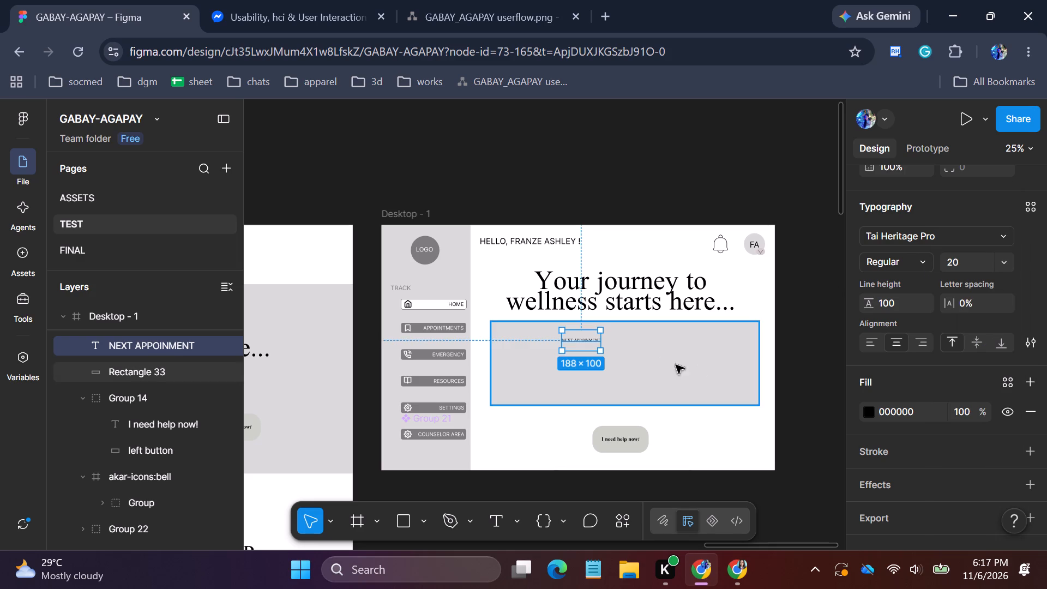
Set the font size of the "NEXT APPOINMENT" text to 32.
double_click(587, 339)
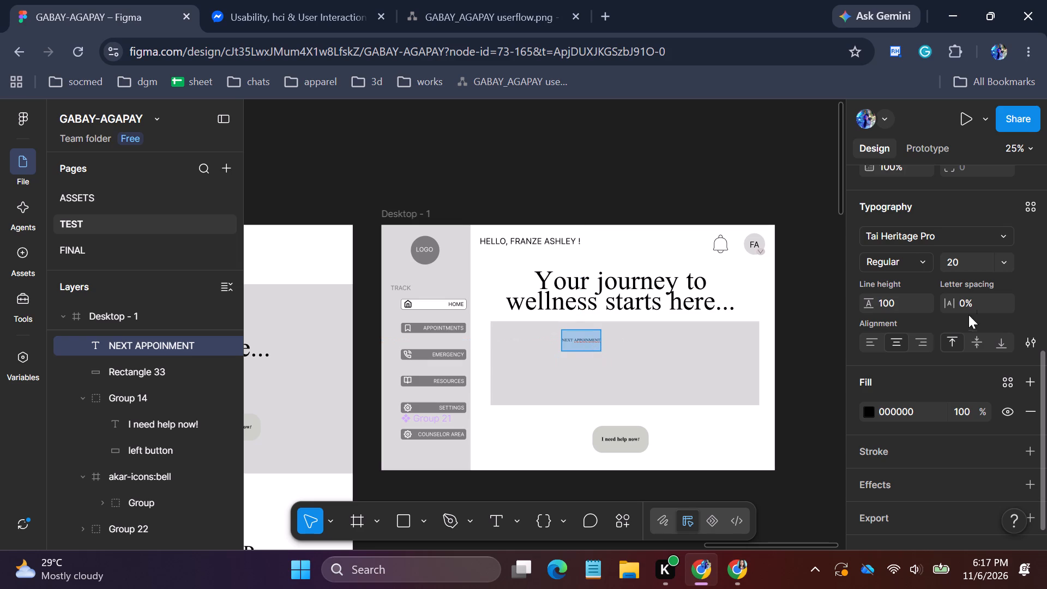
click(1003, 263)
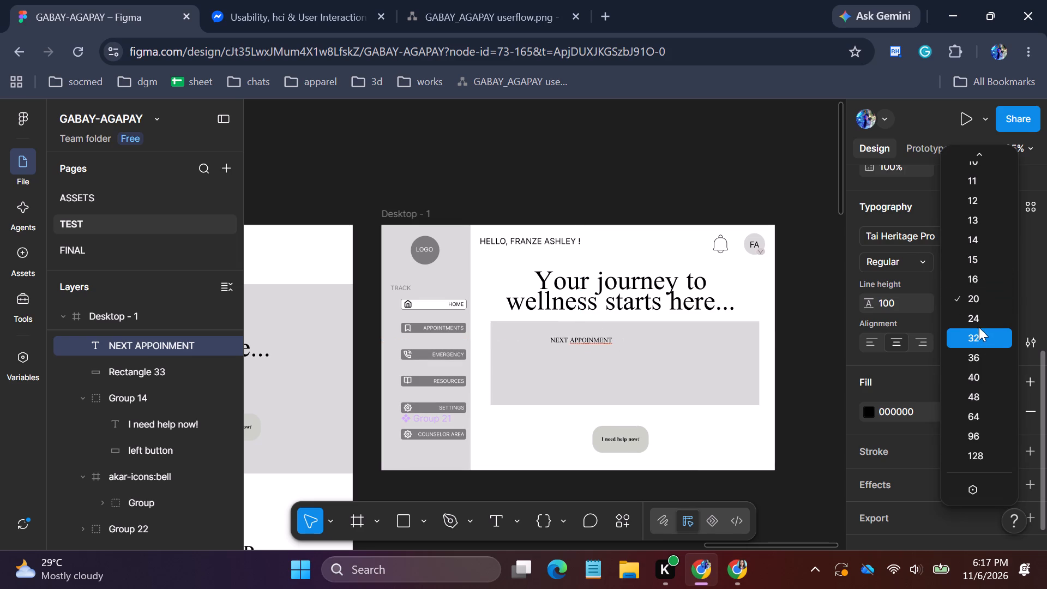
click(978, 341)
click(651, 351)
Move the "NEXT APPOINMENT" text into the upper-left corner of the grey rectangle.
drag(586, 342, 577, 342)
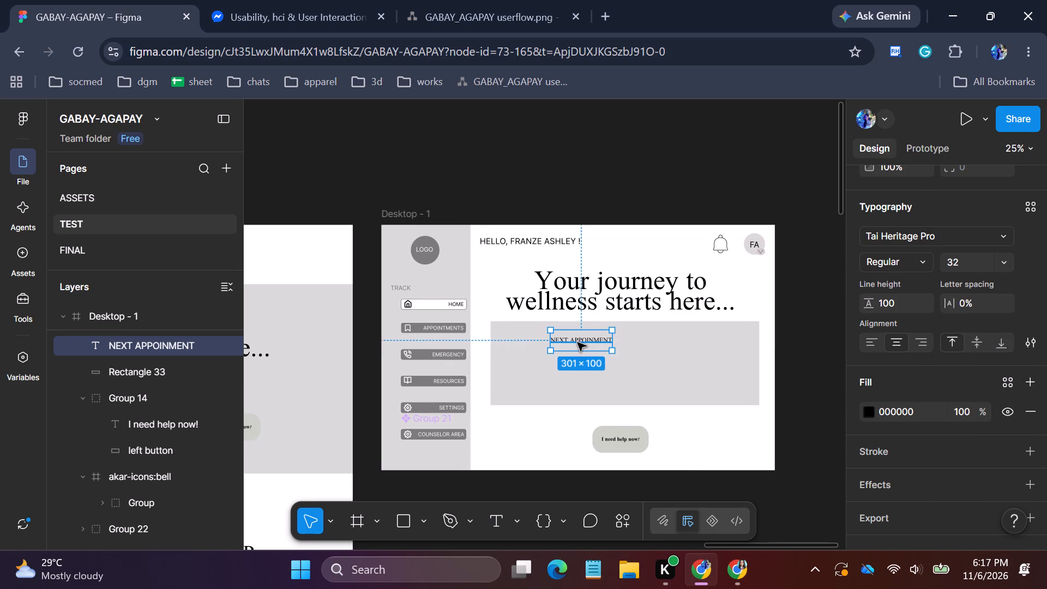
drag(577, 342, 533, 333)
click(613, 358)
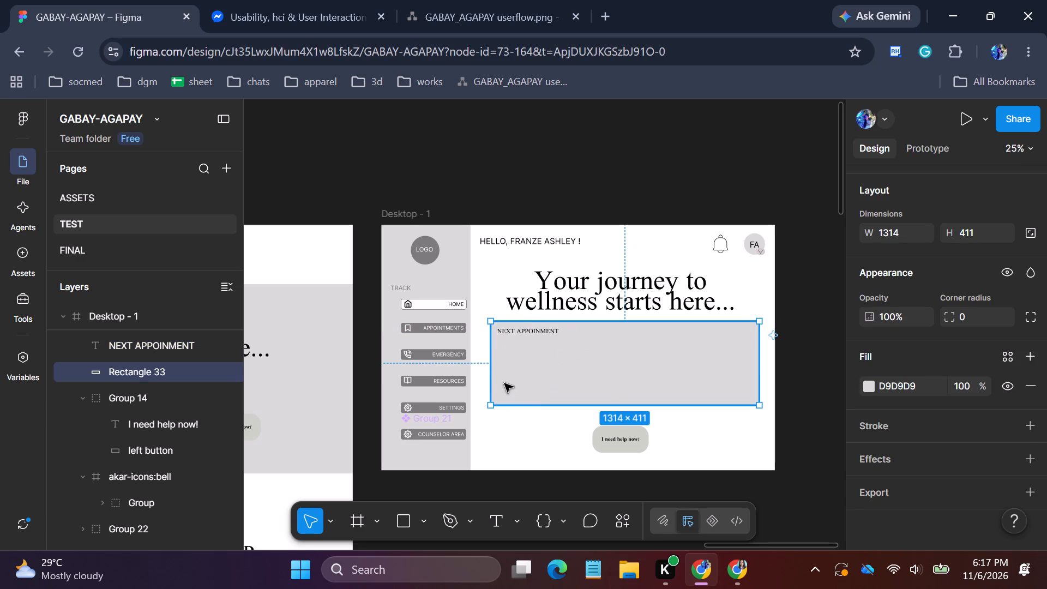
Add a colon at the end of the label so it reads "NEXT APPOINMENT:".
click(1025, 146)
click(952, 217)
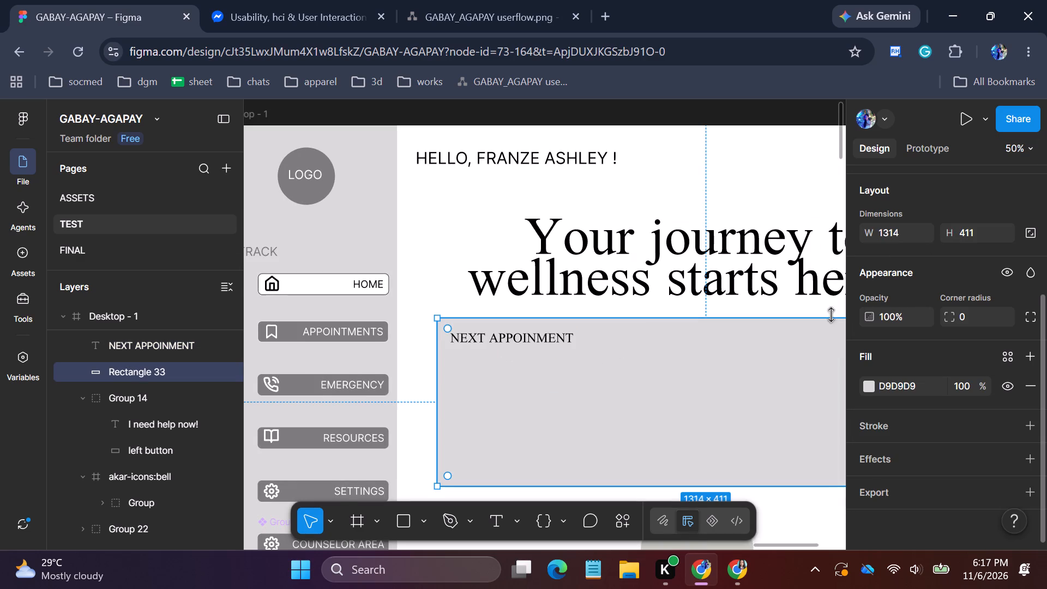
click(1019, 145)
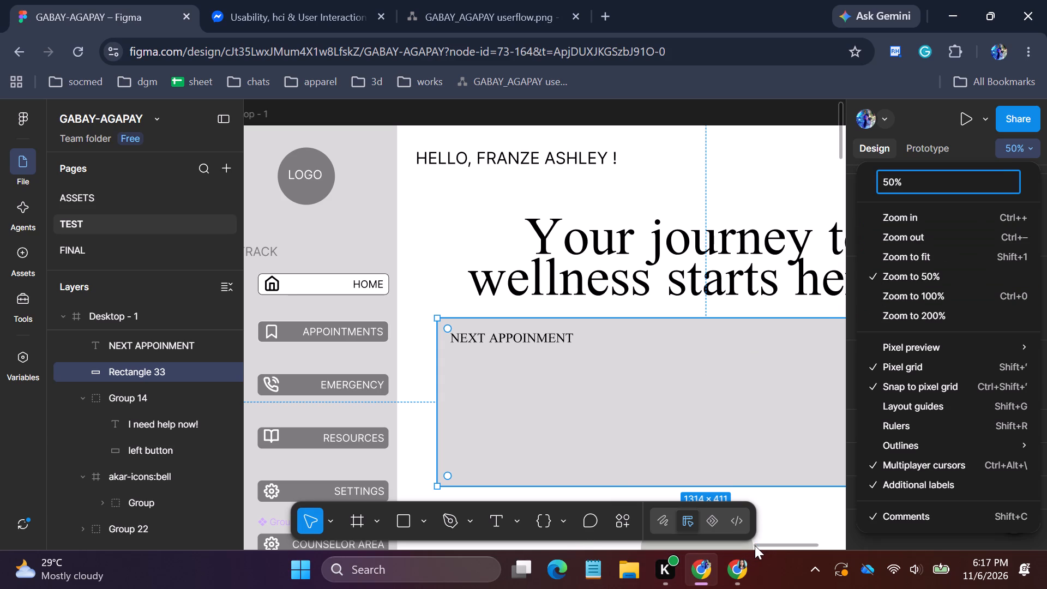
drag(755, 545, 770, 546)
drag(775, 542, 786, 545)
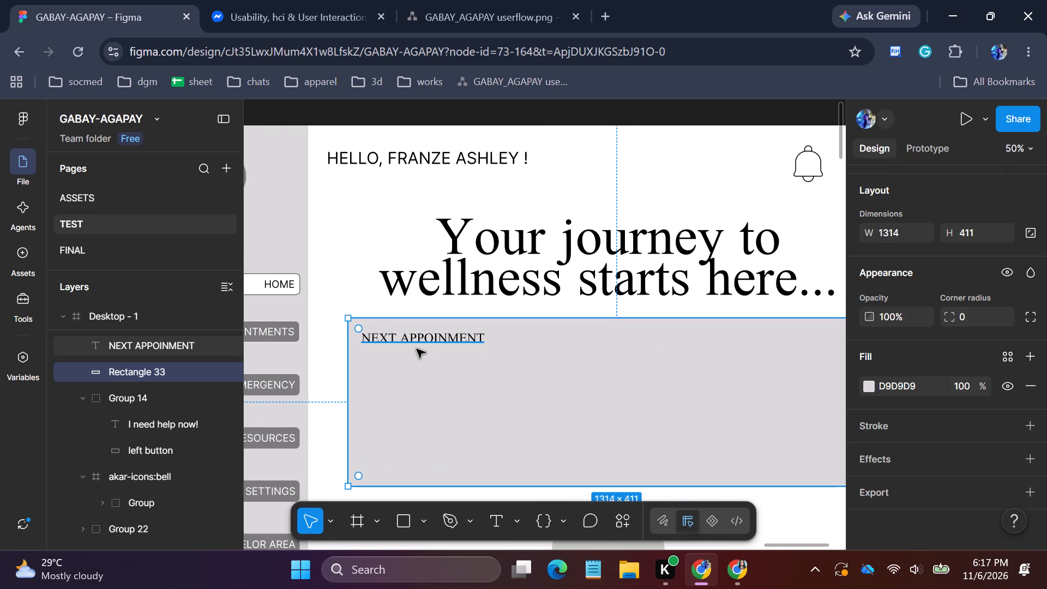
double_click(473, 335)
click(480, 338)
click(483, 335)
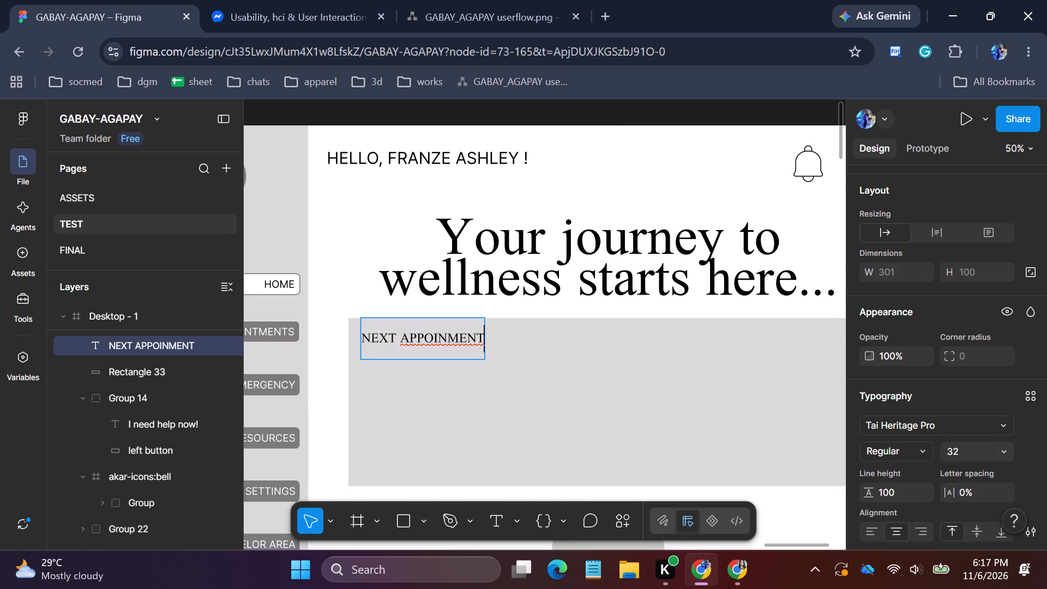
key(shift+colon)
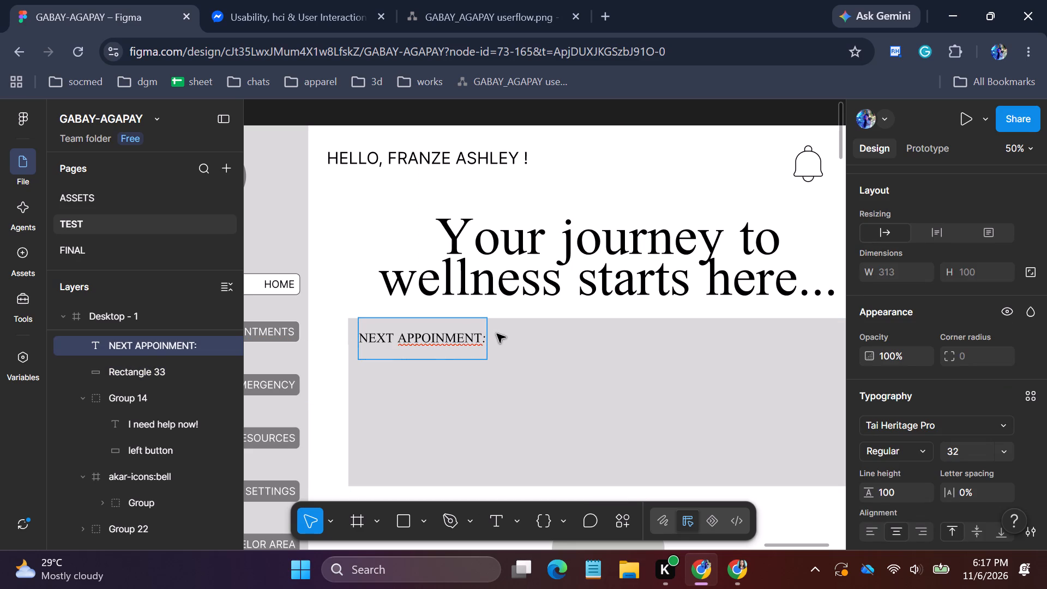
key(ctrl+z)
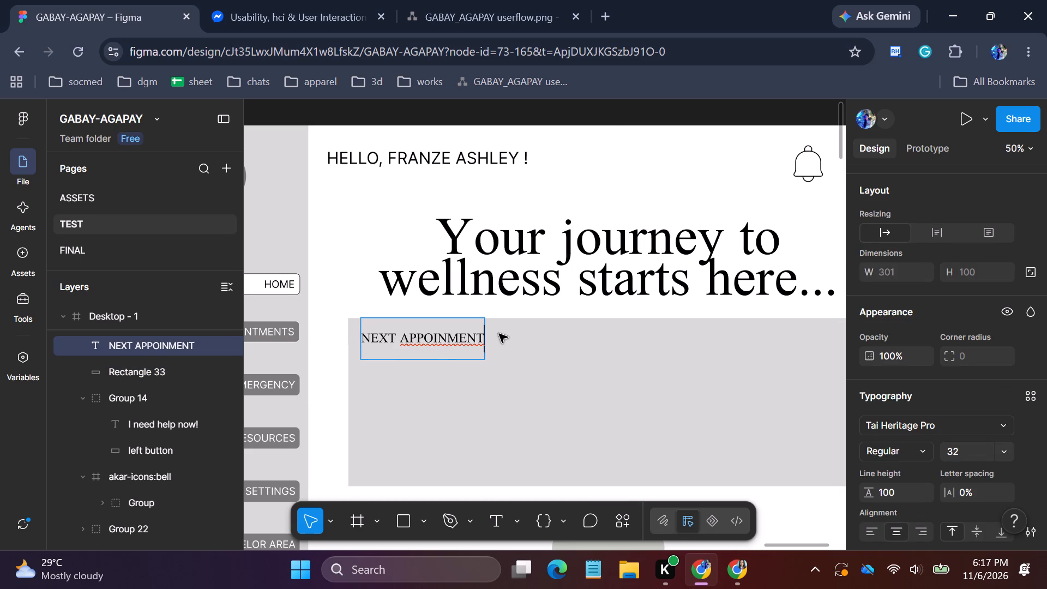
key(semicolon)
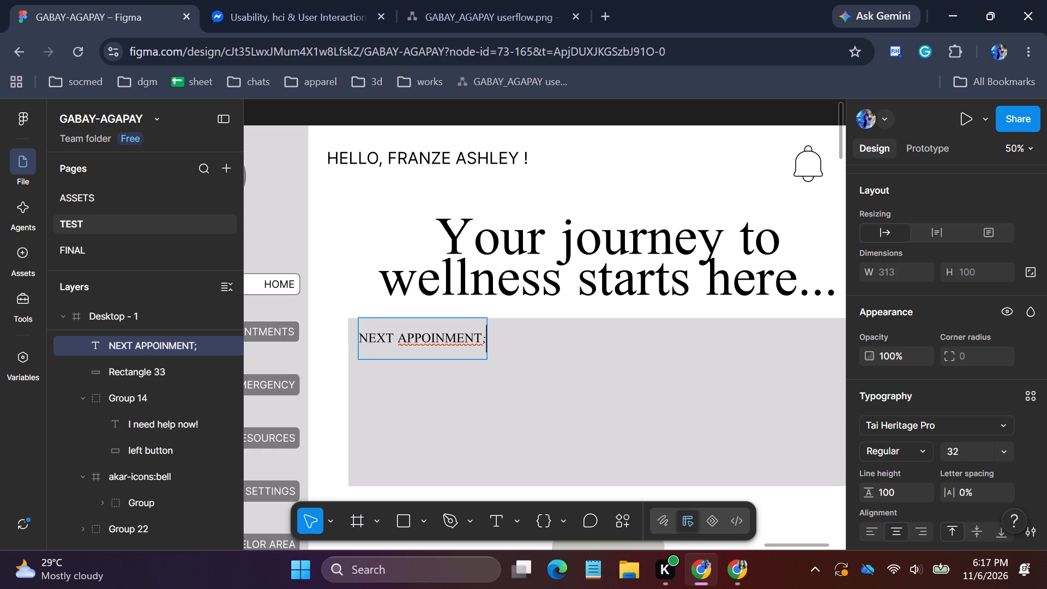
key(BackSpace)
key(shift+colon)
click(547, 378)
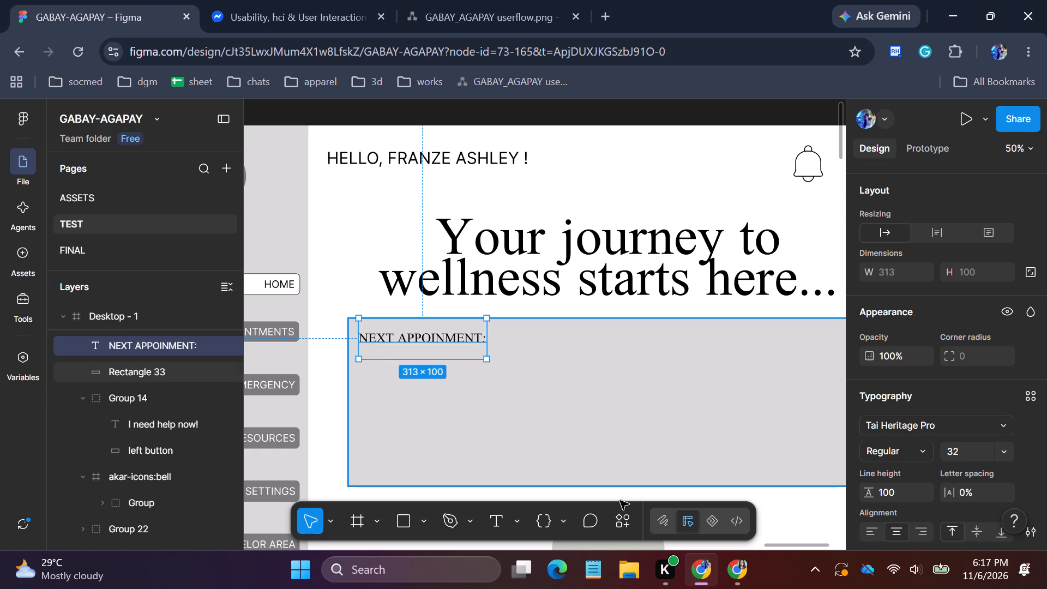
click(578, 457)
Duplicate the "NEXT APPOINMENT:" text and place the copy directly below the original on the grey rectangle.
click(466, 339)
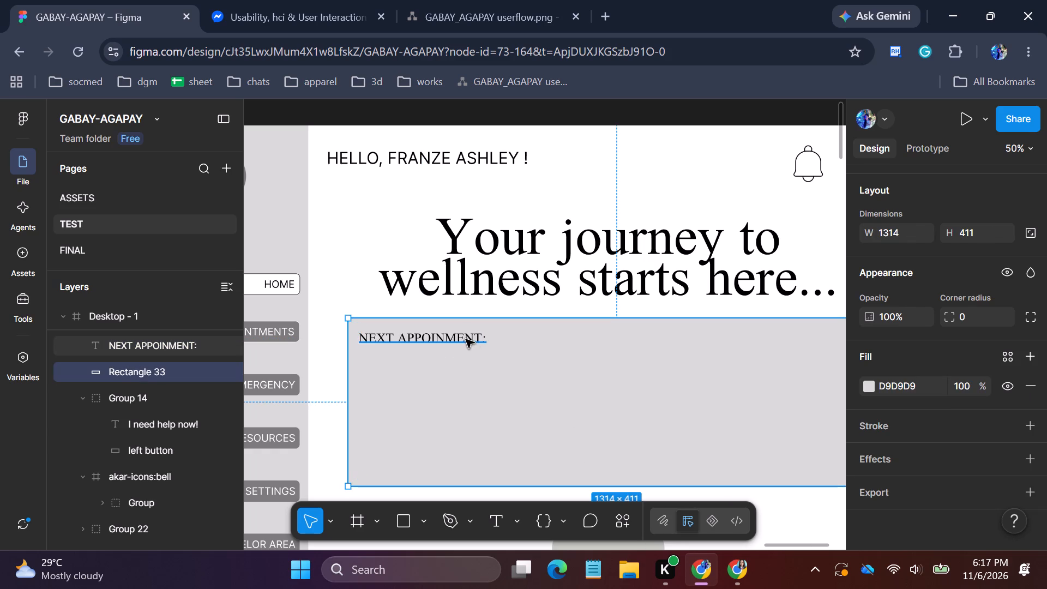
key(ctrl+c)
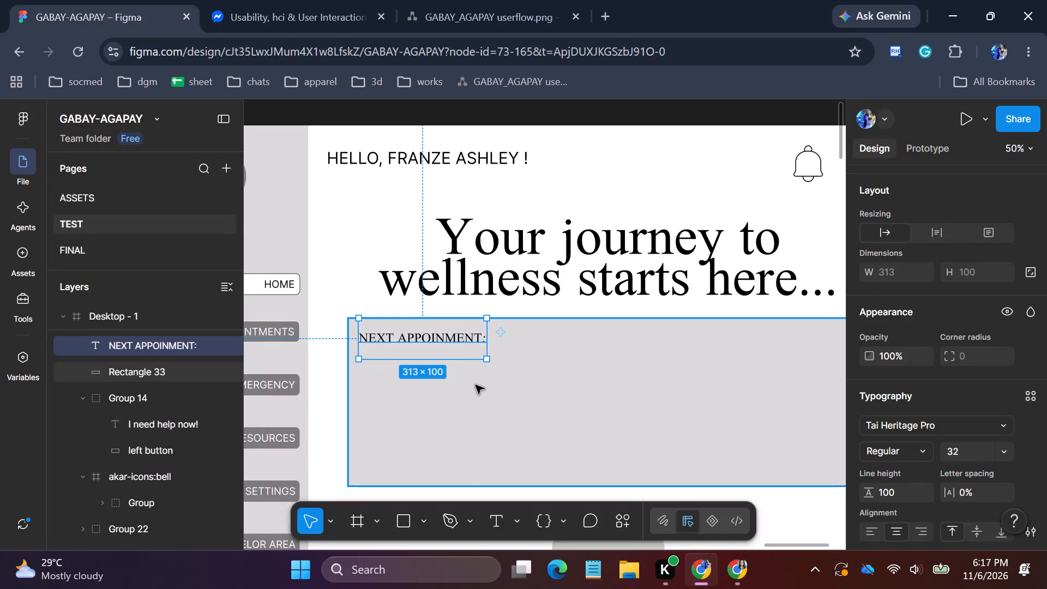
click(476, 385)
key(ctrl+v)
drag(454, 333, 455, 369)
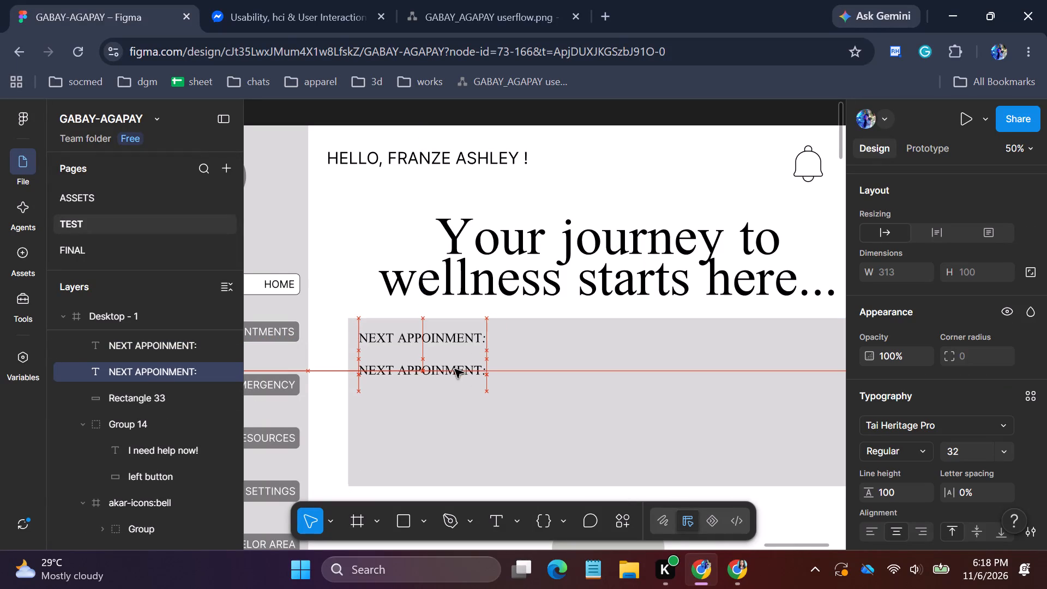
drag(455, 369, 454, 362)
Replace the wording of the duplicated label with "October 3, 2026".
double_click(452, 368)
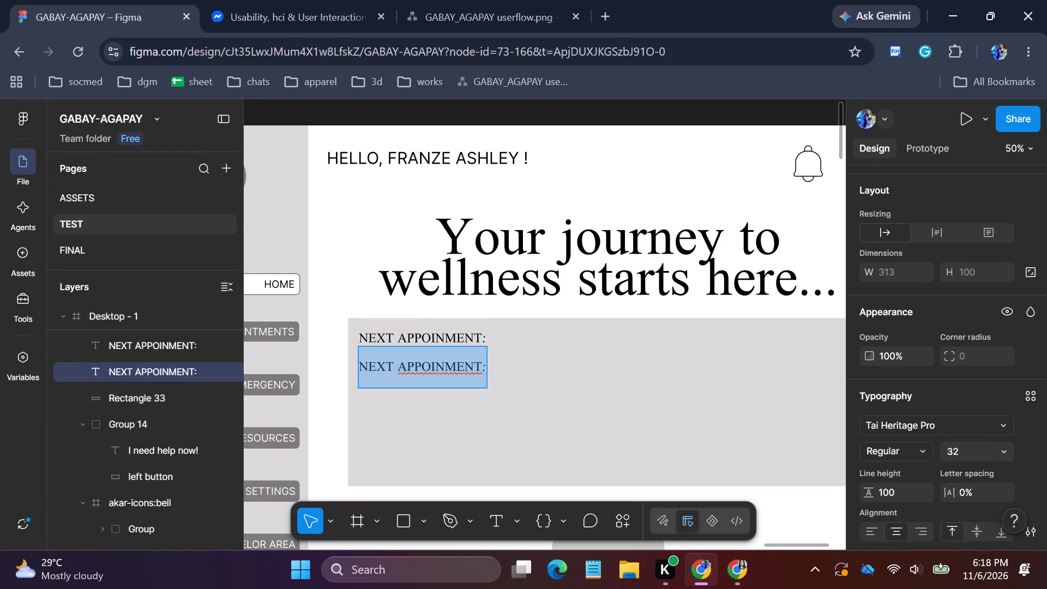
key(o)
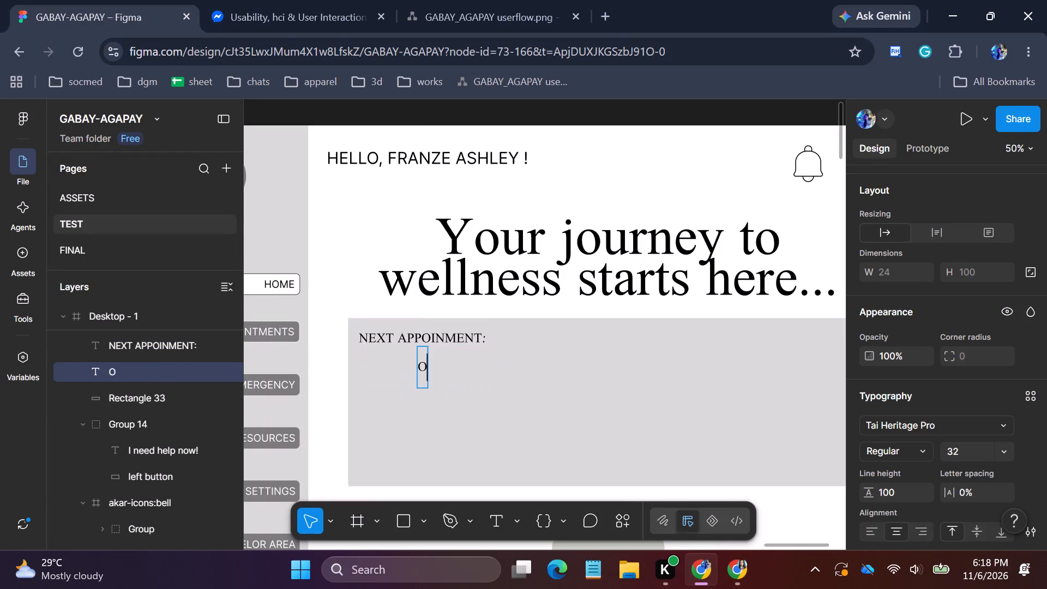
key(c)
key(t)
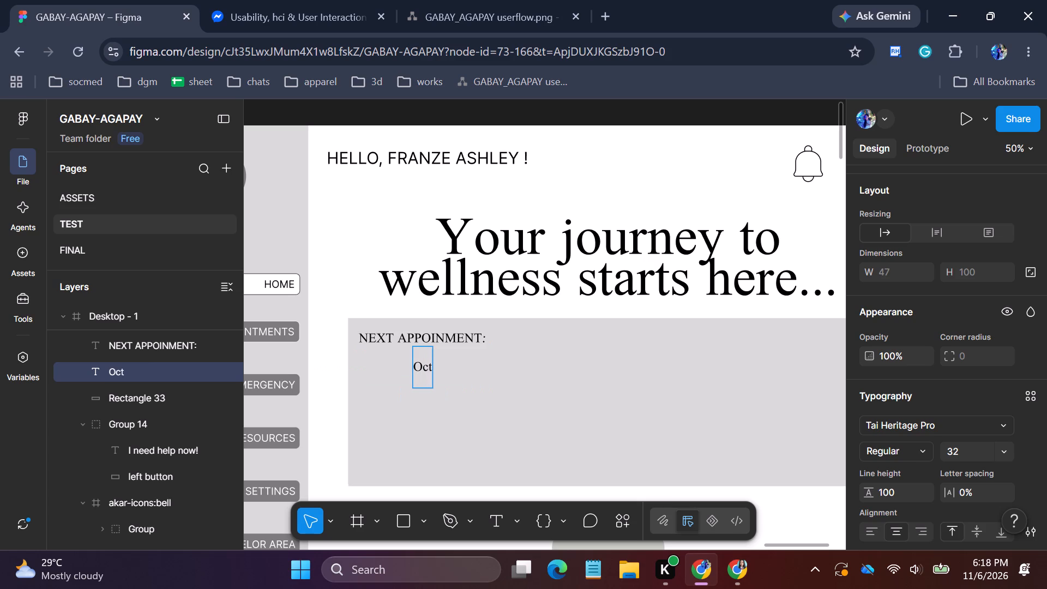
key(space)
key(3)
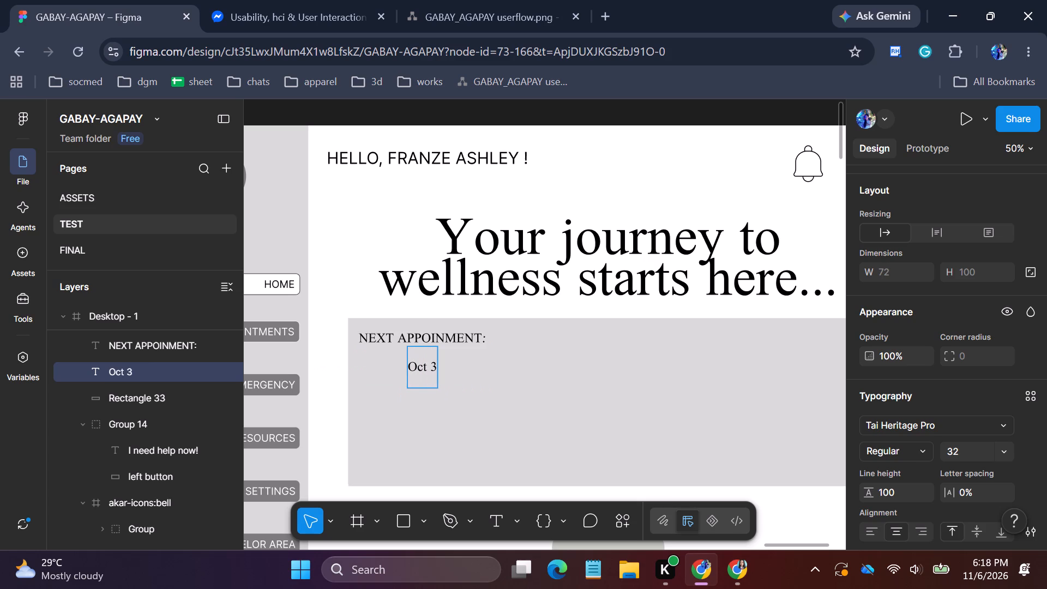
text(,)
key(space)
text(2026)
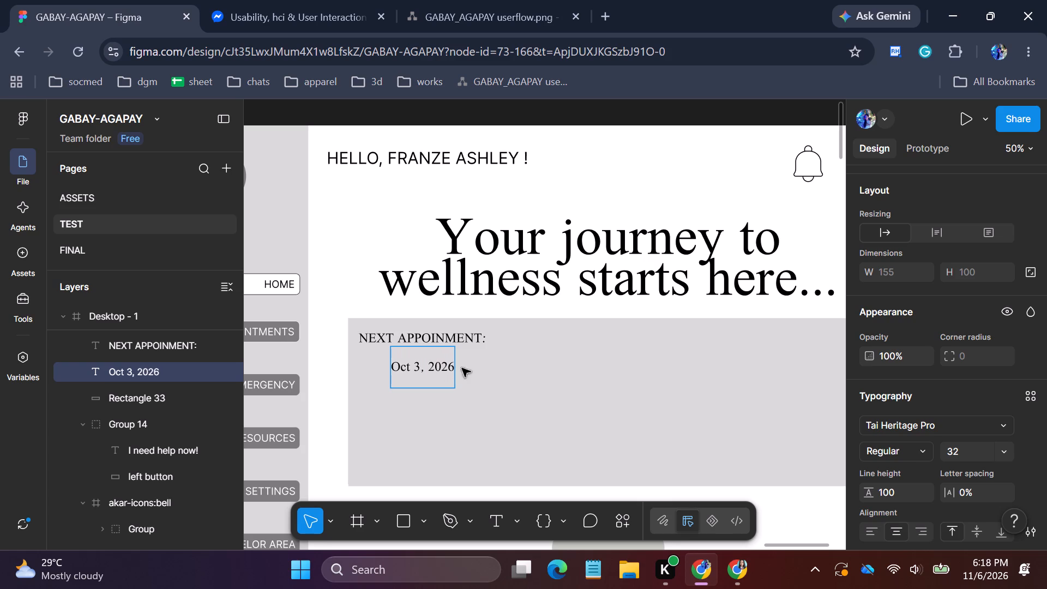
click(410, 365)
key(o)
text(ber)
click(490, 389)
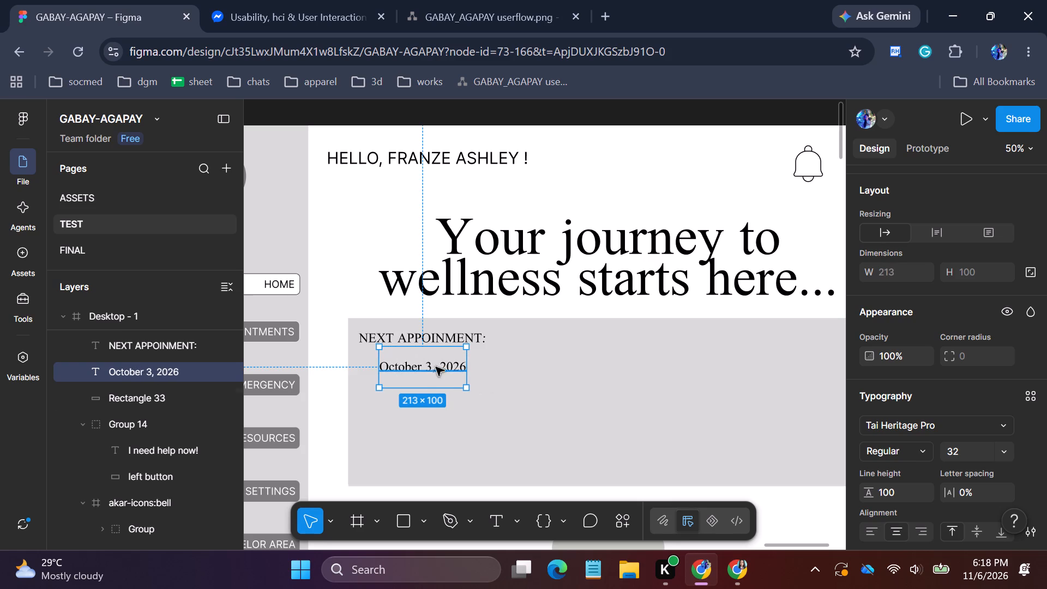
Shift the "October 3, 2026" text rightward to align its right edge with that of the "NEXT APPOINMENT:" label.
drag(439, 361, 459, 360)
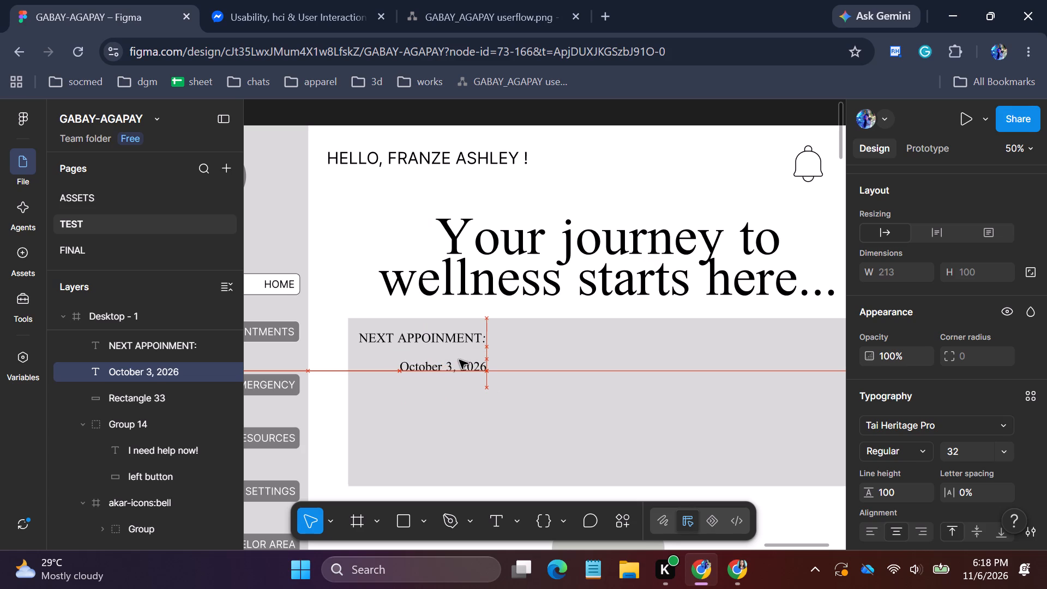
drag(459, 360, 460, 360)
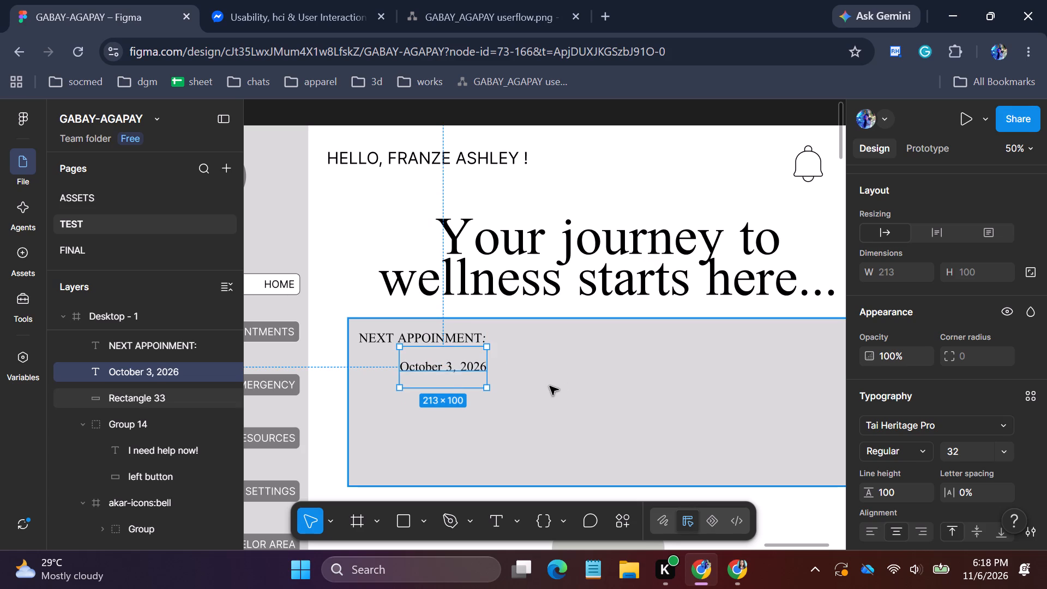
Duplicate the "October 3, 2026" text and place the copy to its right on the same row.
key(ctrl+c)
click(520, 368)
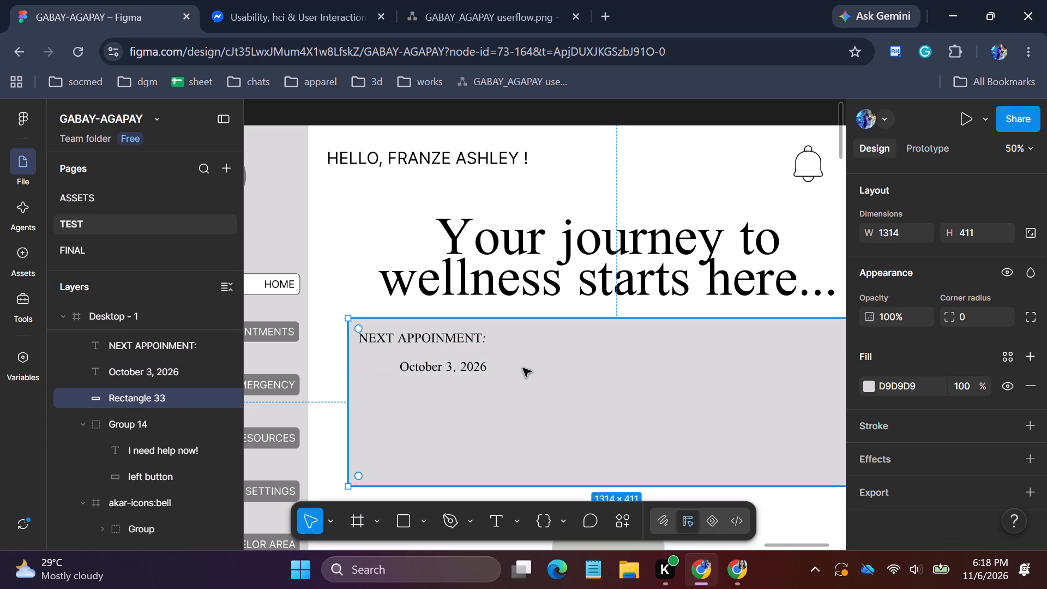
key(ctrl+v)
drag(461, 363, 577, 381)
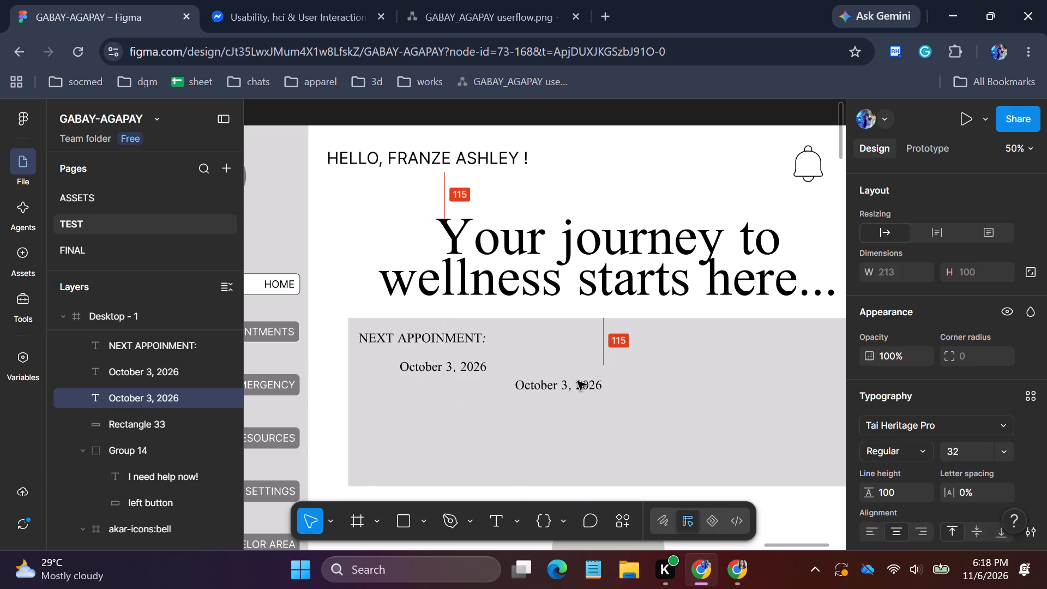
drag(577, 381, 577, 364)
Replace the wording of the duplicated date with "8:00 AM".
double_click(563, 365)
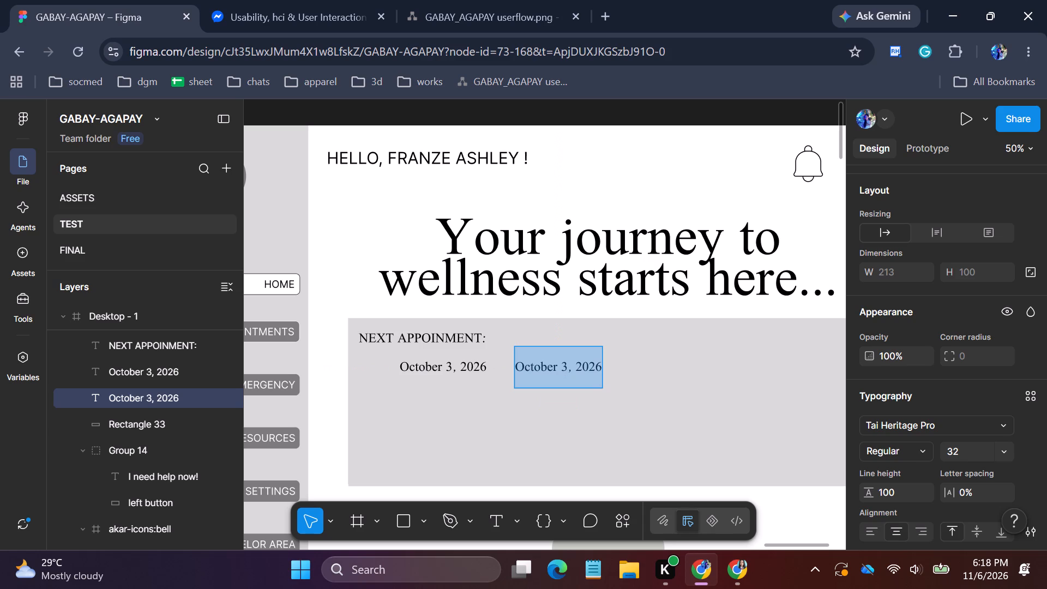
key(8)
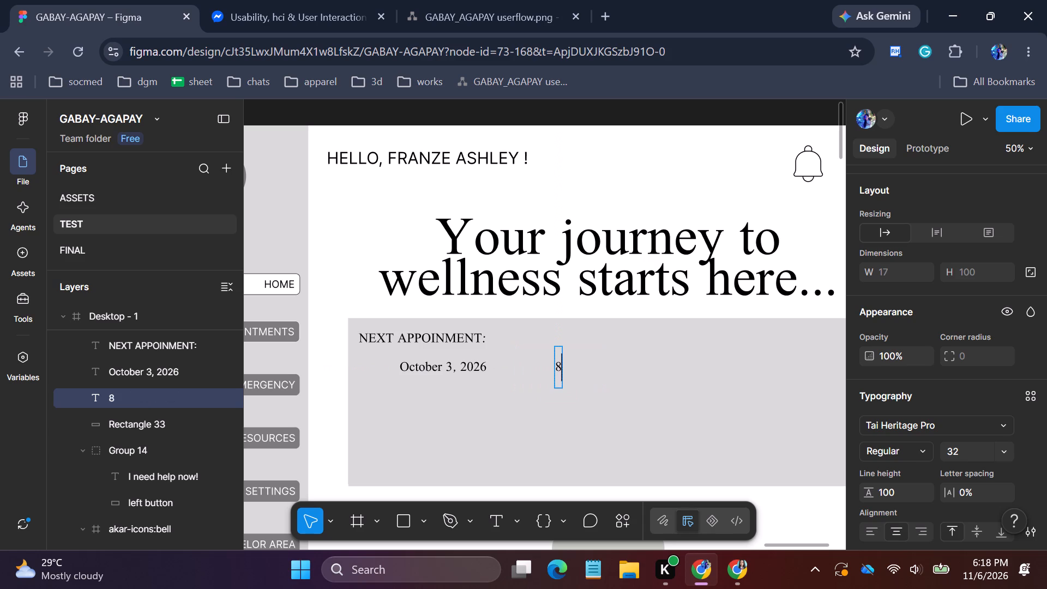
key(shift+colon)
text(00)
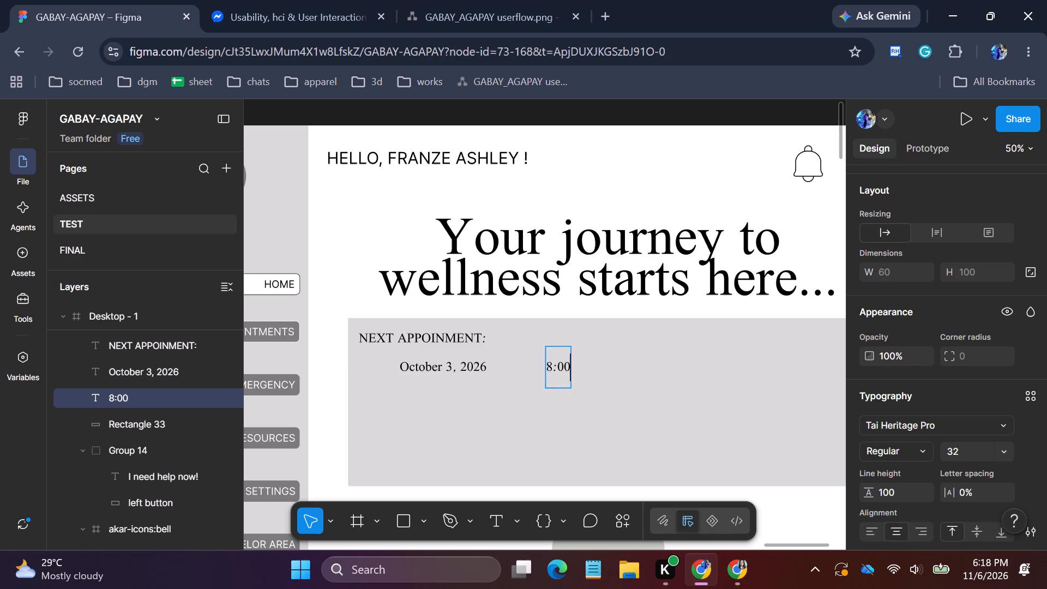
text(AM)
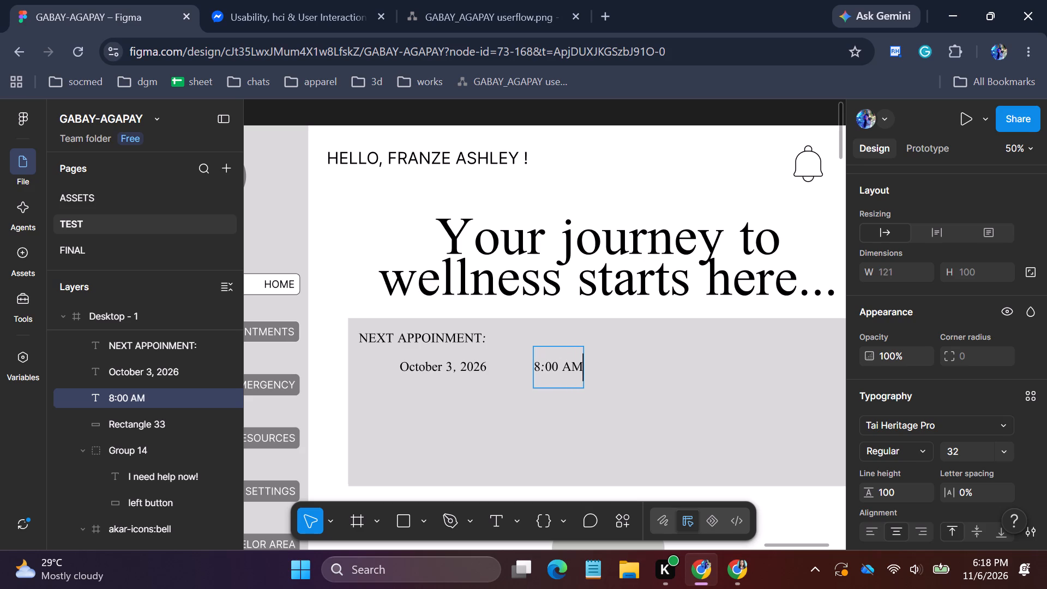
click(616, 380)
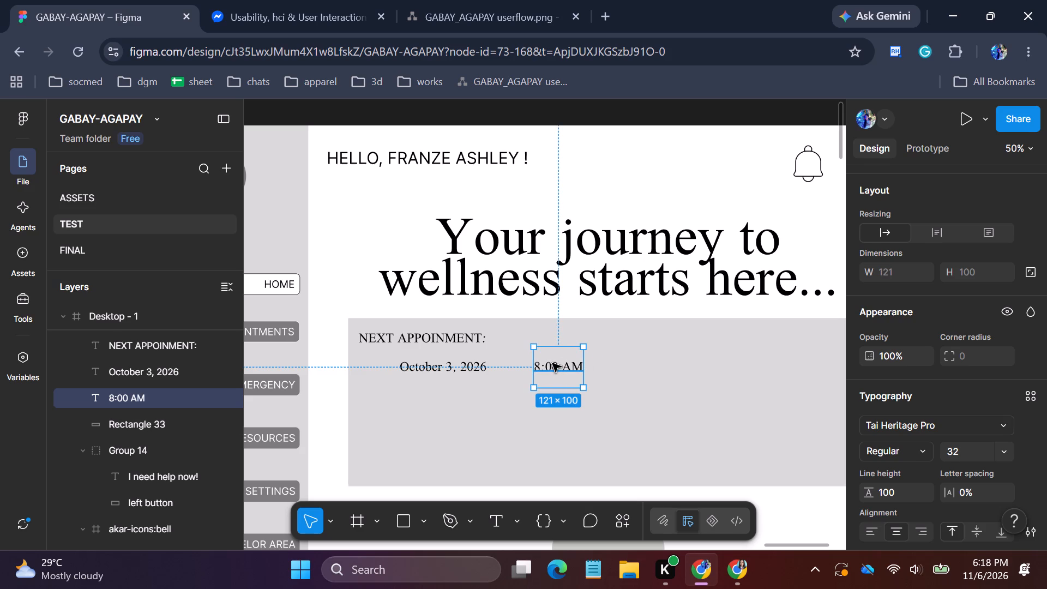
Duplicate the "8:00 AM" text and place the copy just below it on the grey rectangle.
key(ctrl+c)
click(610, 411)
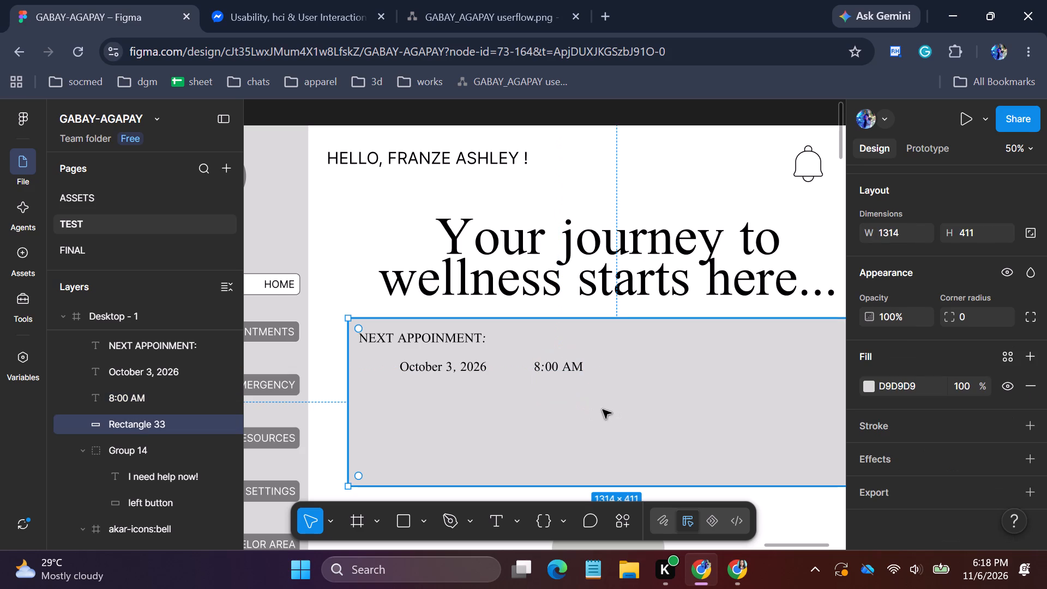
key(ctrl+v)
drag(575, 369, 578, 393)
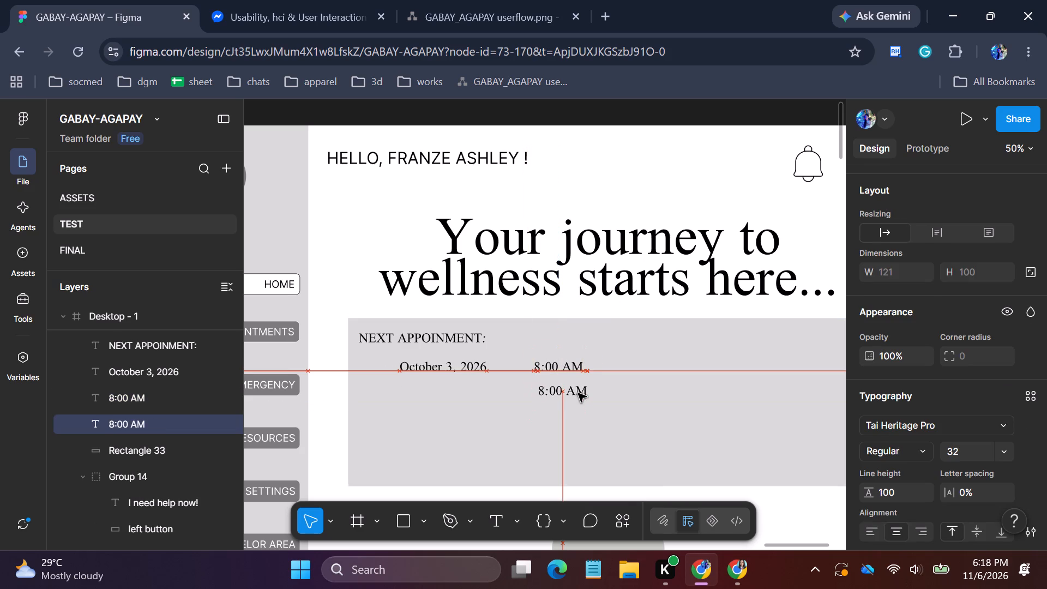
Align the lower "8:00 AM" copy directly beneath the original "8:00 AM" text.
drag(578, 393, 574, 395)
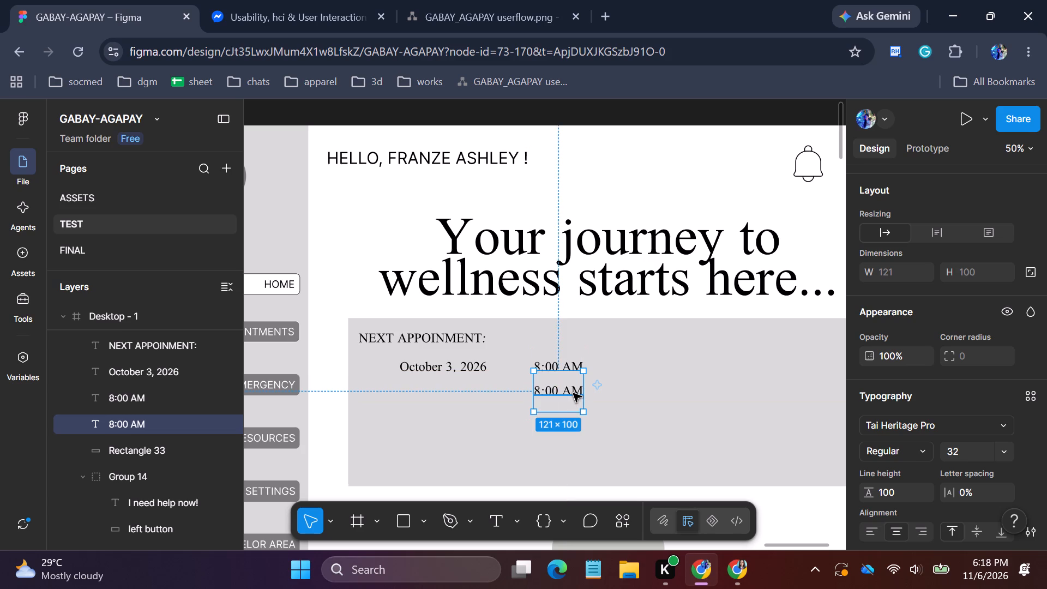
Replace the wording of the lower "8:00 AM" copy with the counselor's name, preceded by "Ms.".
click(573, 393)
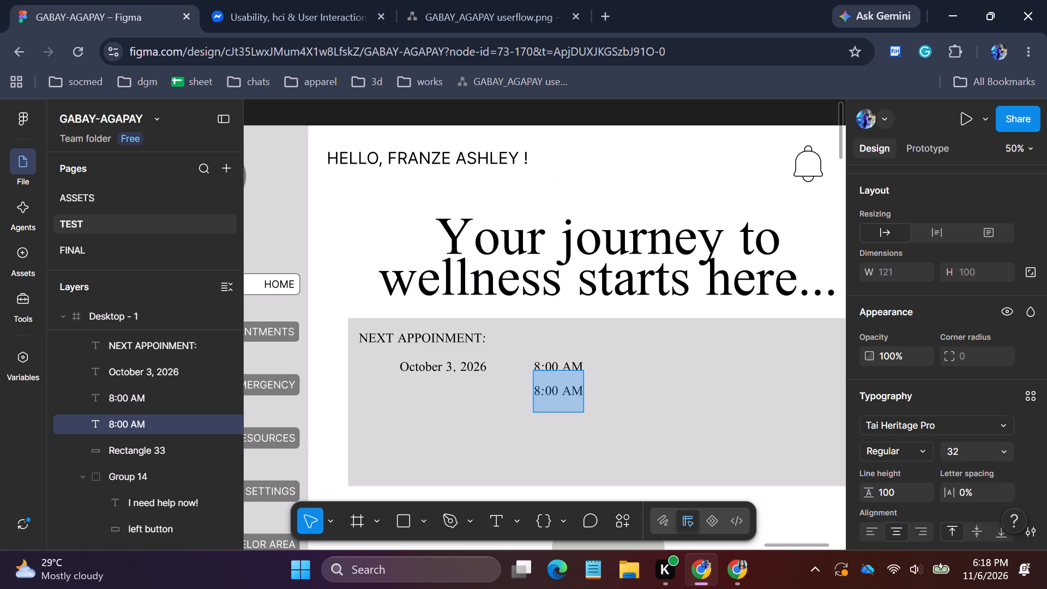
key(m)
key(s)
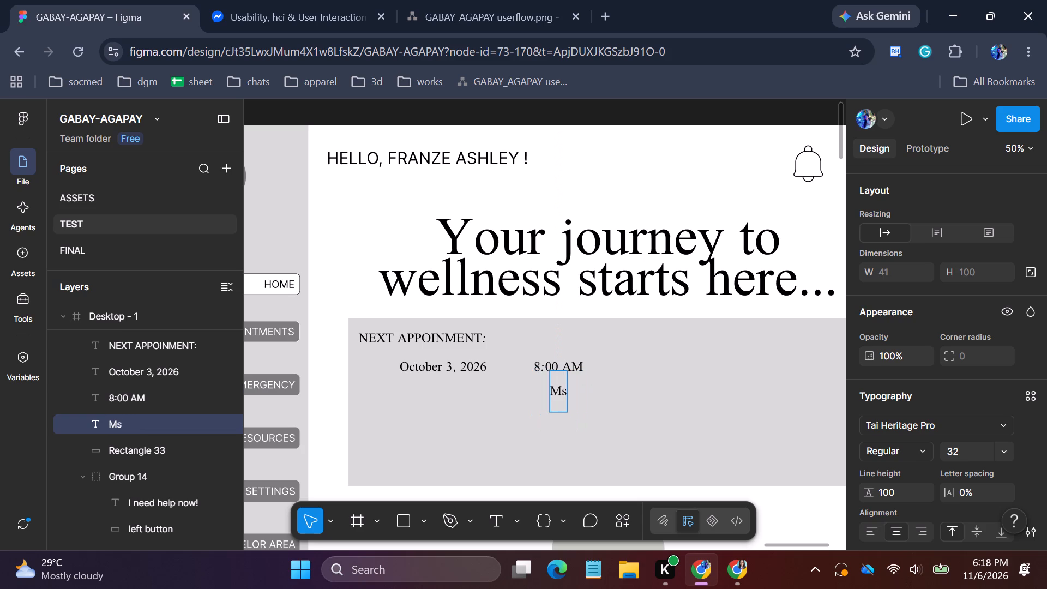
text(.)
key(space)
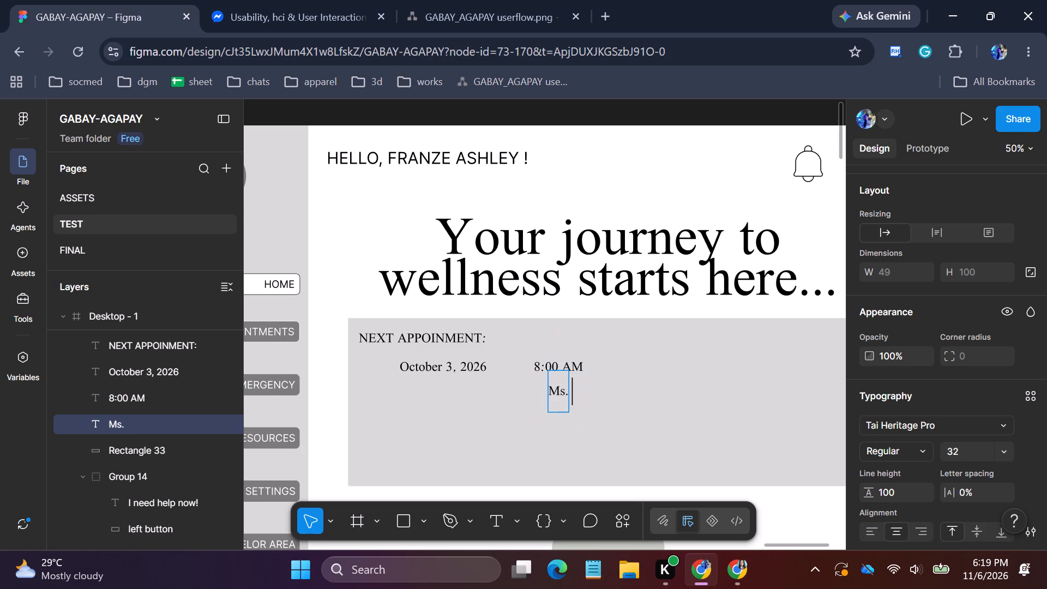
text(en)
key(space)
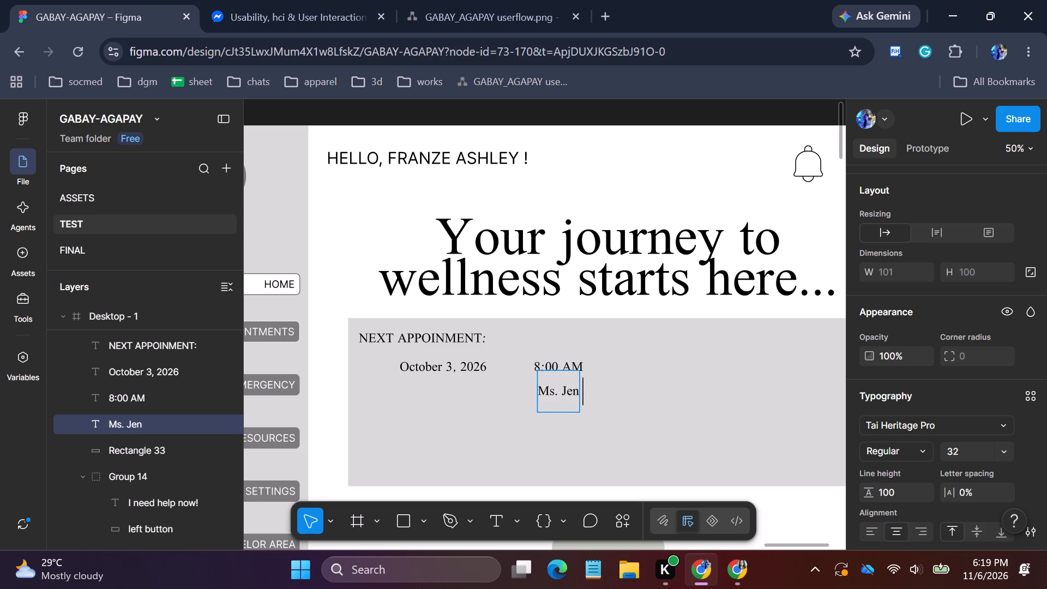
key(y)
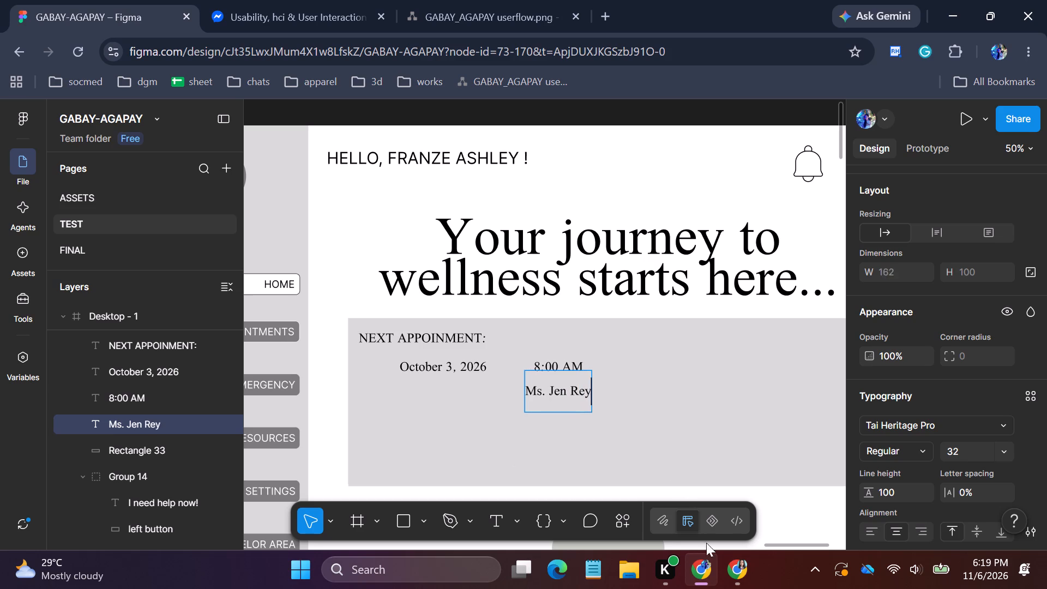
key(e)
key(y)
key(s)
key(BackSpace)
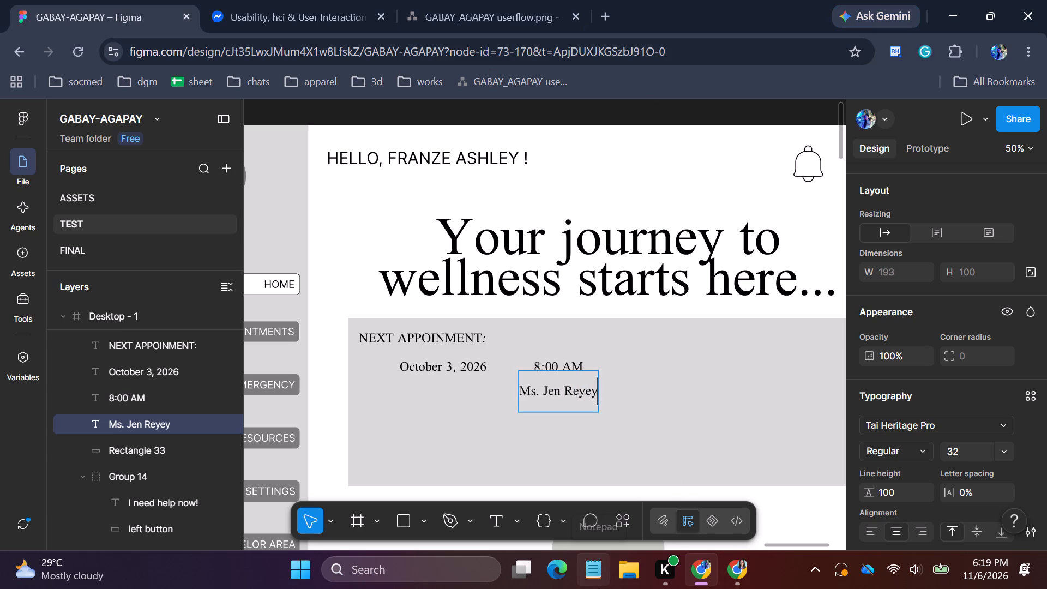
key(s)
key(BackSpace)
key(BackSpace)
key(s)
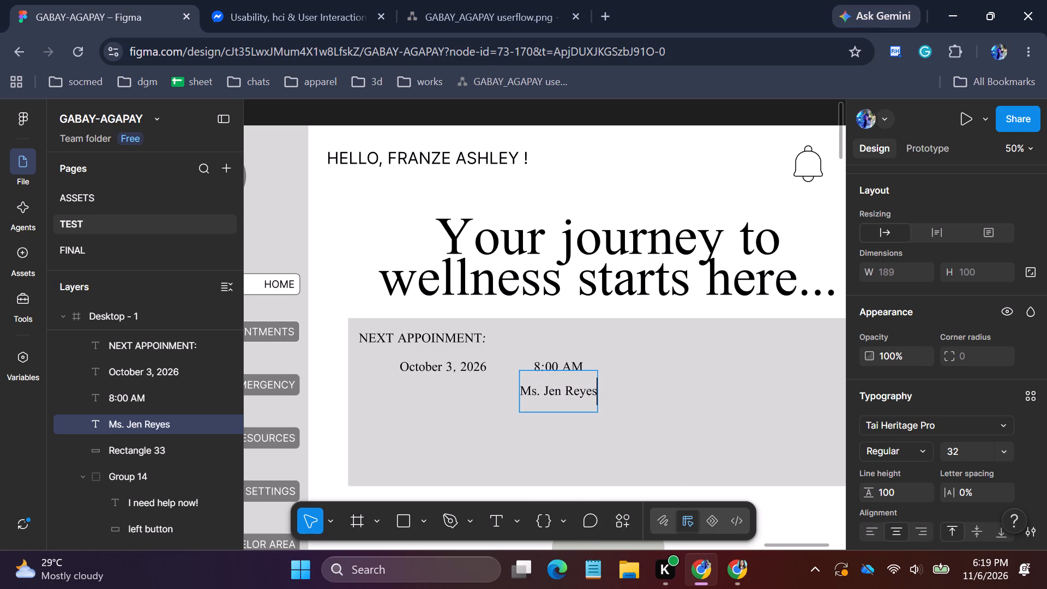
click(647, 402)
Duplicate the counselor name text and place the copy just below it on the grey rectangle.
key(ctrl+c)
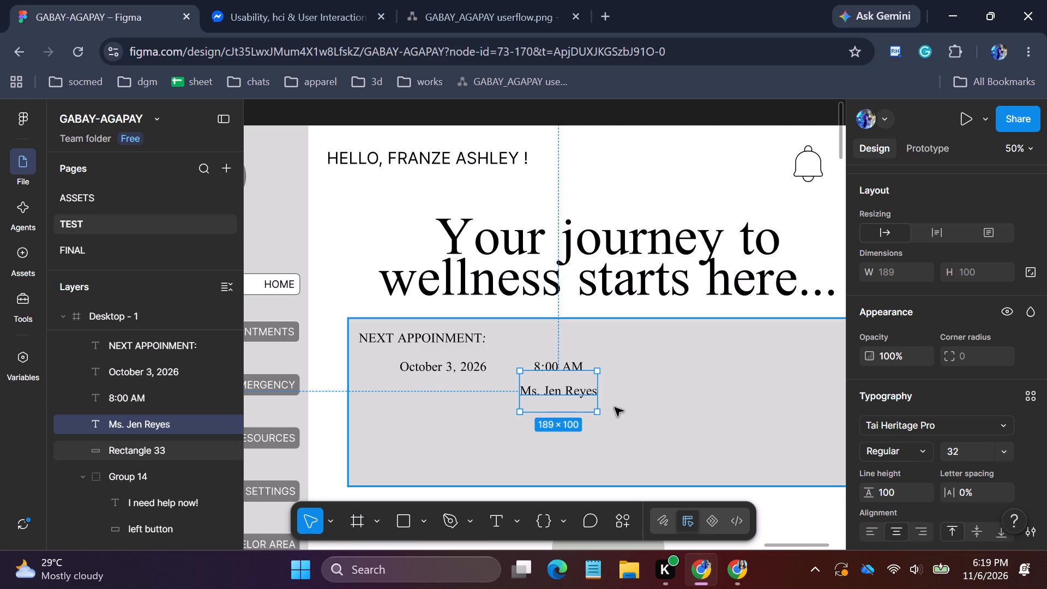
click(619, 411)
key(ctrl+v)
drag(577, 388, 577, 412)
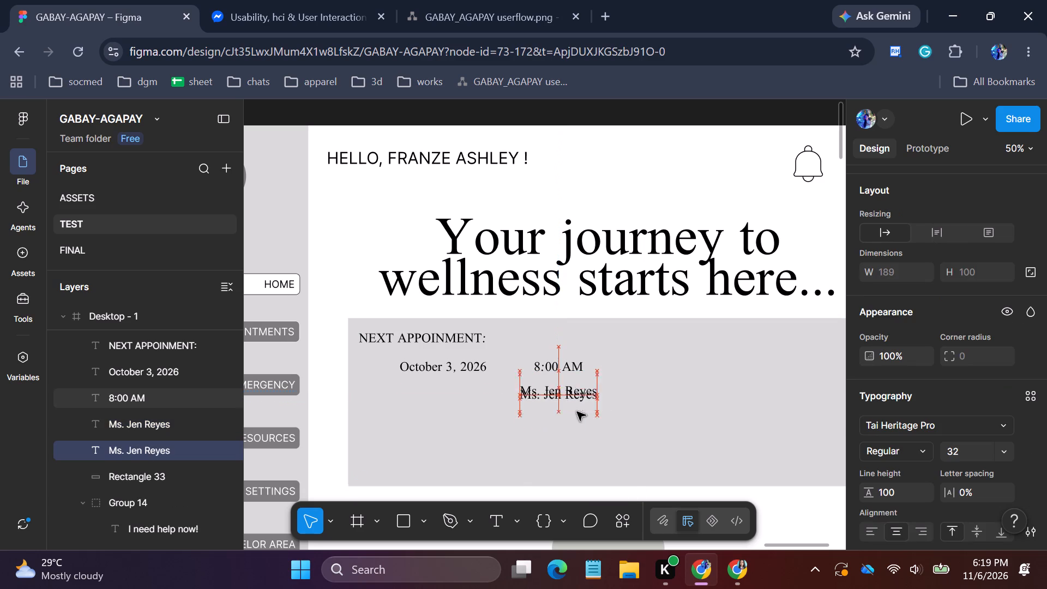
drag(577, 412, 581, 423)
Replace the wording of the lower counselor name copy with "Follow-up".
double_click(574, 424)
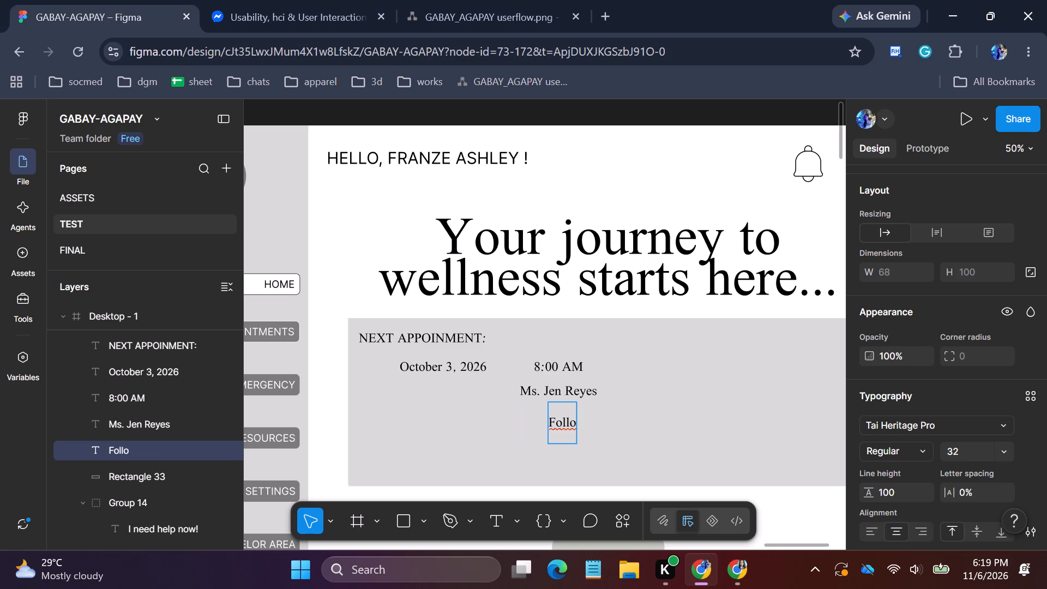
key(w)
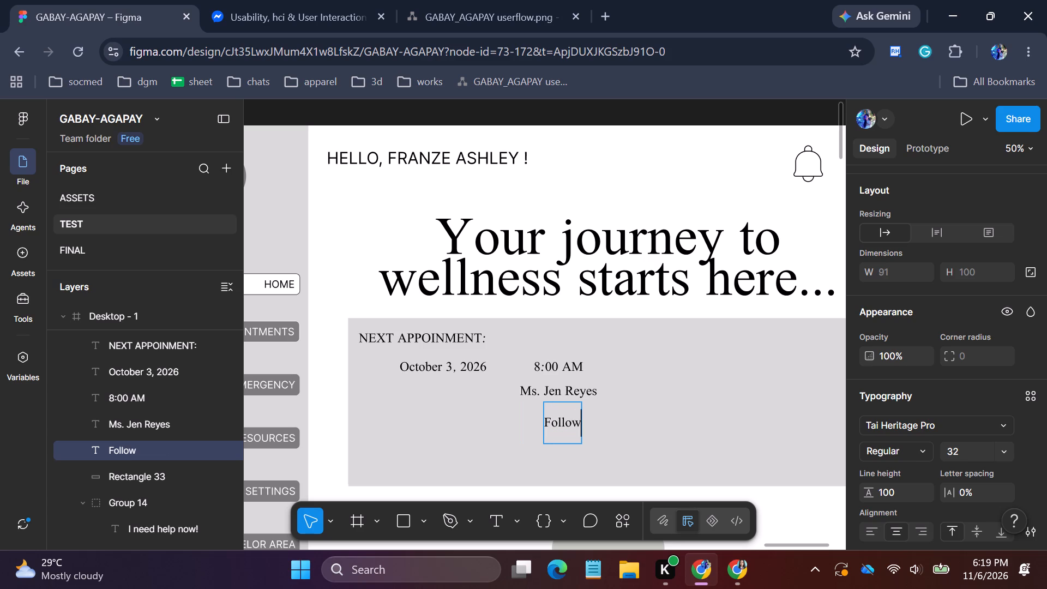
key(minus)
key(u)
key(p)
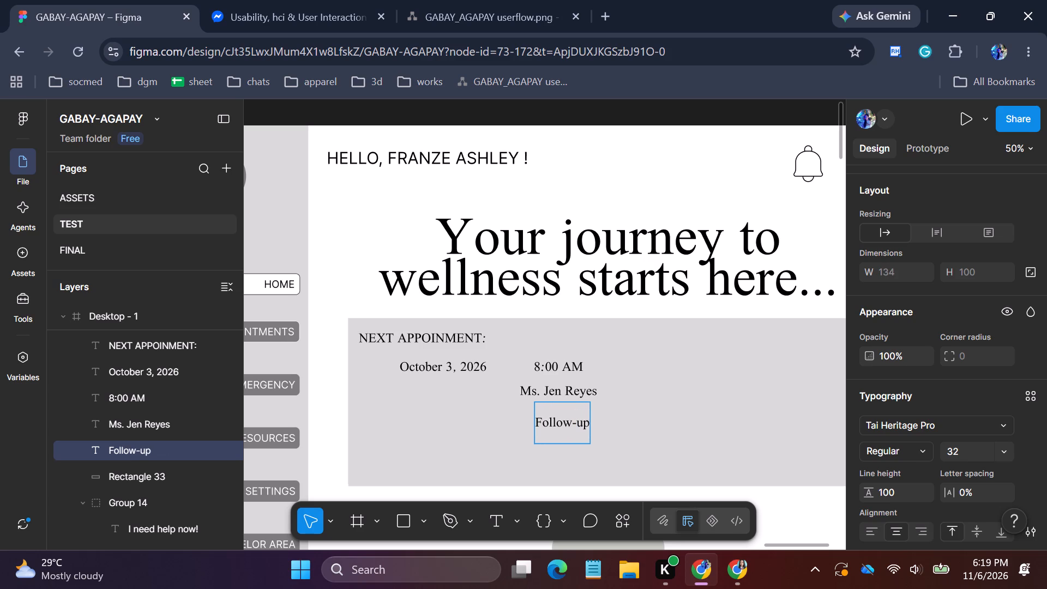
click(653, 444)
Duplicate the "Follow-up" text and place the copy just below it on the grey rectangle.
click(569, 417)
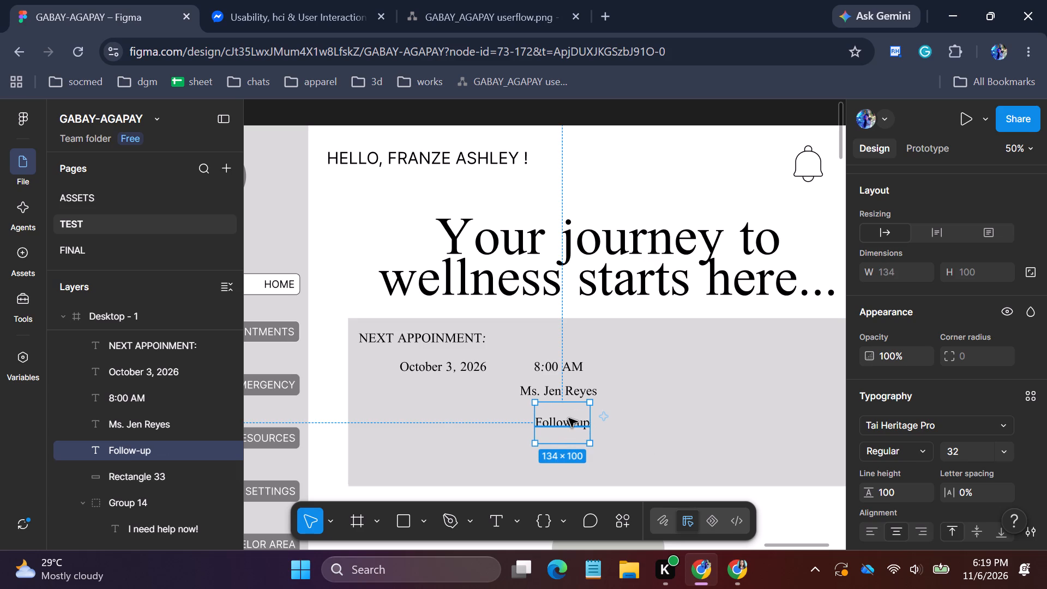
key(ctrl+c)
click(630, 436)
key(ctrl+v)
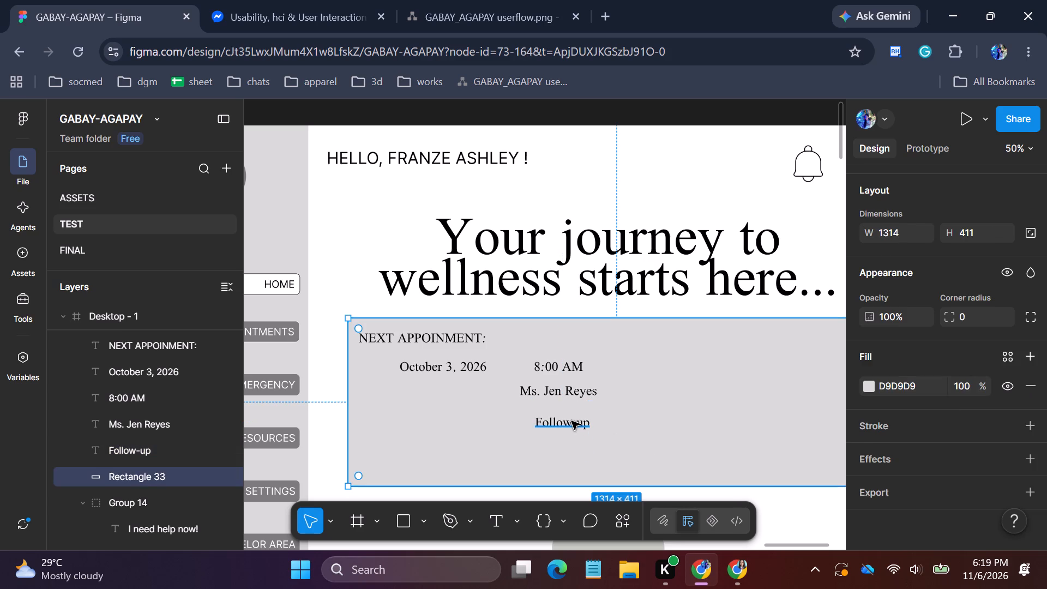
drag(571, 423, 570, 448)
Replace the wording of the lower "Follow-up" copy with text starting with "Phone".
double_click(570, 447)
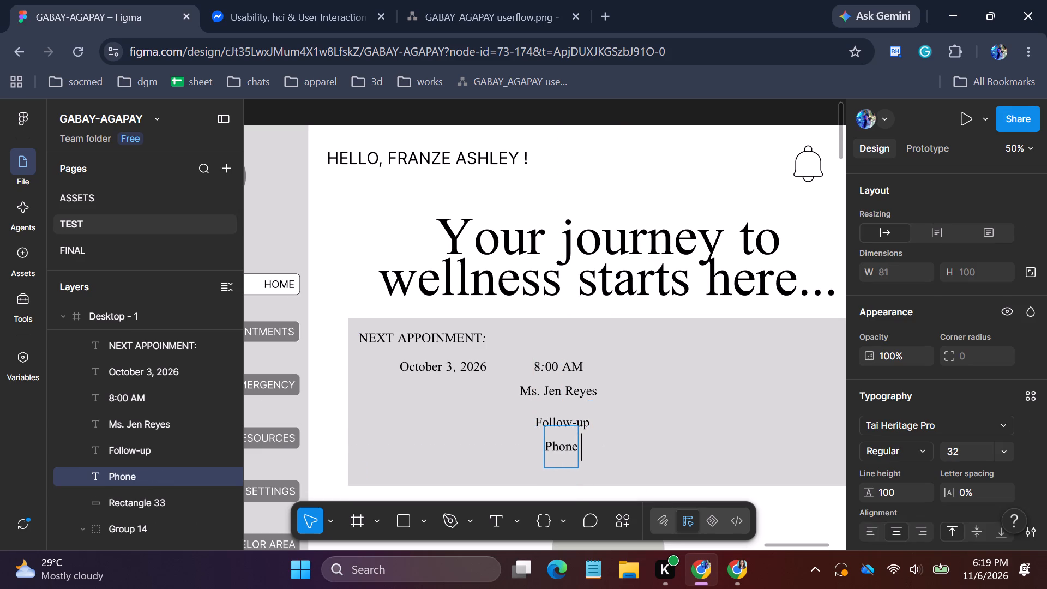
Complete the bottom line of the appointment card so it reads "Phone call".
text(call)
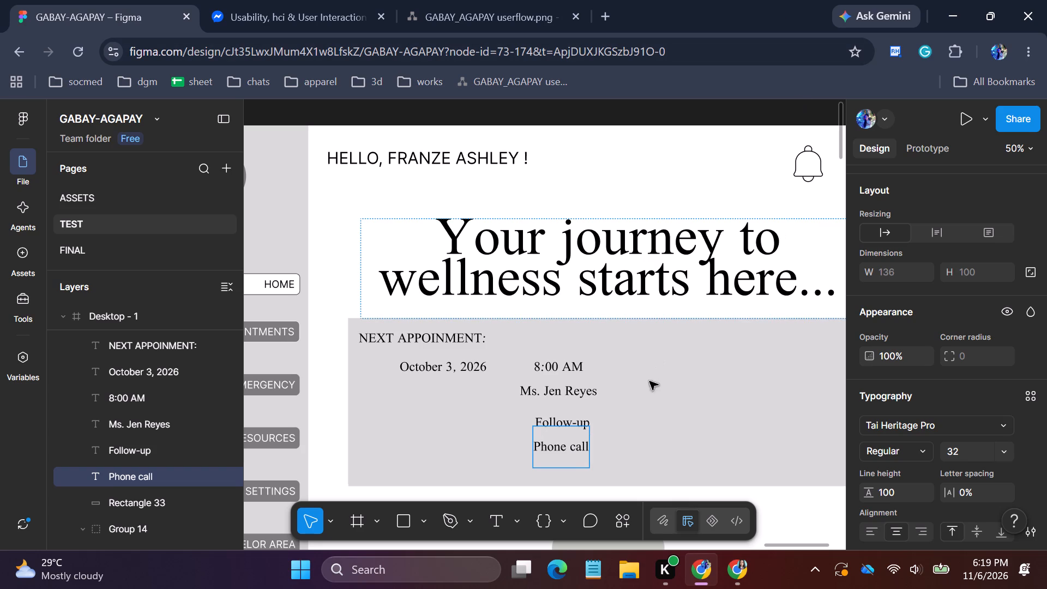
Left-align the counselor name, "Follow-up" and "Phone call" lines beneath "8:00 AM" and space the lines evenly.
click(573, 393)
click(636, 396)
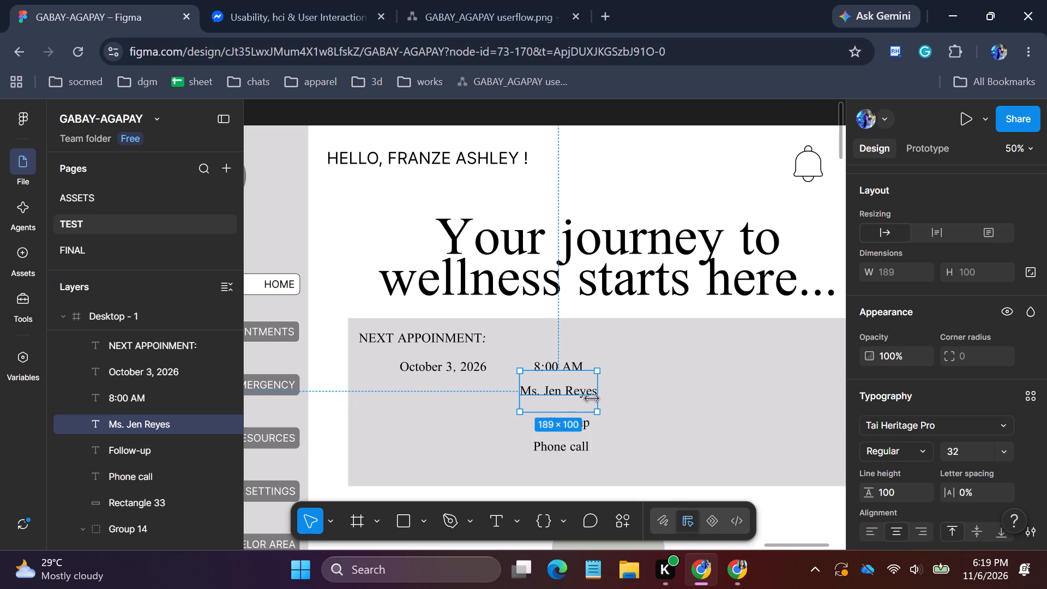
drag(581, 381, 594, 381)
click(620, 431)
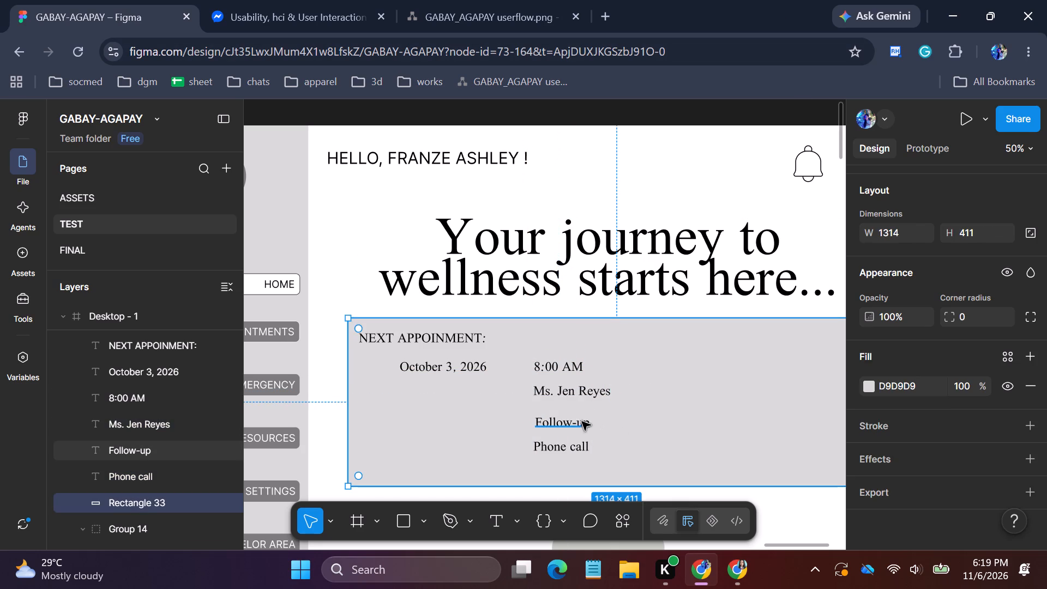
click(581, 422)
click(669, 424)
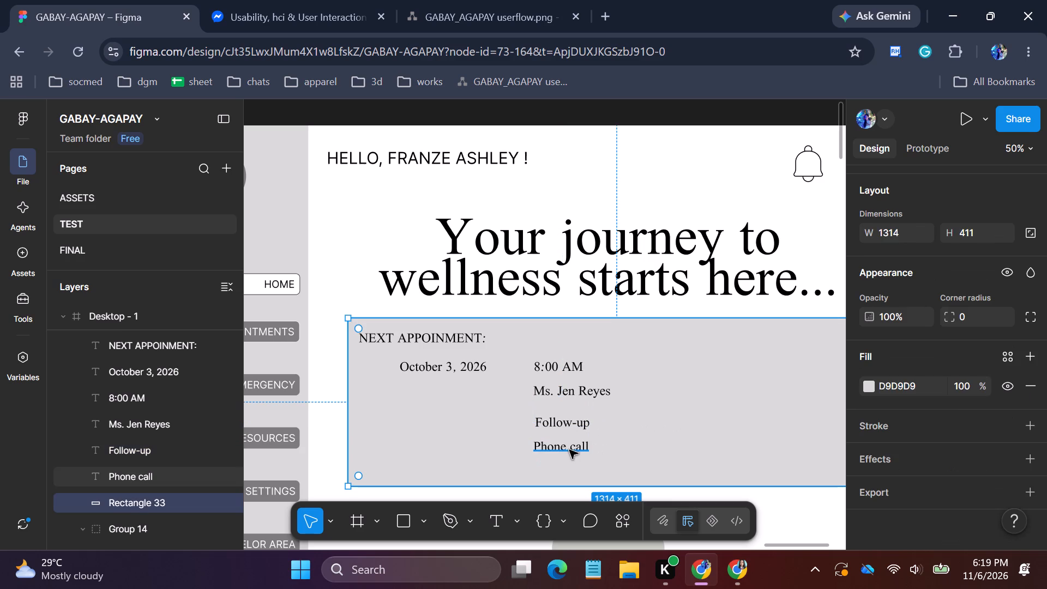
click(569, 450)
click(630, 422)
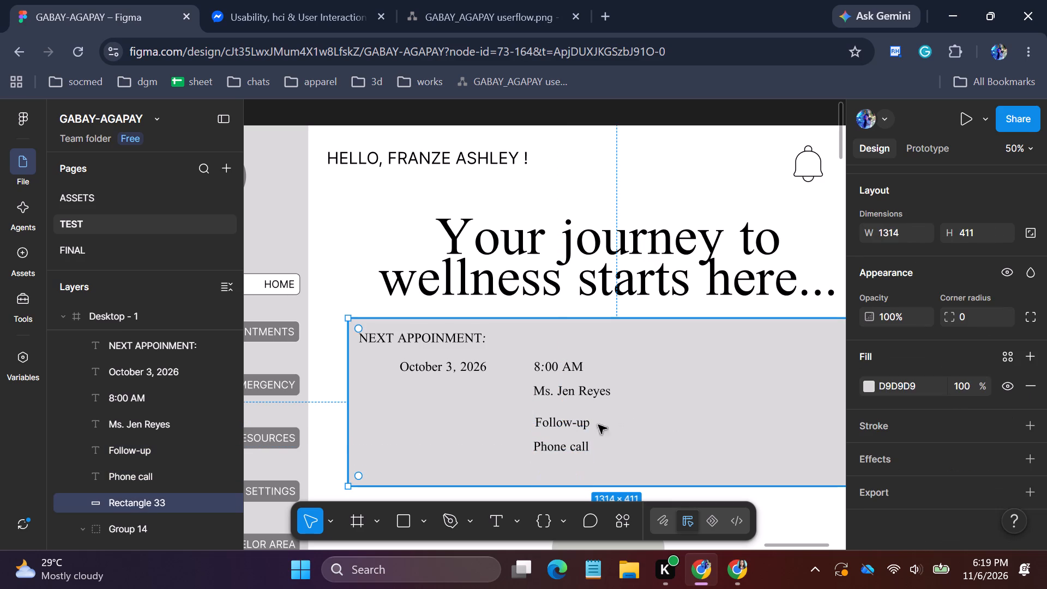
click(563, 422)
drag(565, 422, 563, 417)
click(617, 450)
click(568, 444)
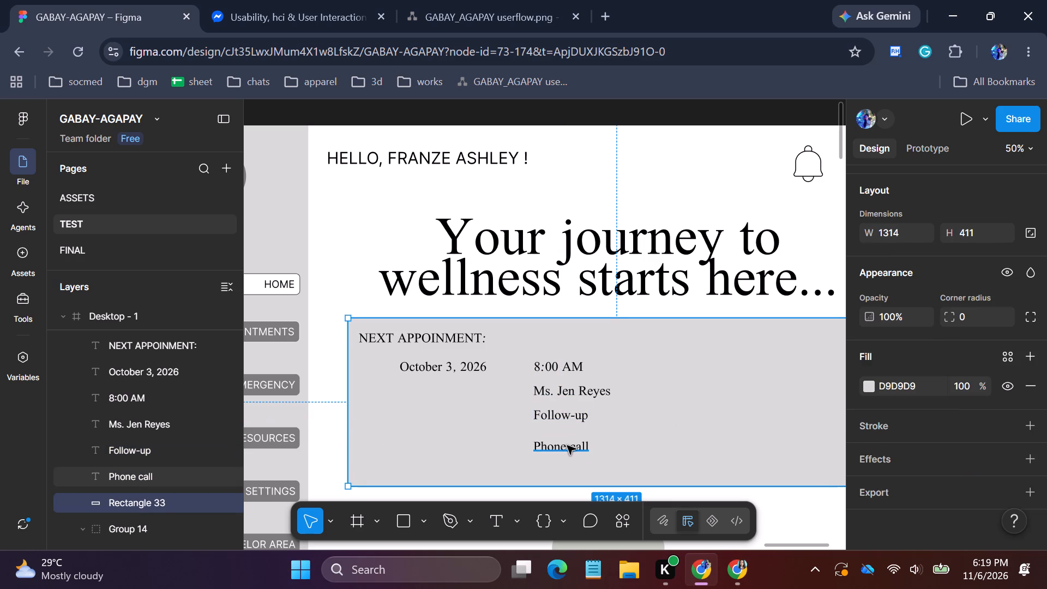
click(567, 447)
click(661, 436)
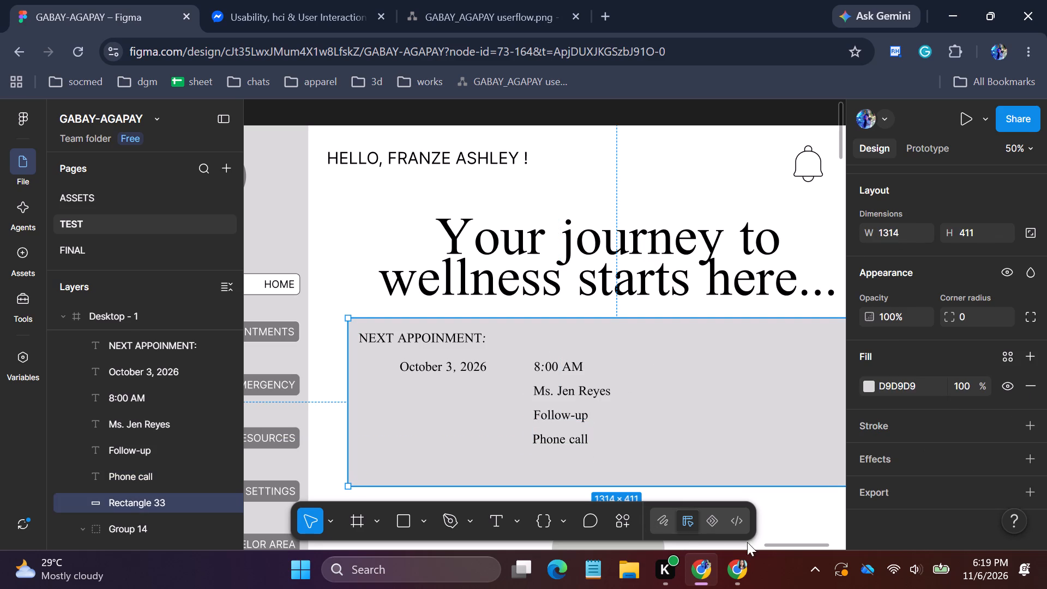
Narrow the grey appointment rectangle from its right edge to a width of about 885, keeping its height.
click(1025, 149)
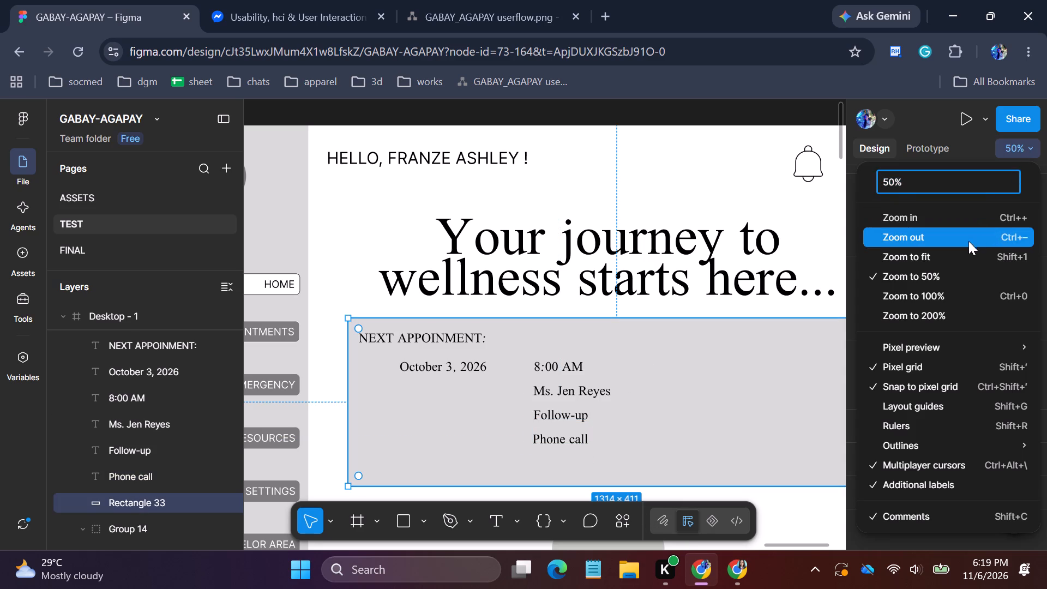
click(965, 243)
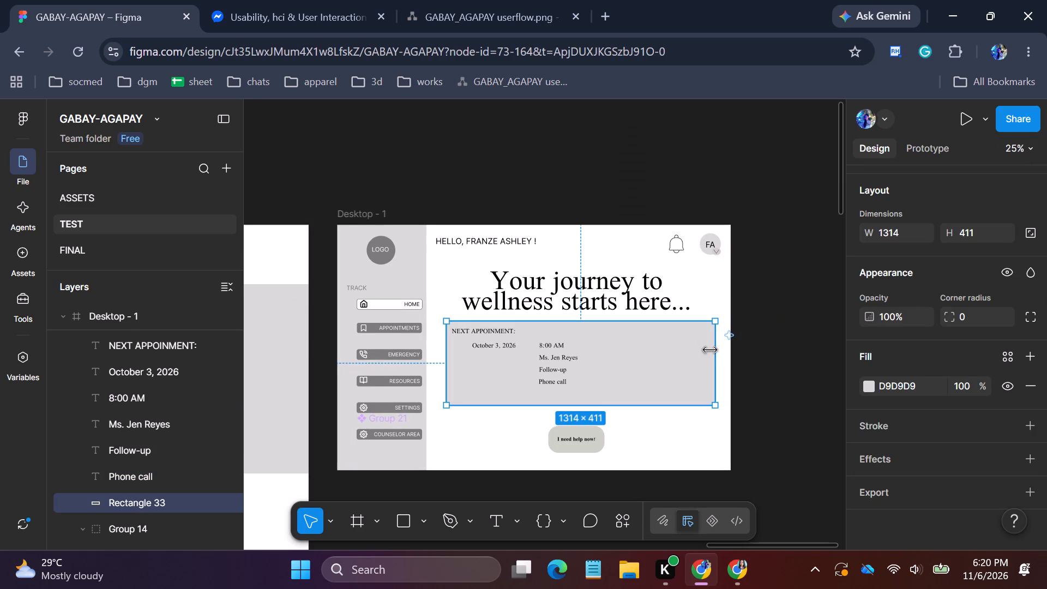
drag(714, 355, 617, 362)
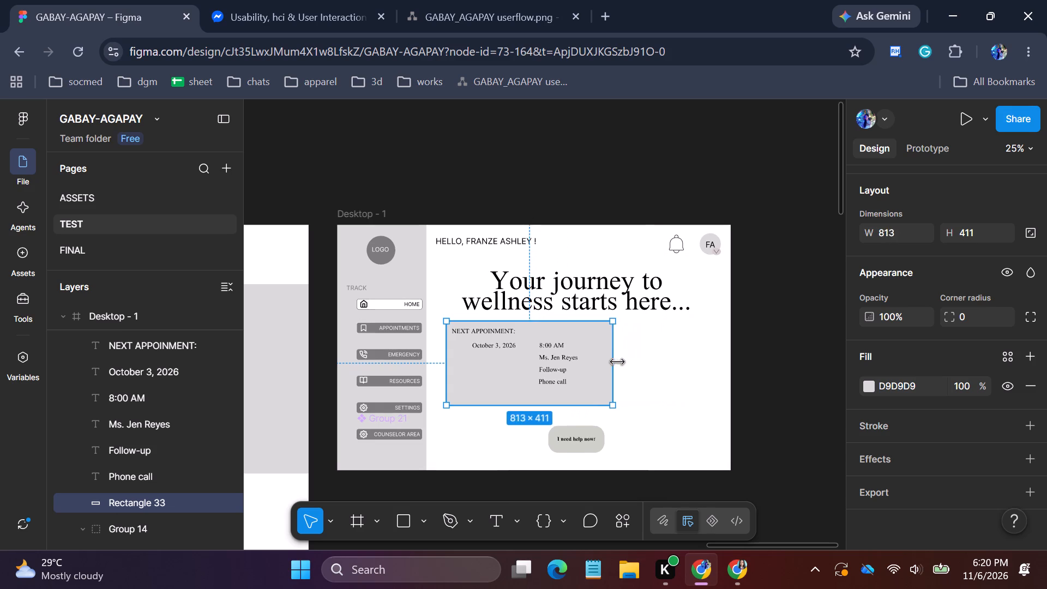
drag(617, 362, 611, 360)
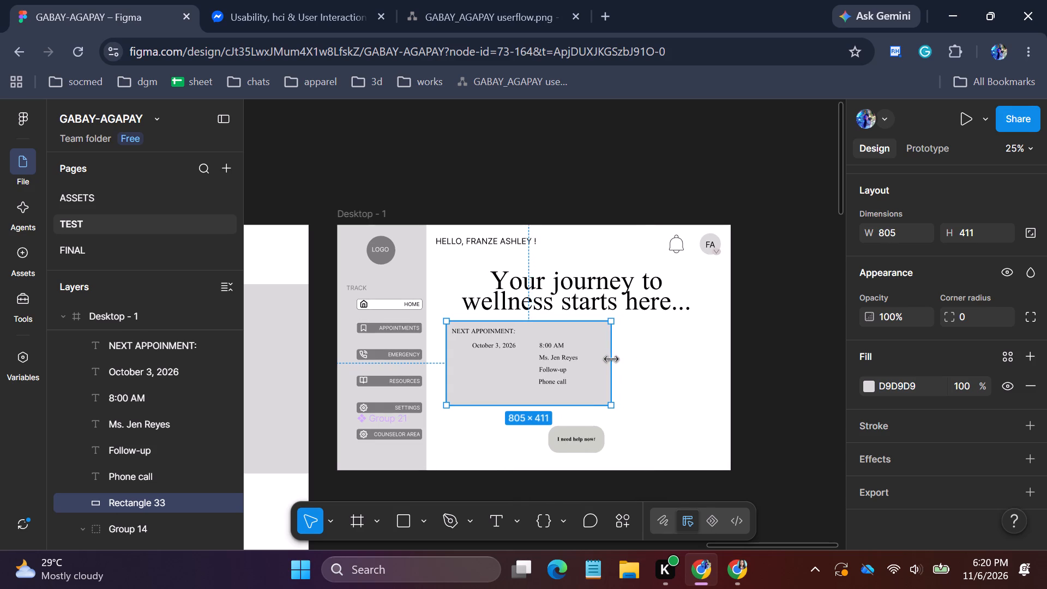
click(486, 332)
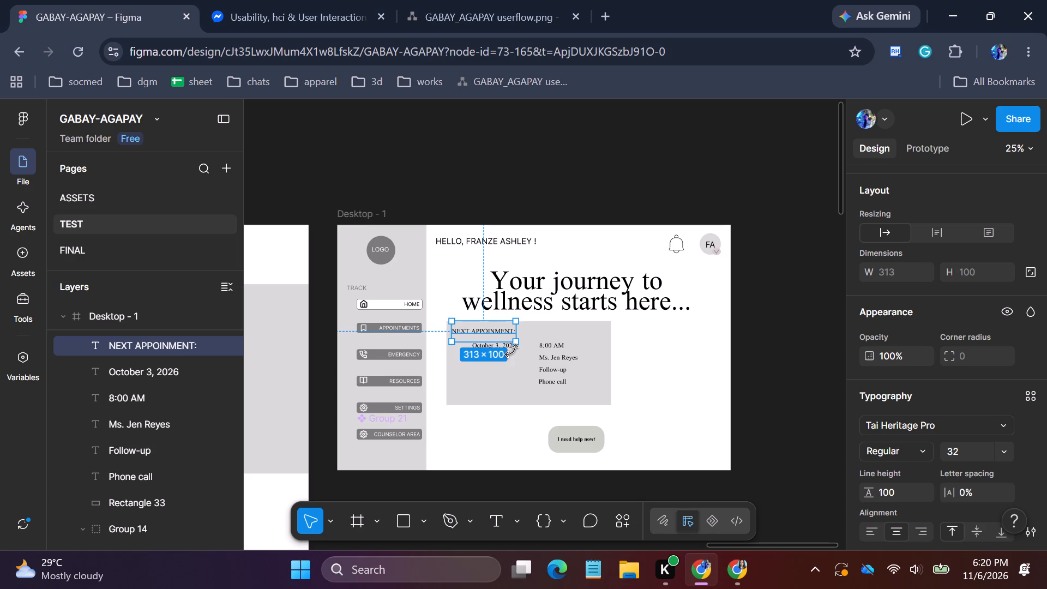
click(749, 358)
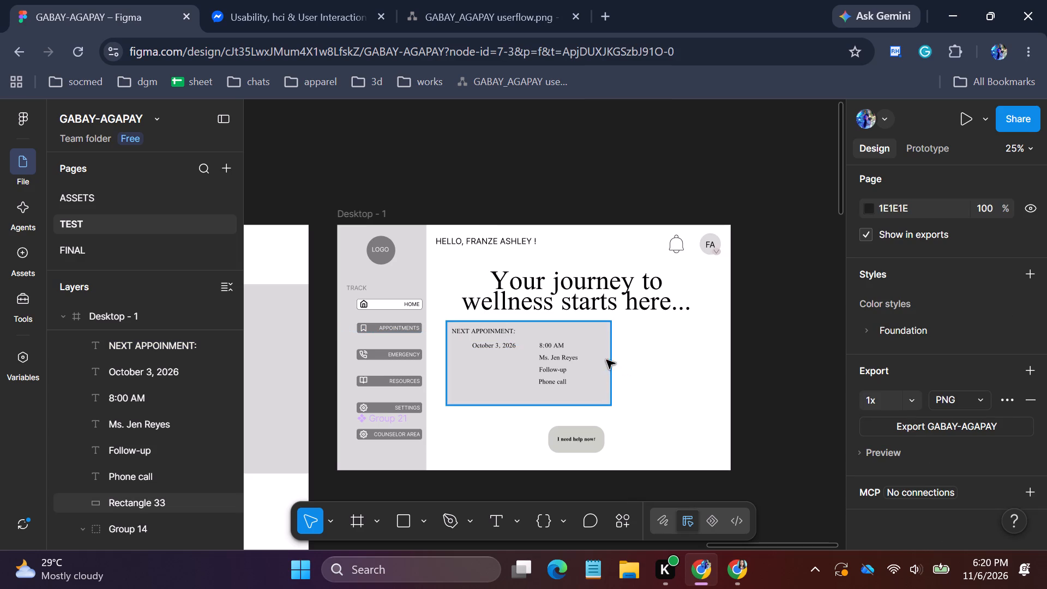
click(606, 359)
drag(611, 363, 626, 365)
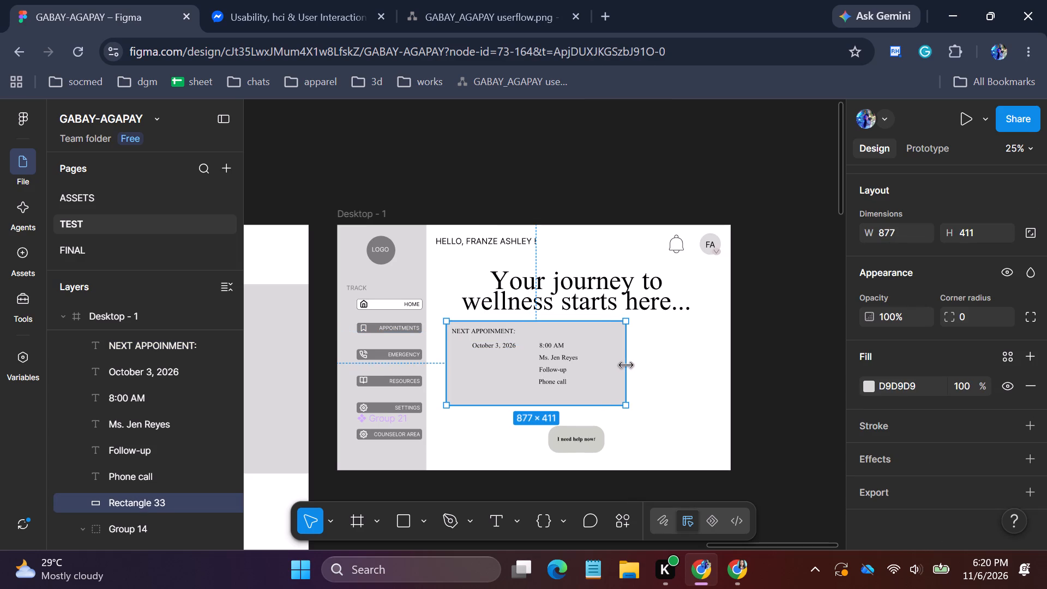
drag(626, 365, 628, 365)
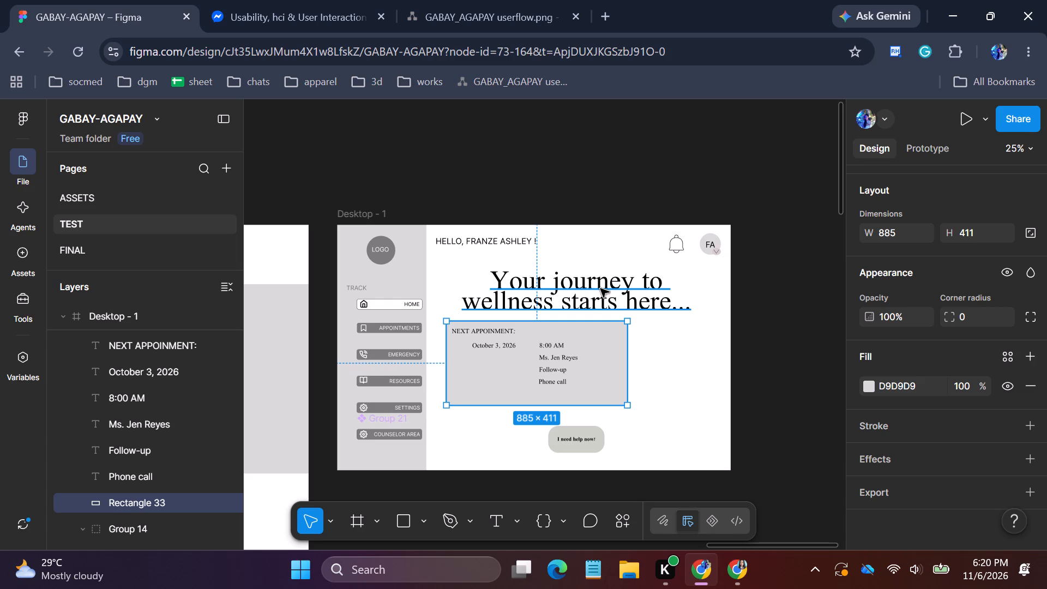
click(732, 382)
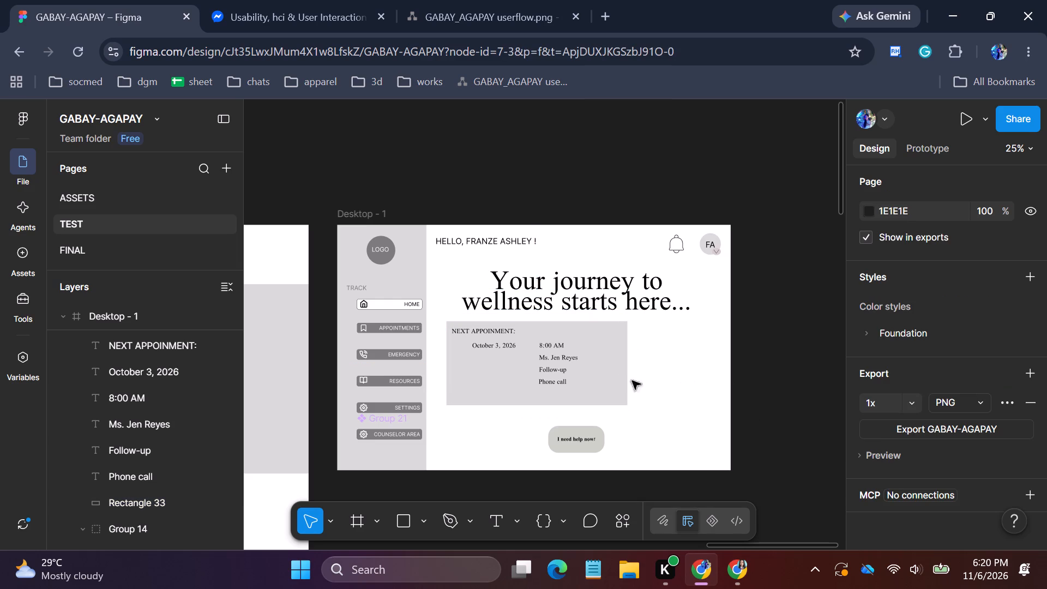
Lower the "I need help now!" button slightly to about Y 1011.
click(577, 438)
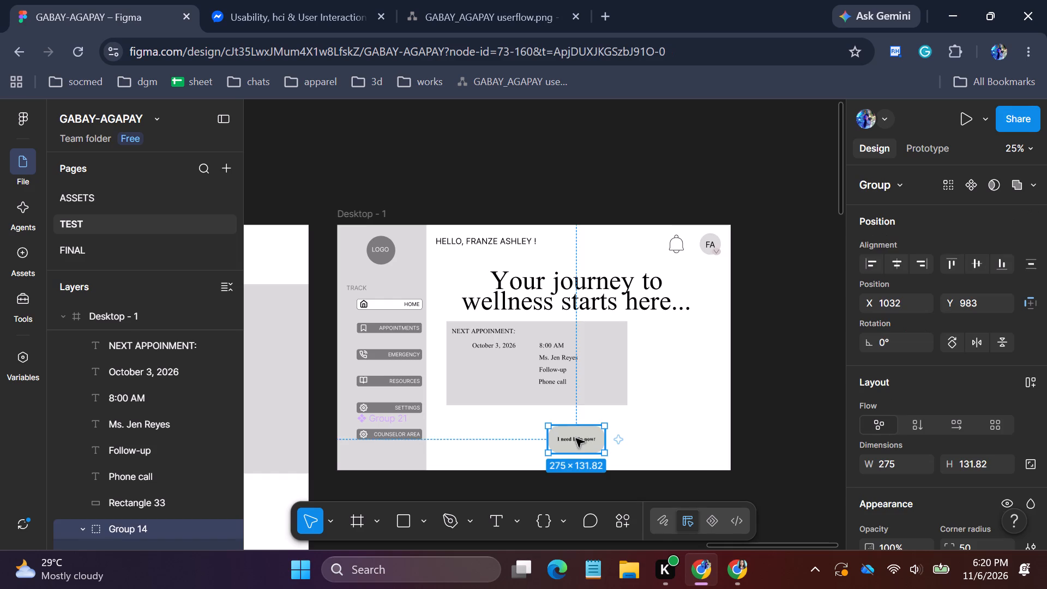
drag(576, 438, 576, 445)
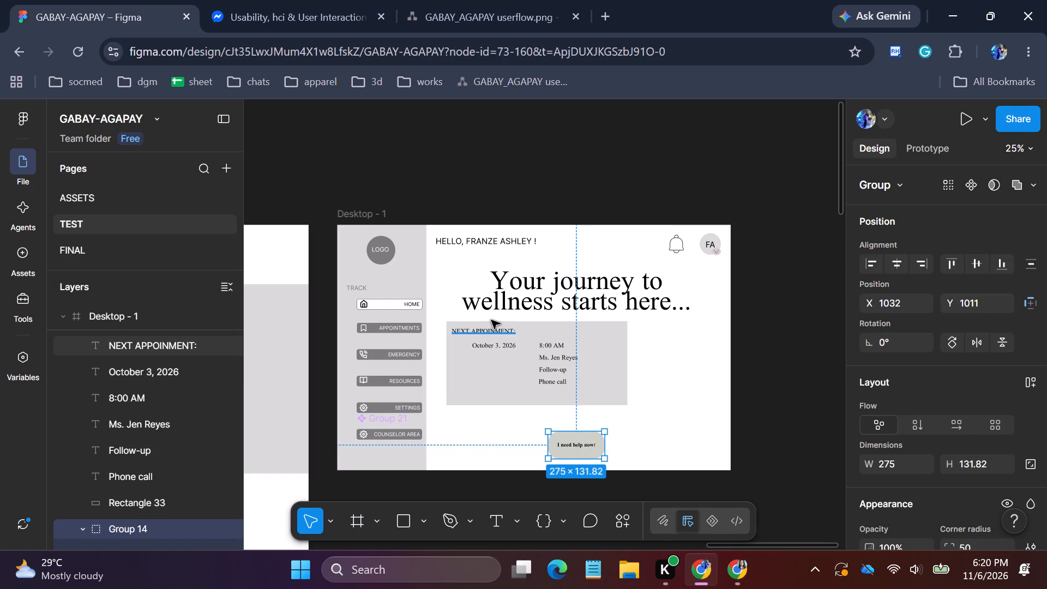
Group the six appointment text lines together with their grey background rectangle.
click(497, 333)
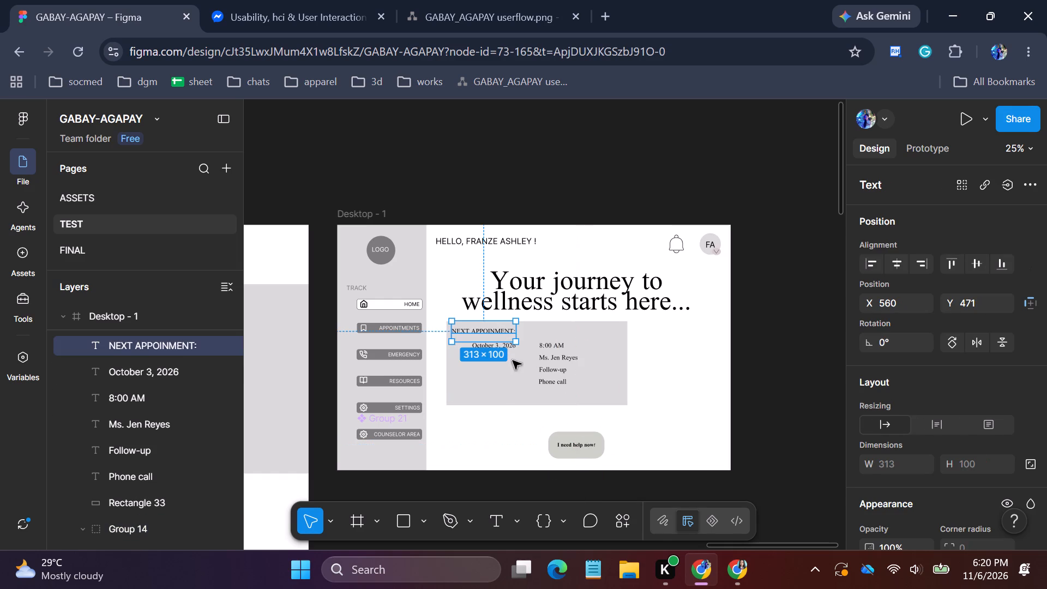
shift+click(558, 348)
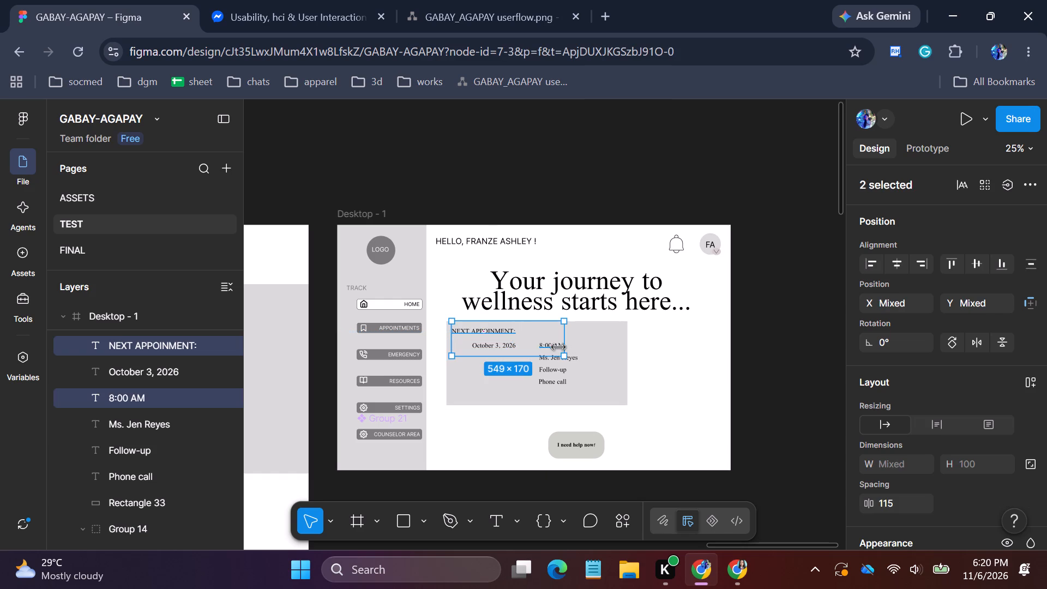
shift+click(507, 347)
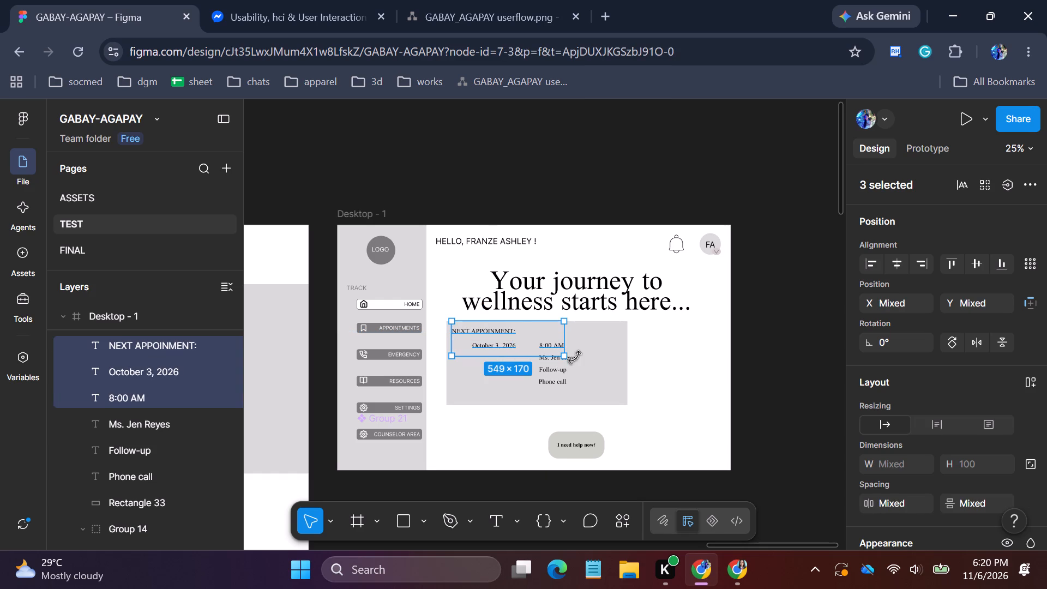
shift+click(153, 420)
shift+click(153, 444)
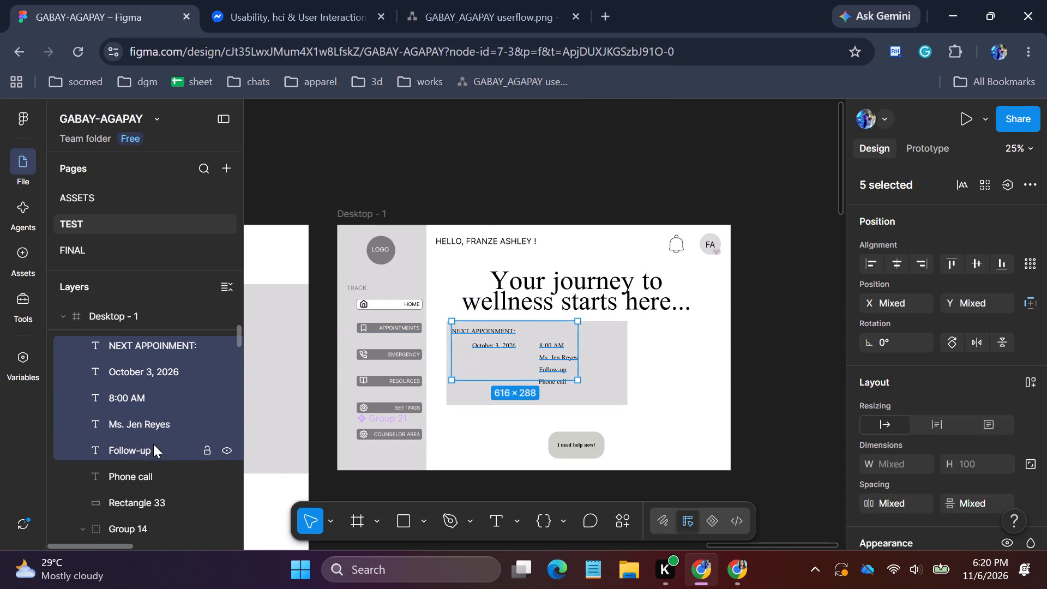
shift+click(149, 472)
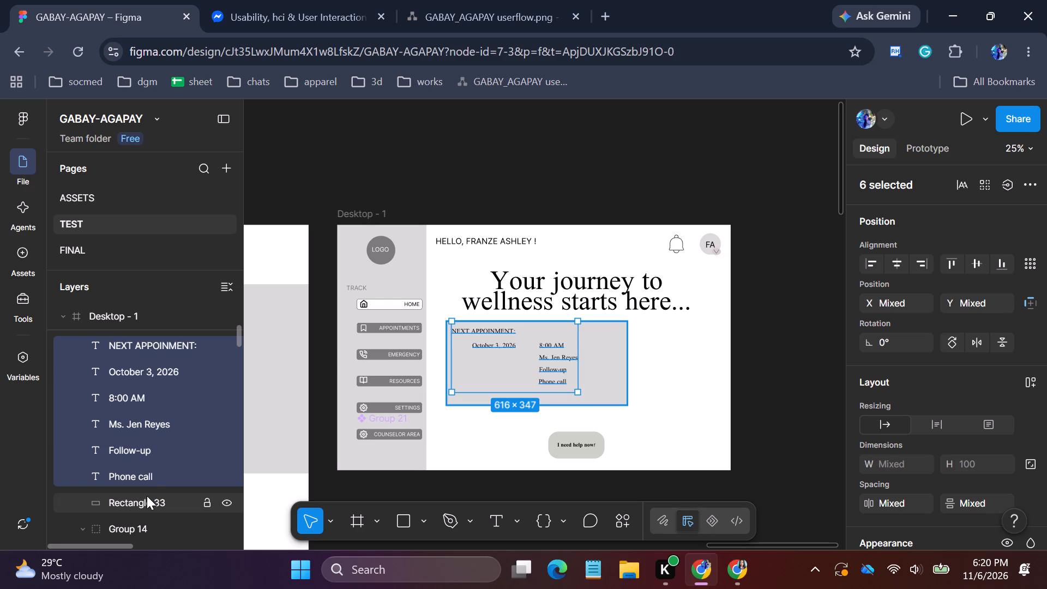
shift+click(147, 496)
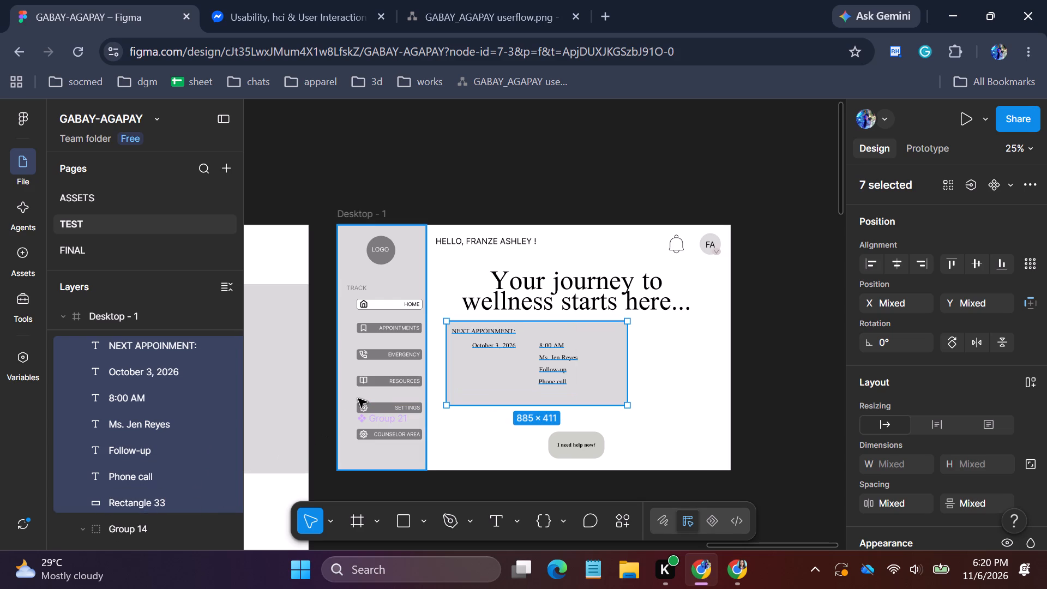
key(ctrl+g)
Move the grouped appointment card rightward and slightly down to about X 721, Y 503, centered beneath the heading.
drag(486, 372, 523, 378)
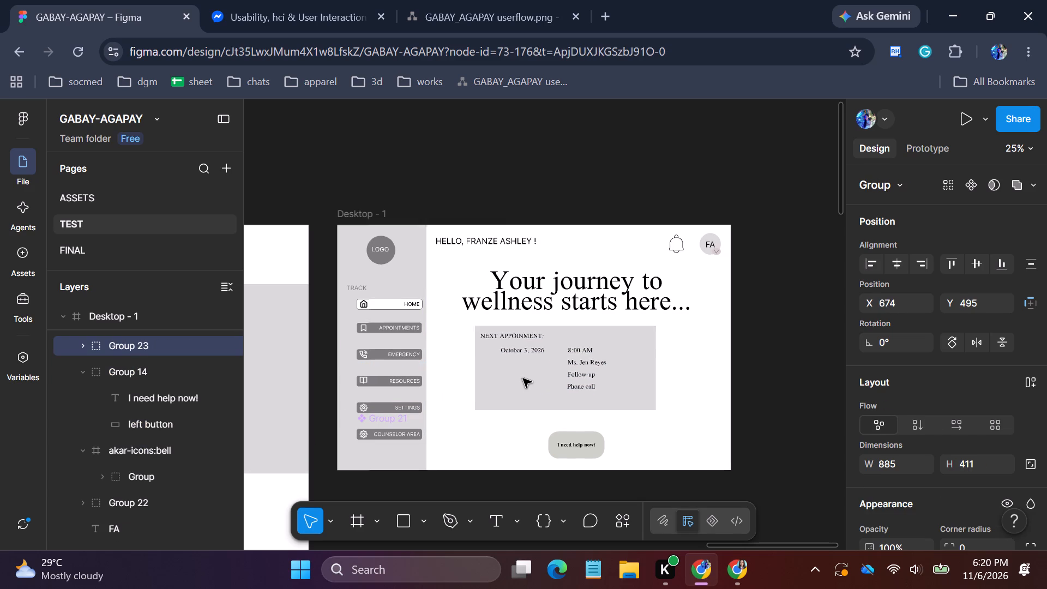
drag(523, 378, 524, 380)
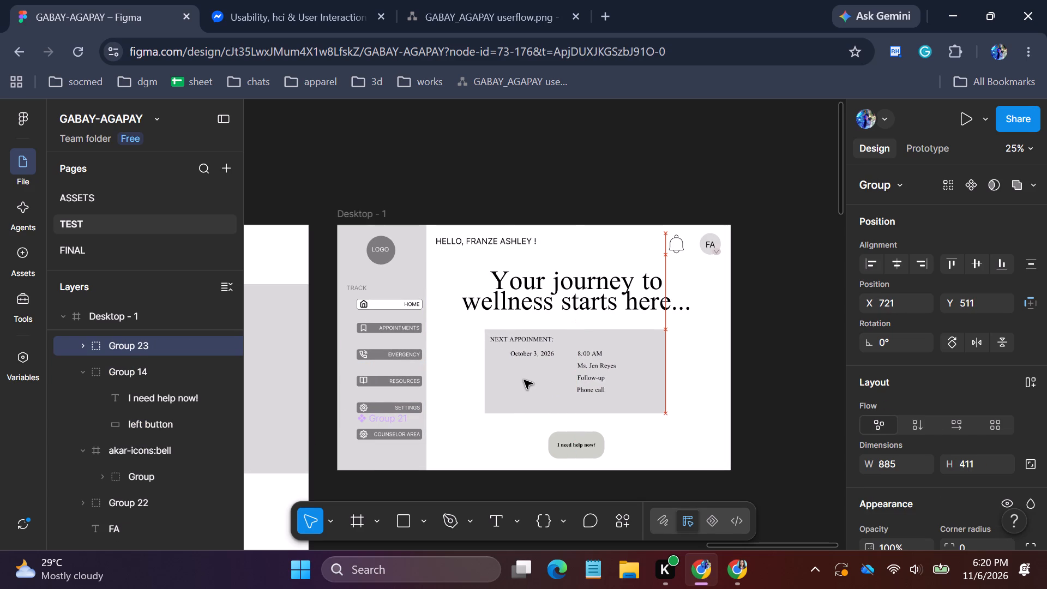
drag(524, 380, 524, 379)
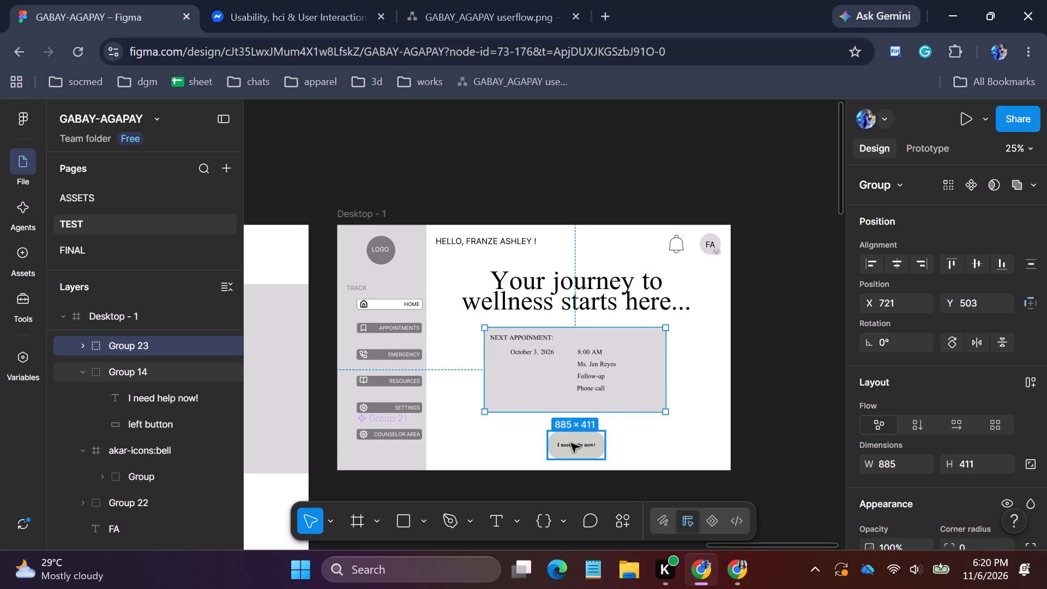
Move the "I need help now!" button slightly up and left to about X 1021, Y 979.
click(571, 443)
drag(573, 444, 568, 437)
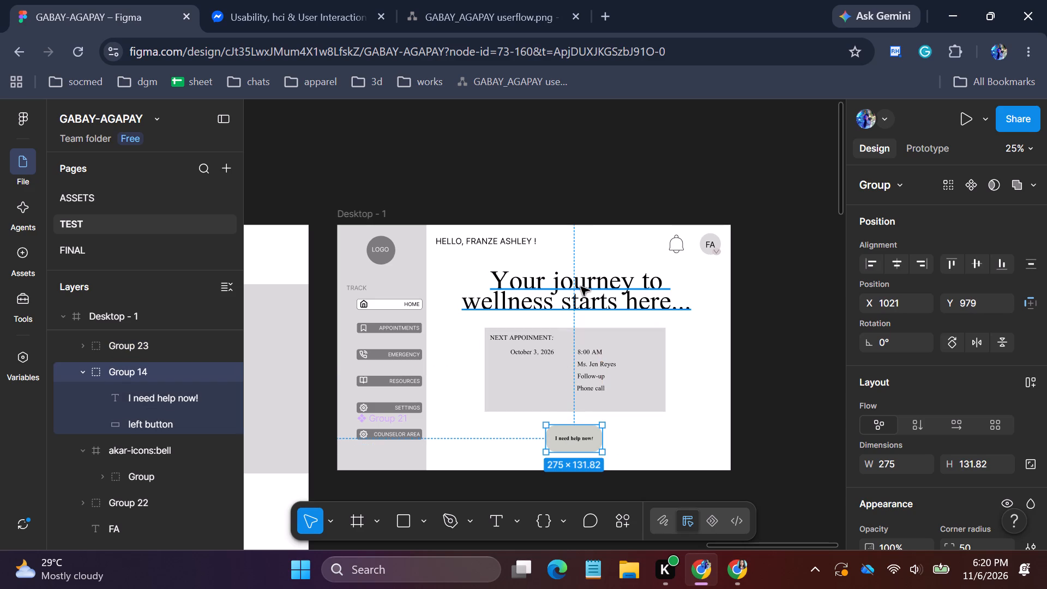
Delete the large "Your journey to wellness starts here..." heading from the Desktop - 1 frame.
click(691, 346)
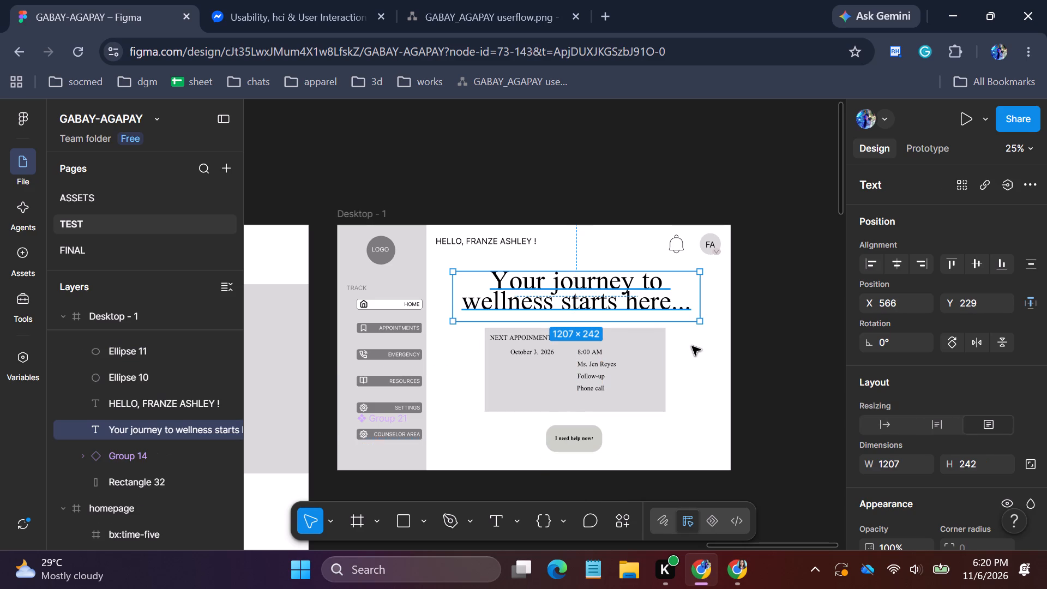
click(783, 347)
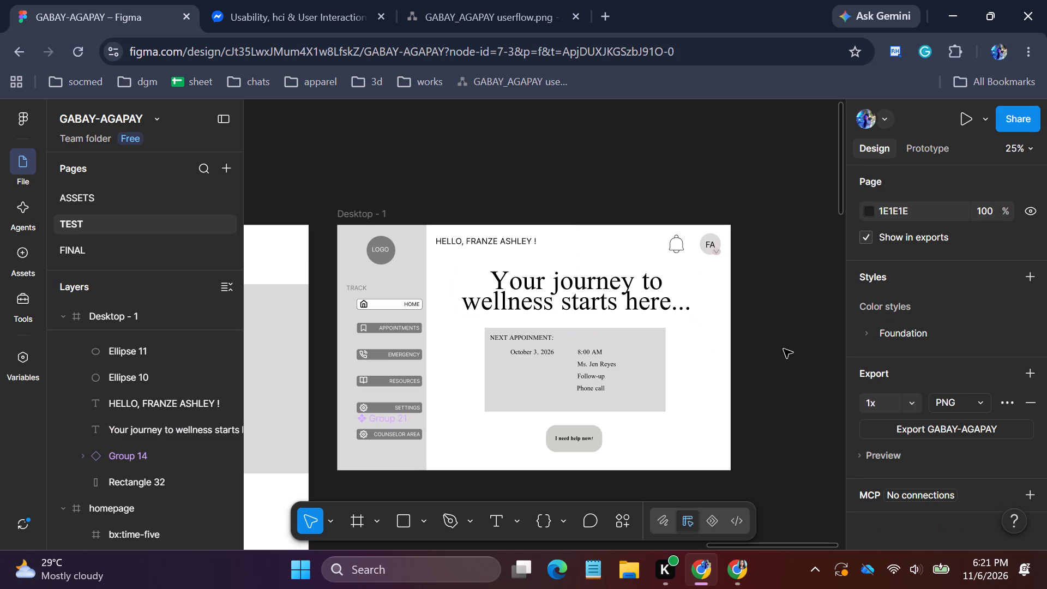
click(548, 303)
key(Delete)
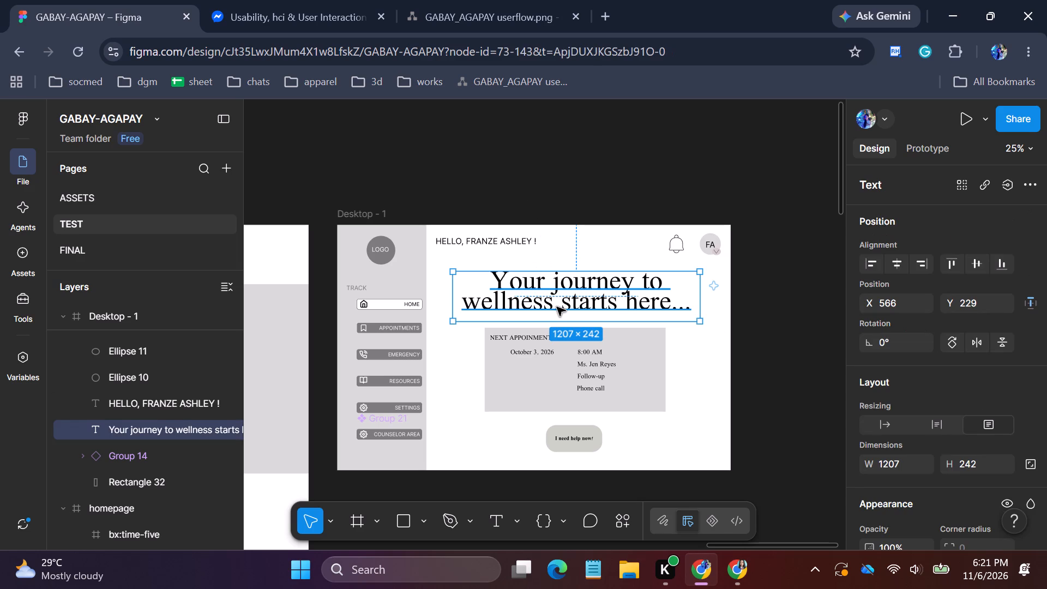
Move the grouped appointment card up into the space left by the deleted heading, to about X 716, Y 279.
click(573, 346)
drag(574, 346, 574, 336)
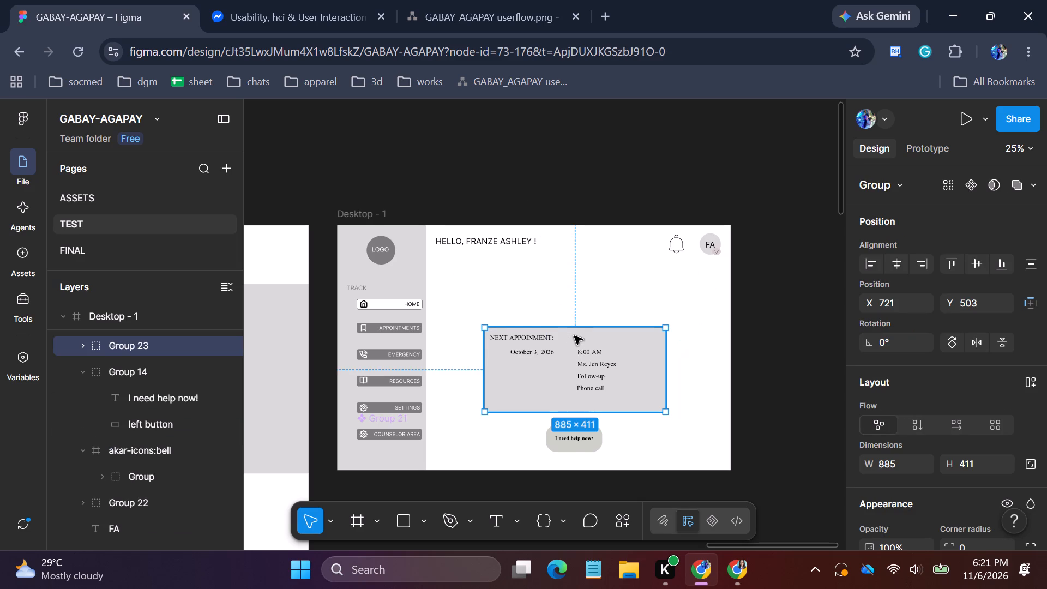
drag(574, 336, 563, 297)
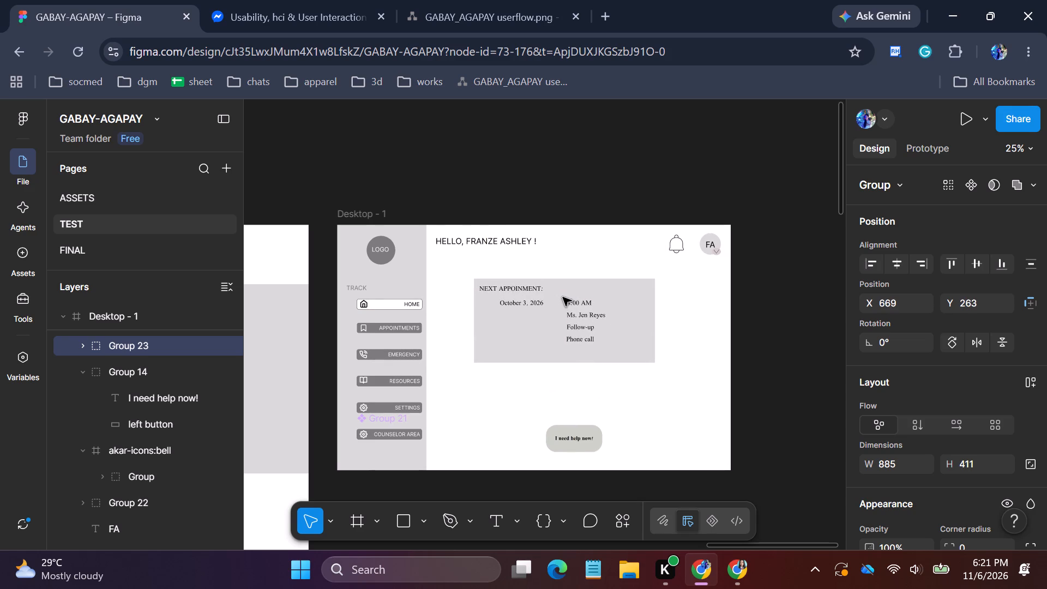
drag(563, 297, 555, 297)
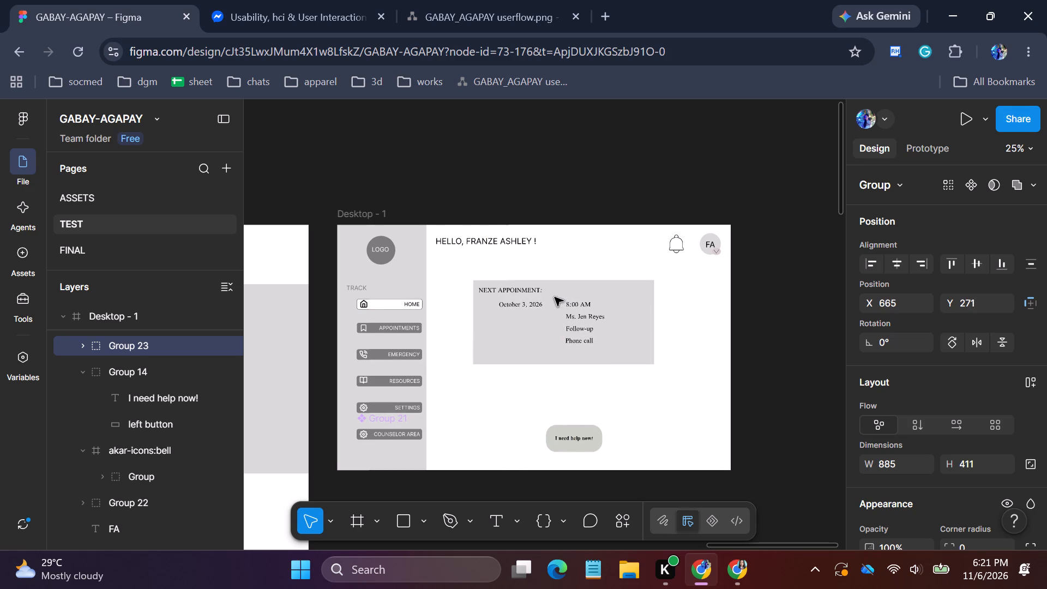
drag(555, 297, 546, 298)
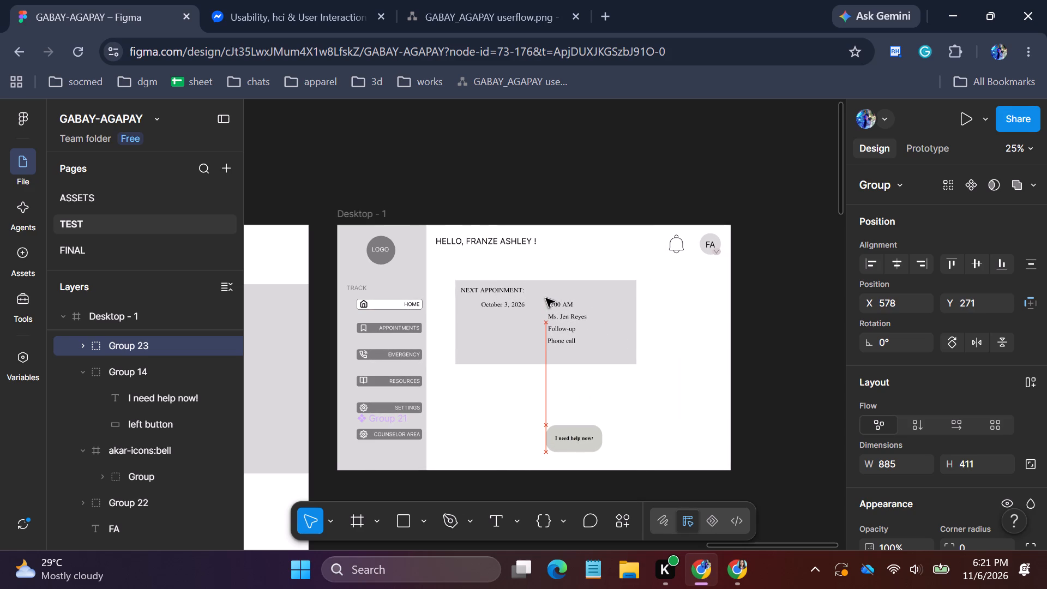
drag(546, 298, 543, 298)
drag(543, 298, 570, 300)
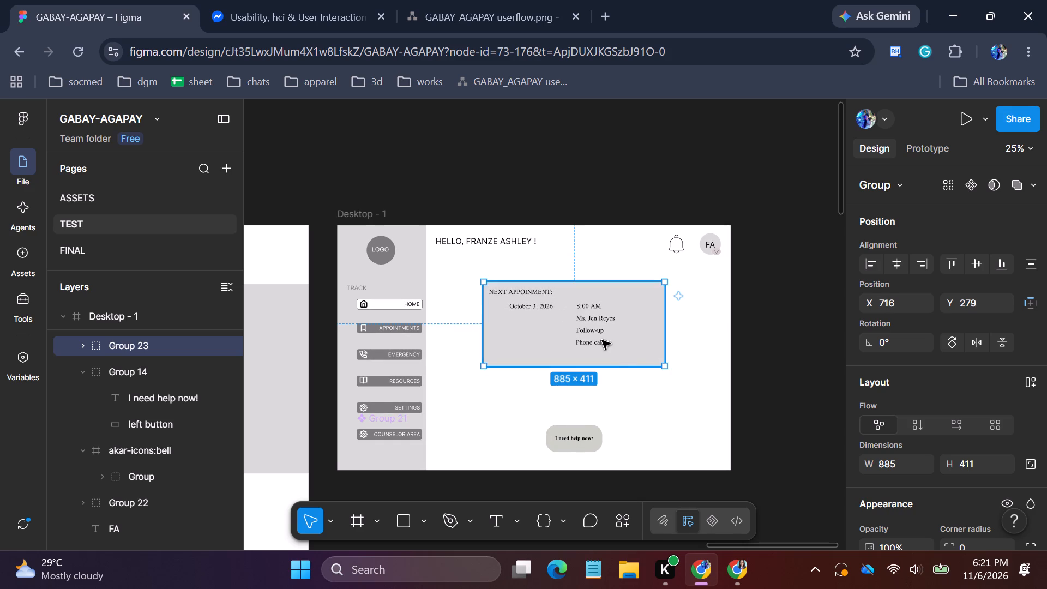
click(714, 374)
Move the "I need help now!" button group up and slightly left so it sits just beneath the appointment card.
click(587, 435)
drag(582, 436, 580, 396)
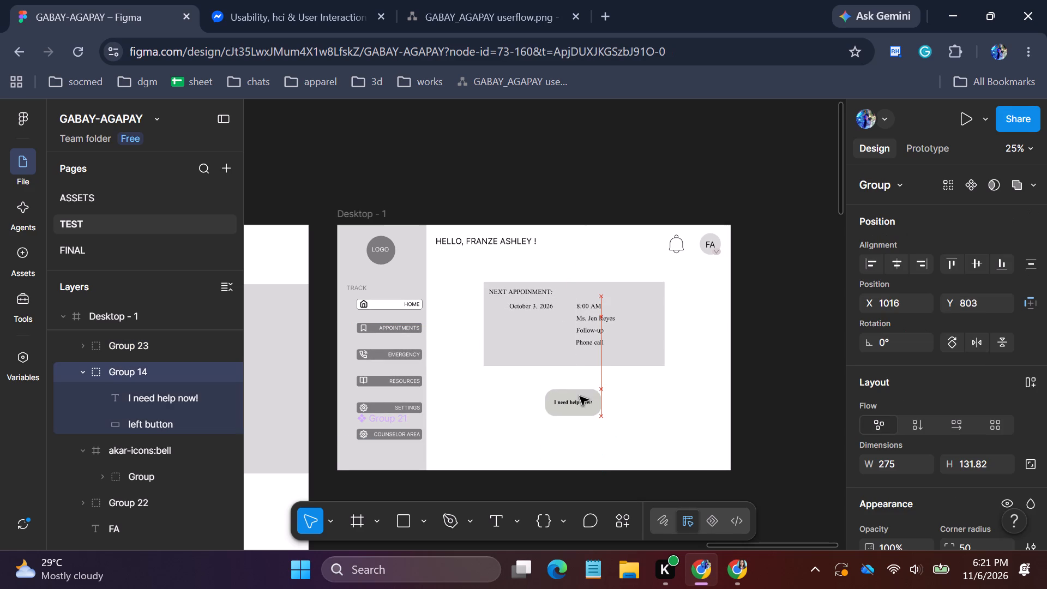
drag(580, 396, 576, 394)
click(709, 383)
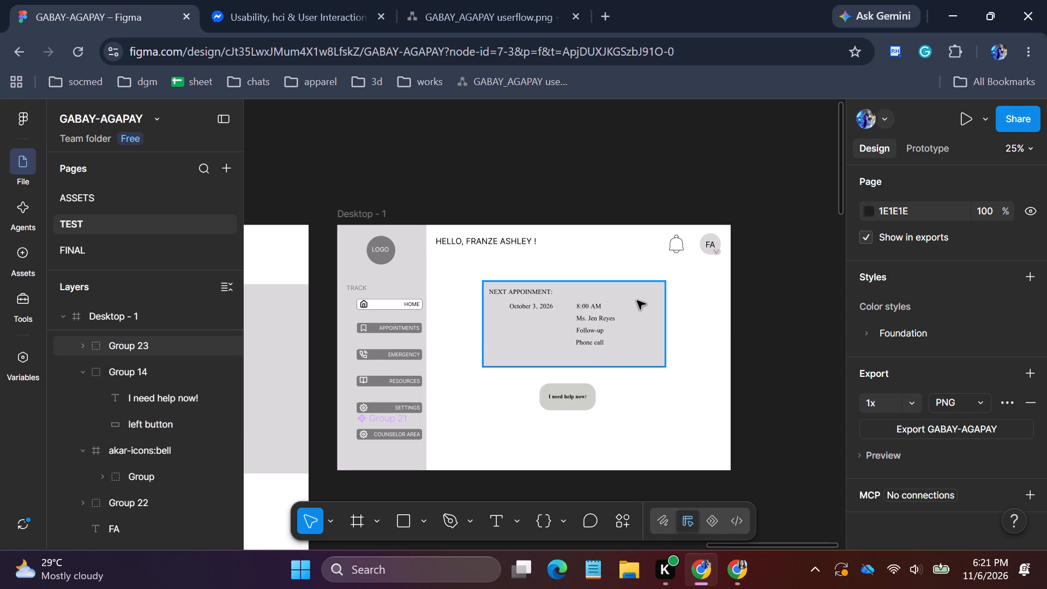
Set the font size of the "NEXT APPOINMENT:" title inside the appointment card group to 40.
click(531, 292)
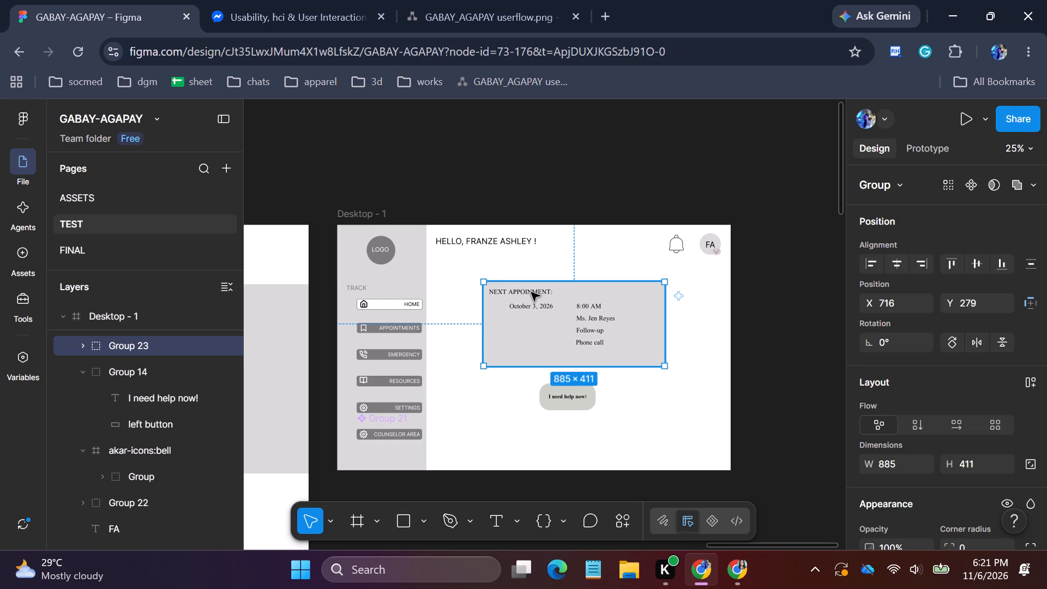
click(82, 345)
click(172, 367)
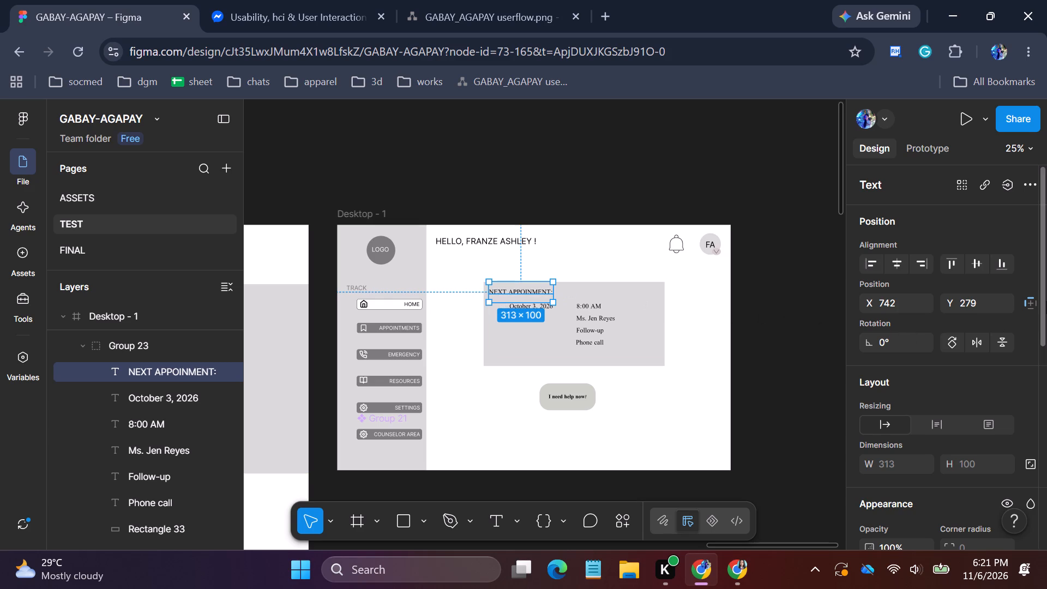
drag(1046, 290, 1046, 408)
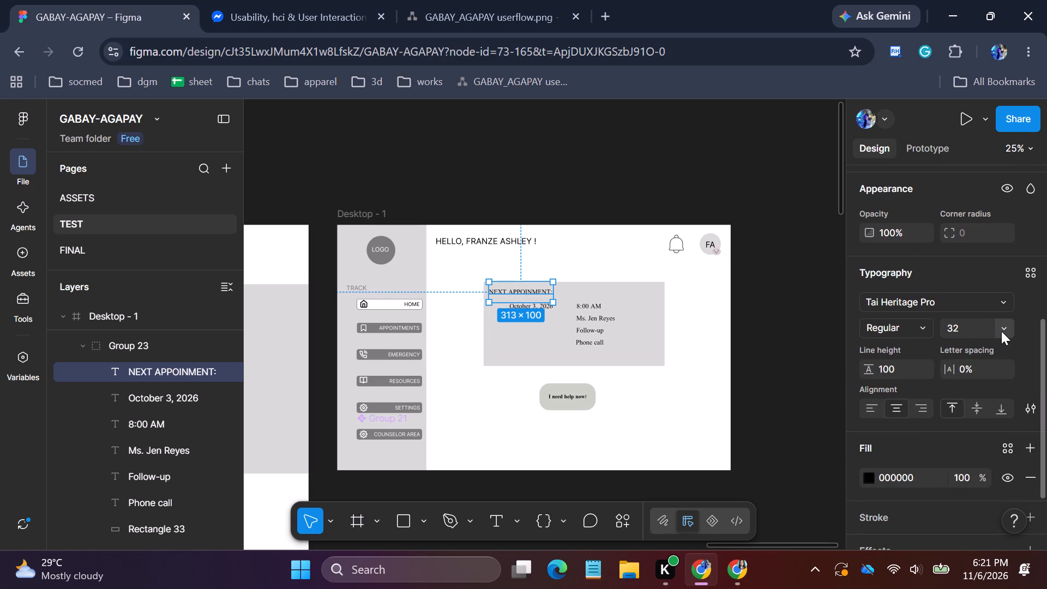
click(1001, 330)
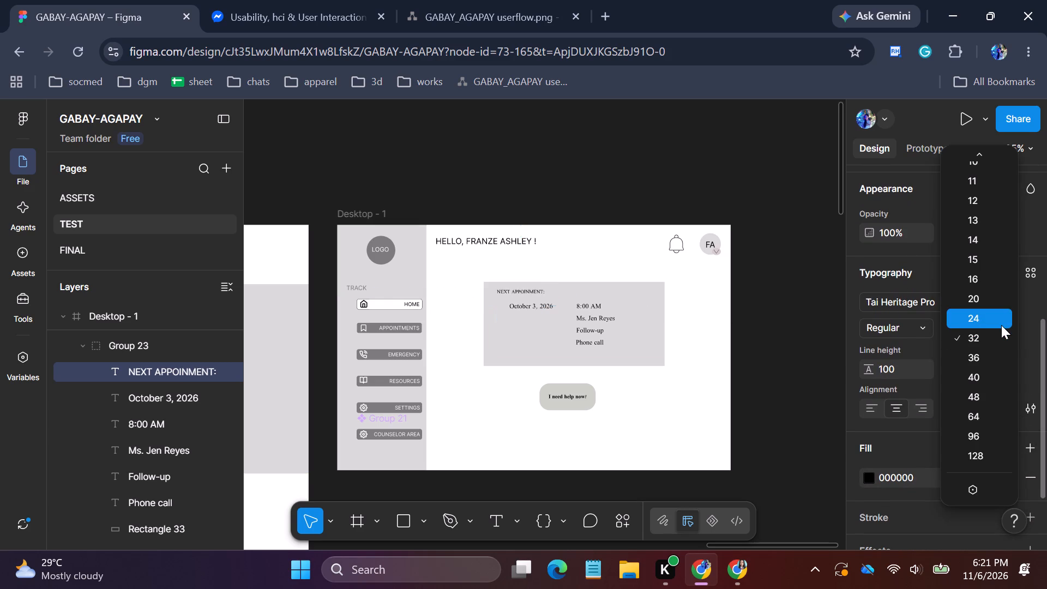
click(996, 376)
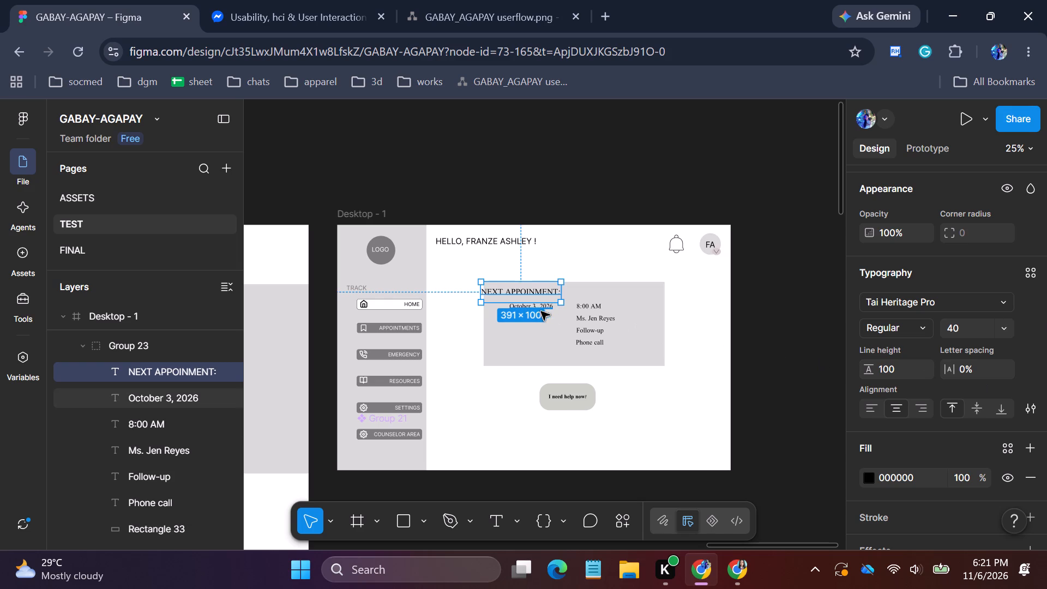
Set the font size of the date, time, counselor name, Follow-up and Phone call lines together to 40.
click(548, 308)
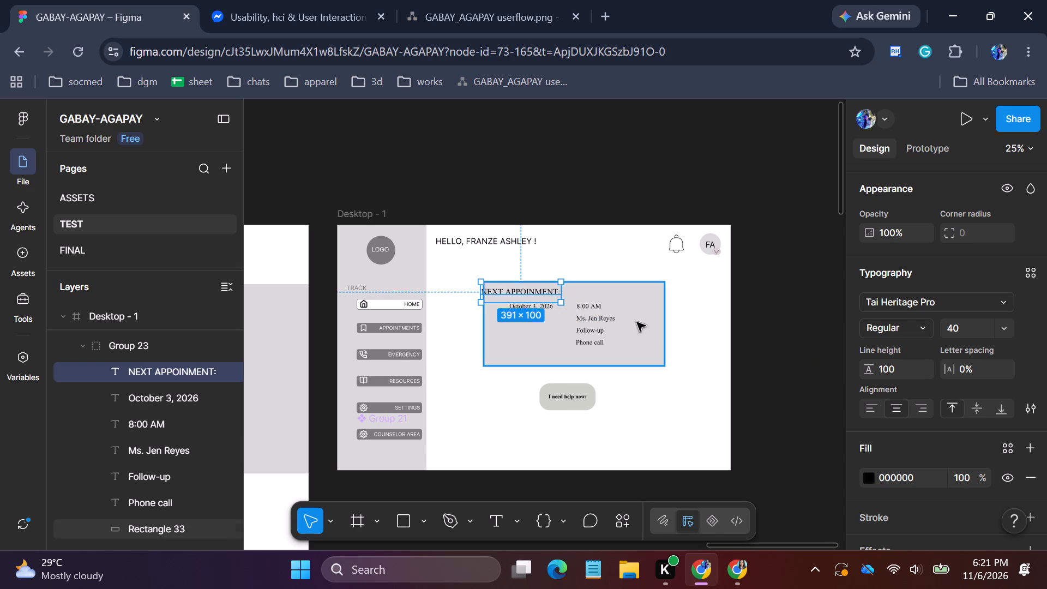
click(555, 332)
click(544, 307)
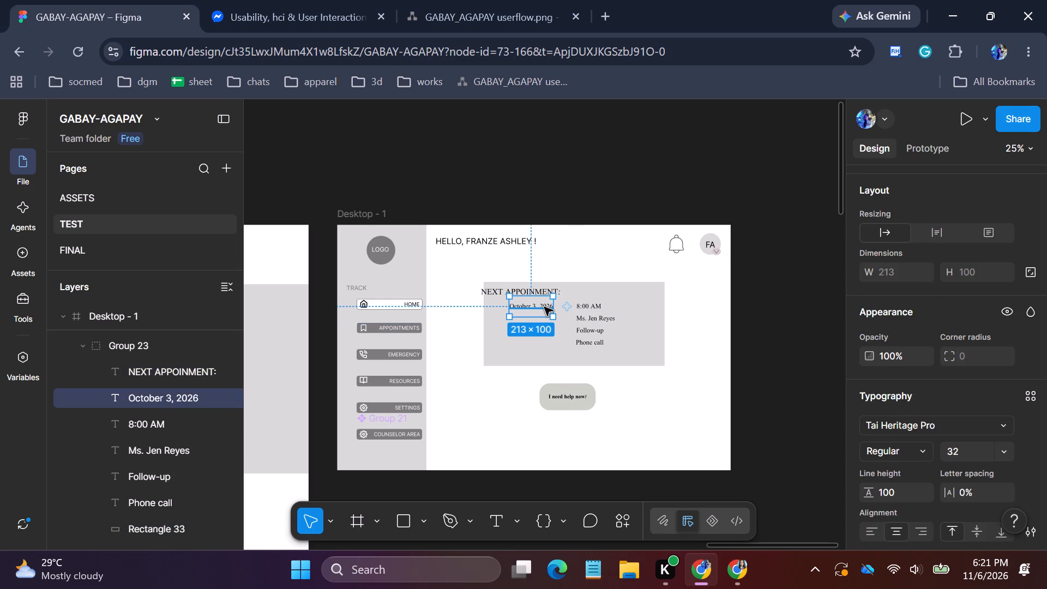
shift+click(597, 306)
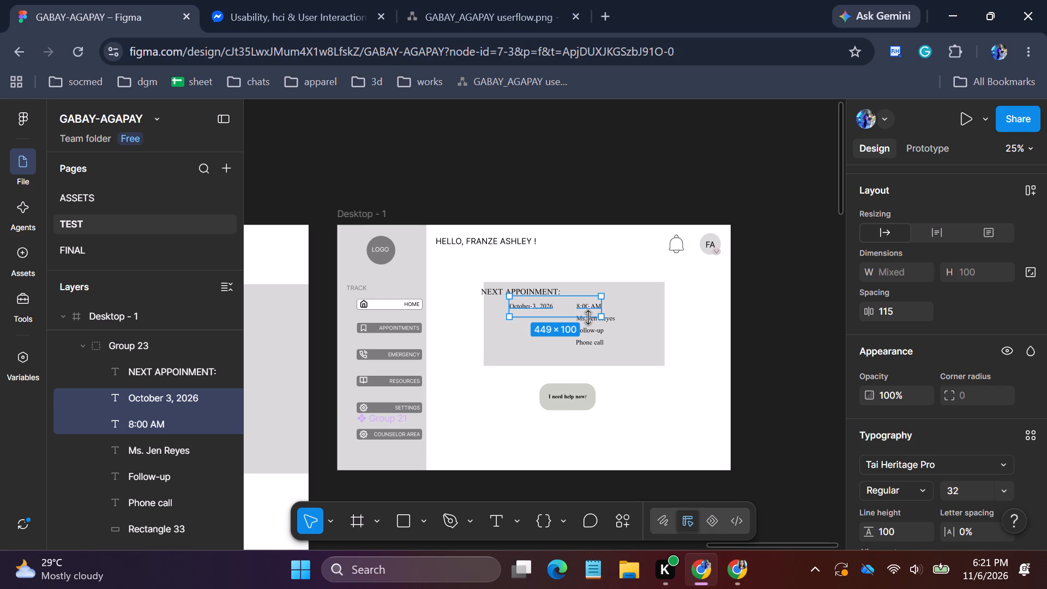
shift+click(618, 322)
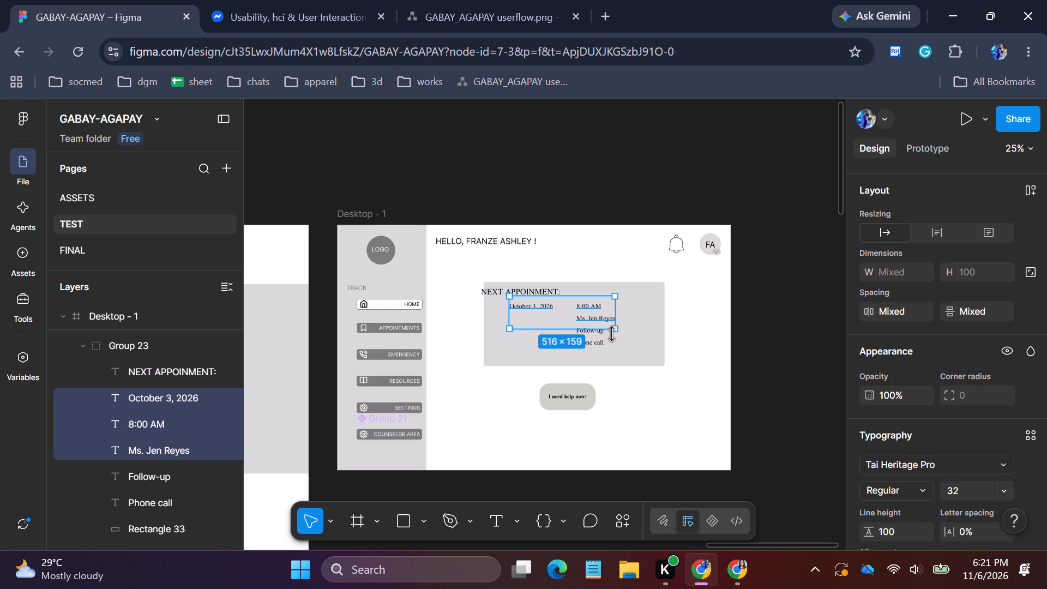
shift+click(595, 341)
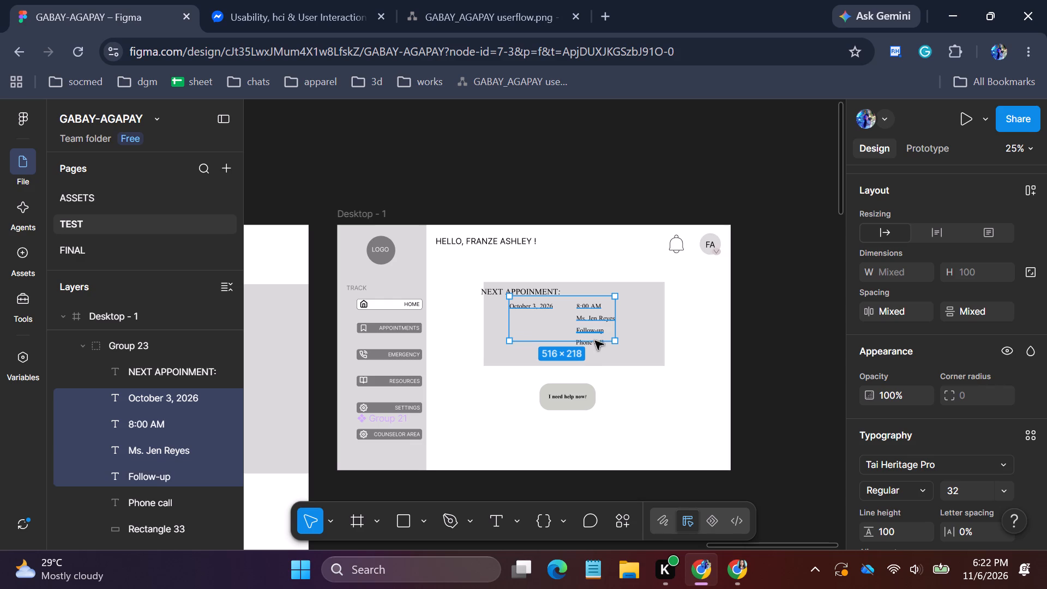
shift+click(598, 350)
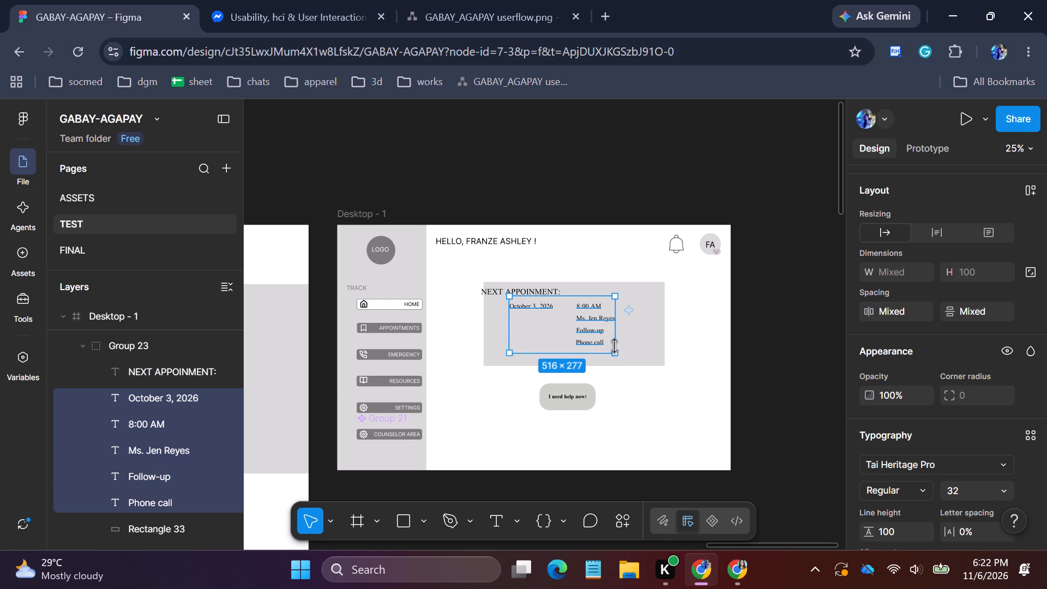
drag(1038, 352, 1043, 393)
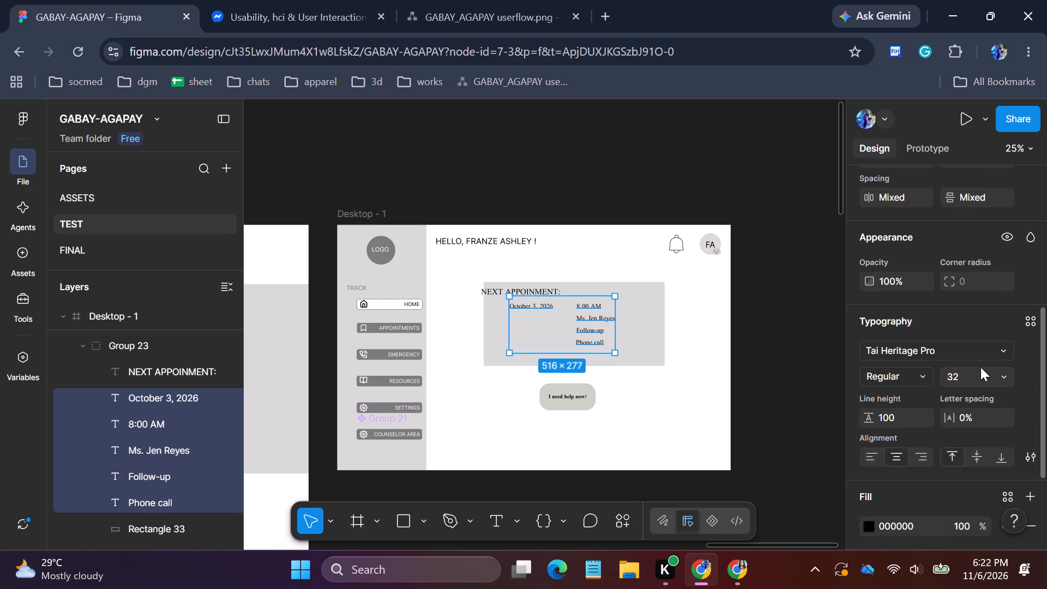
click(968, 376)
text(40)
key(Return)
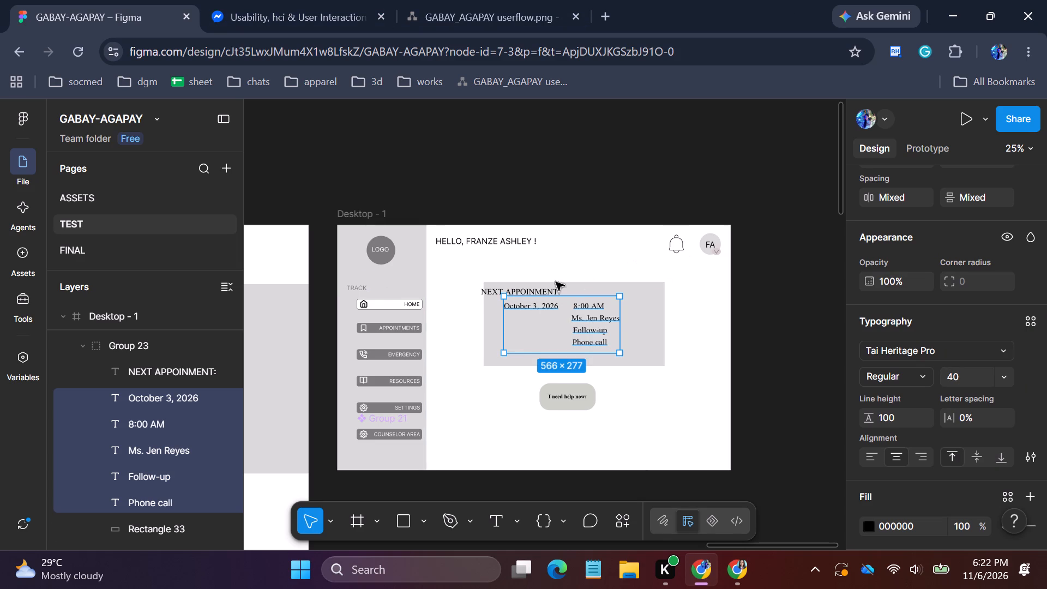
Set the font size of the card's "NEXT APPOINMENT:" title to 45.
click(534, 291)
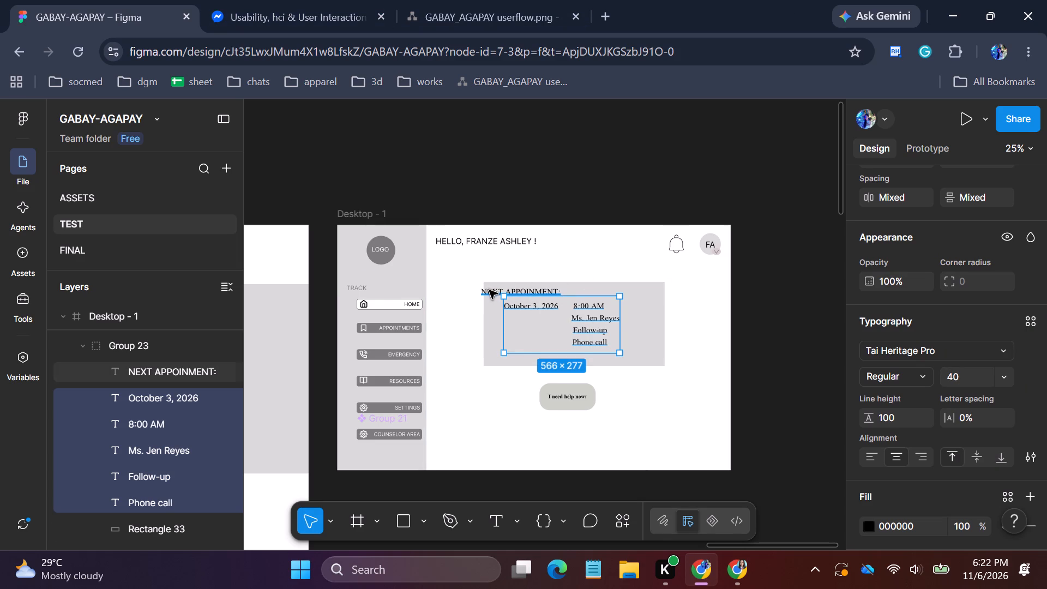
click(490, 290)
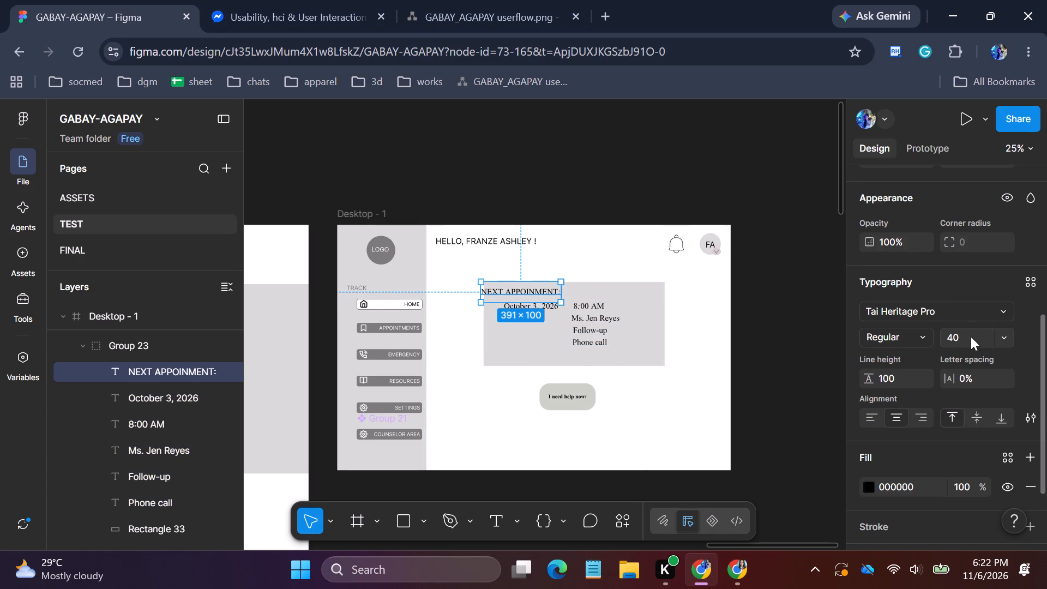
click(971, 336)
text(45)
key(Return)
click(581, 296)
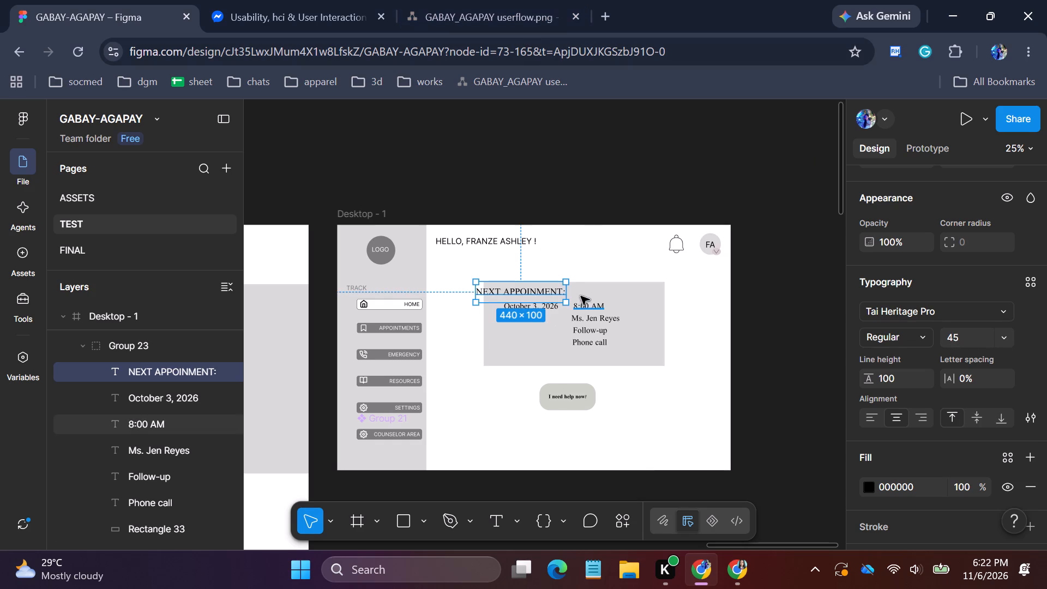
Enlarge the card's grey background rectangle to about 990 × 444 and shift it slightly up and right around the text.
click(623, 285)
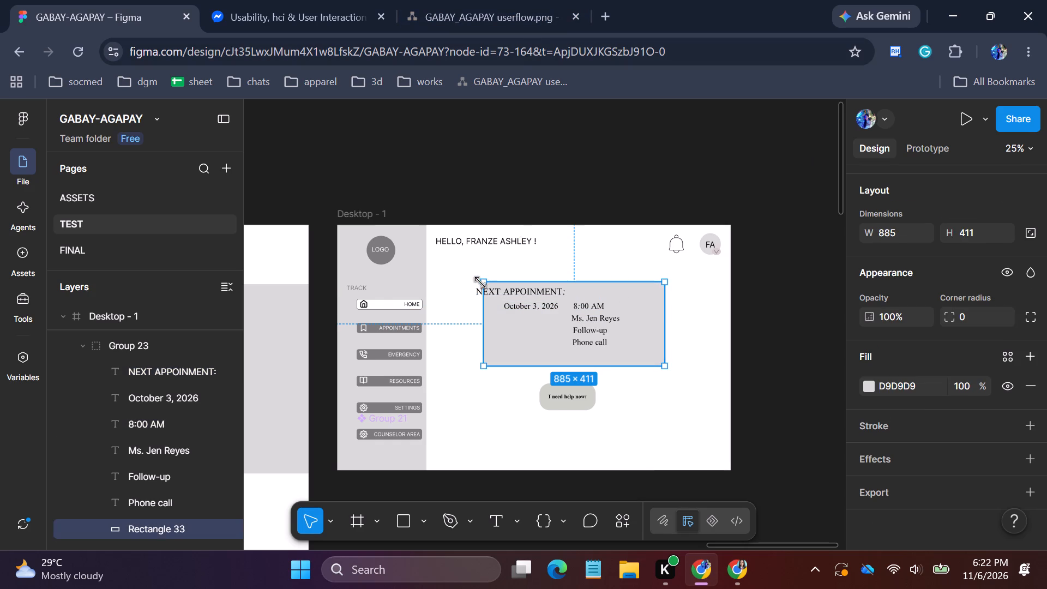
drag(484, 281, 462, 275)
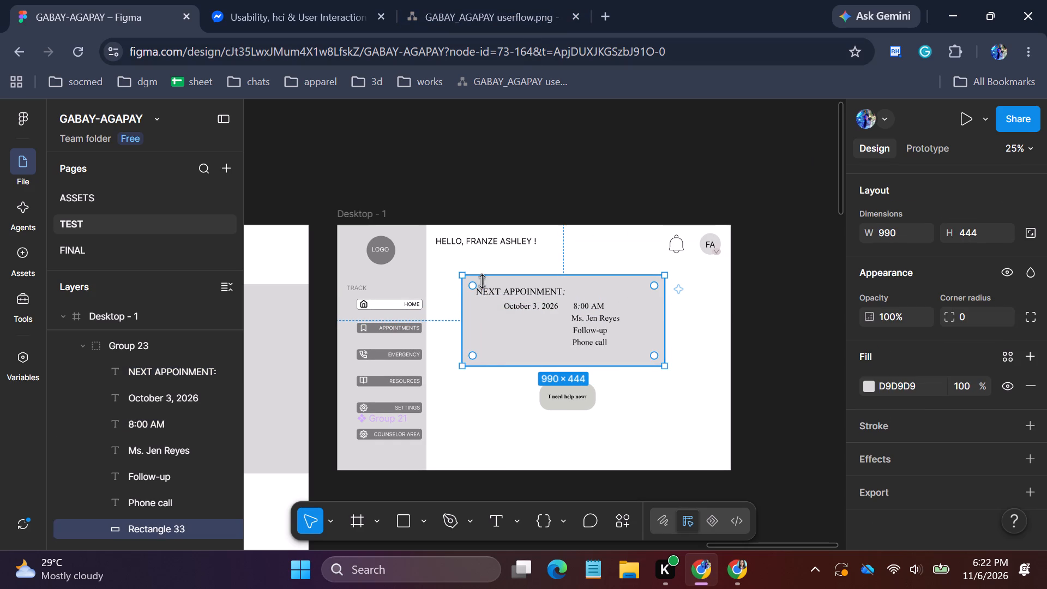
click(530, 335)
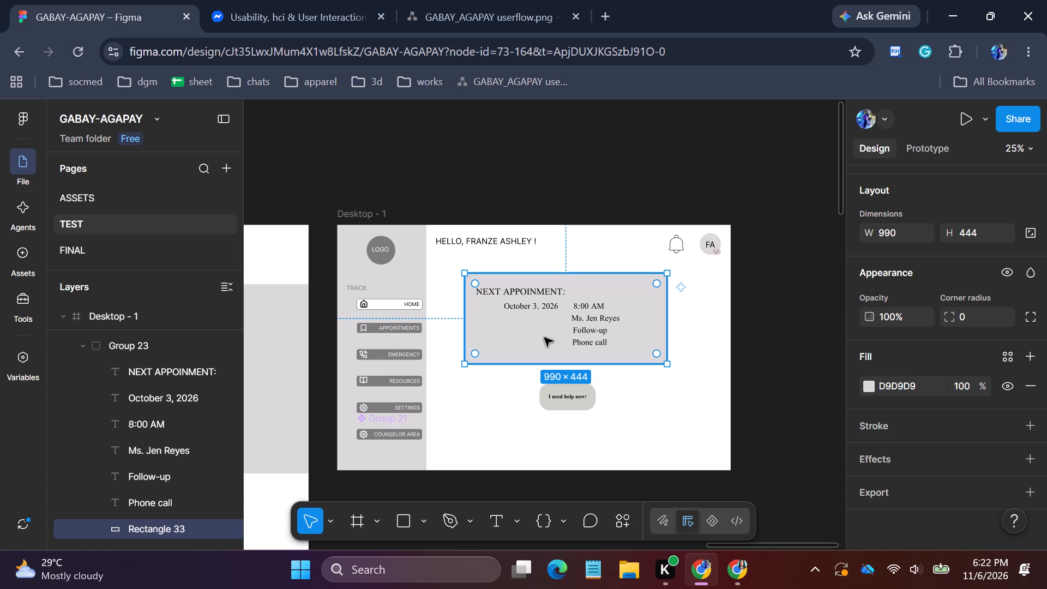
Move the HELLO greeting text at the top of the Desktop - 1 frame slightly right and down.
click(494, 241)
click(494, 239)
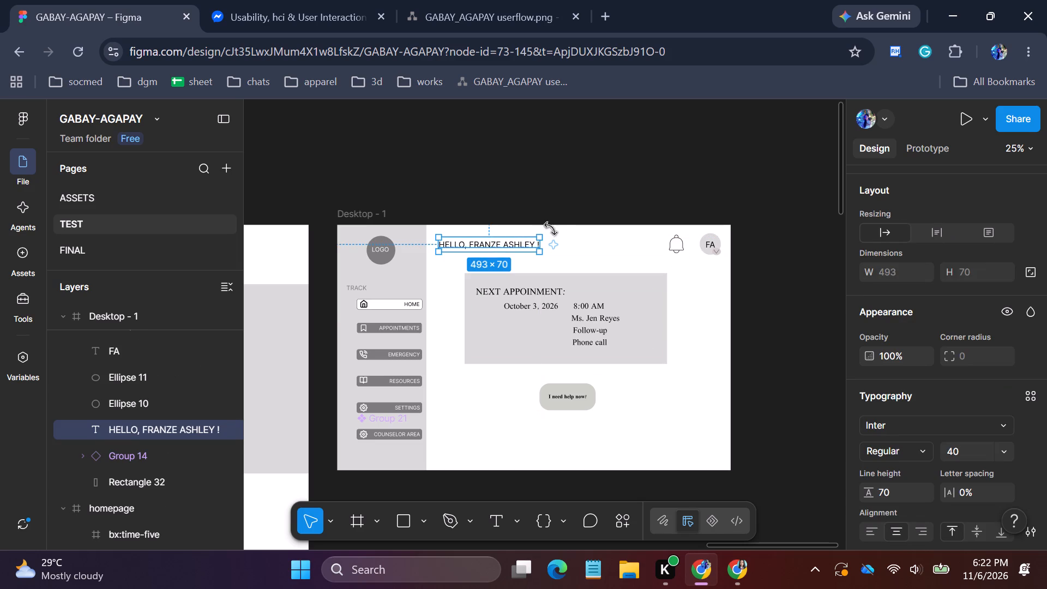
click(556, 227)
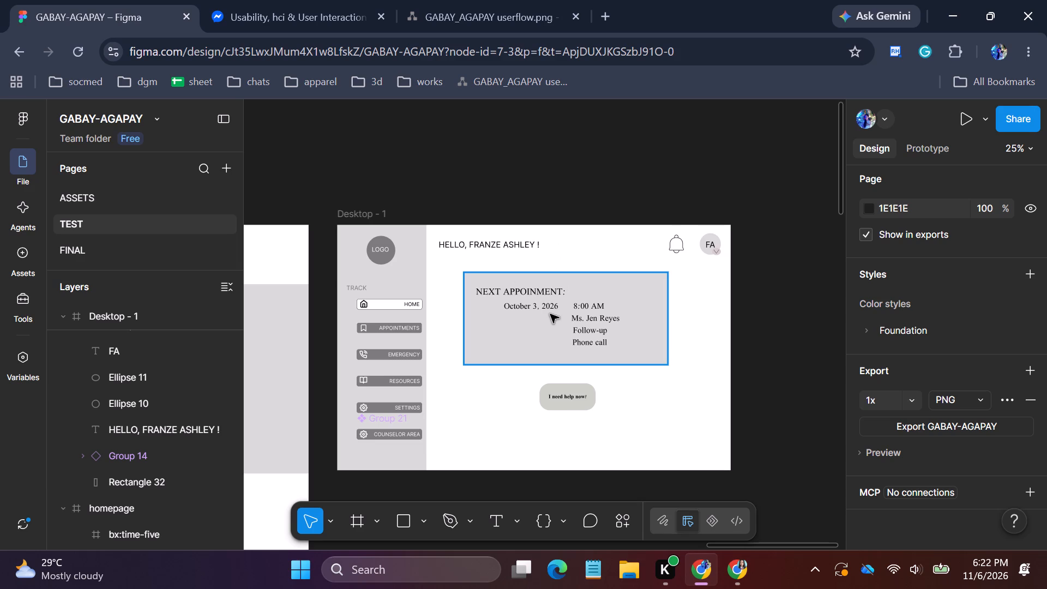
Move the whole appointment card group slightly down and right.
shift+click(535, 290)
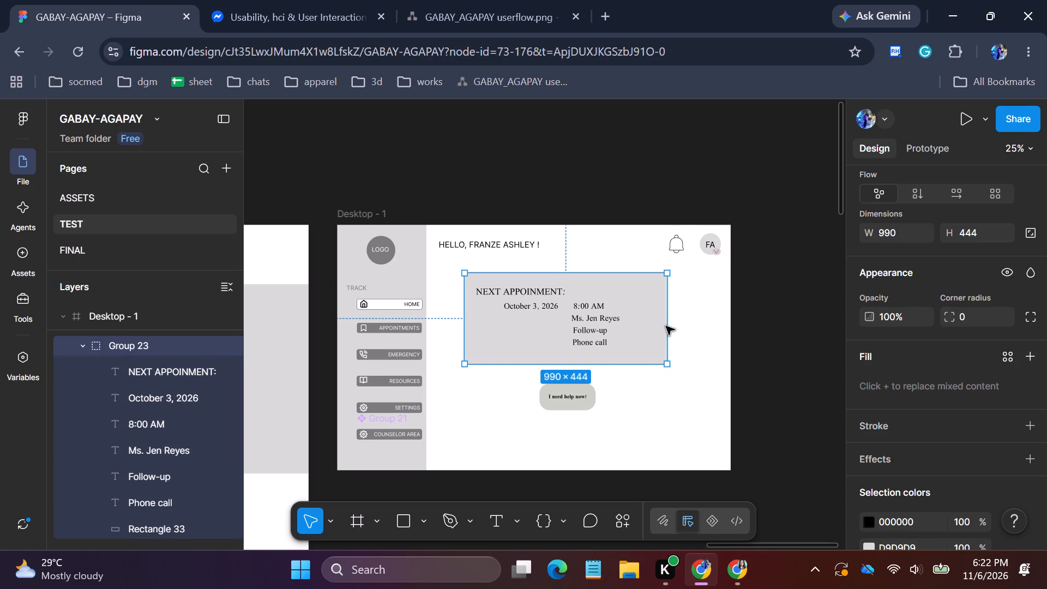
drag(631, 334, 632, 341)
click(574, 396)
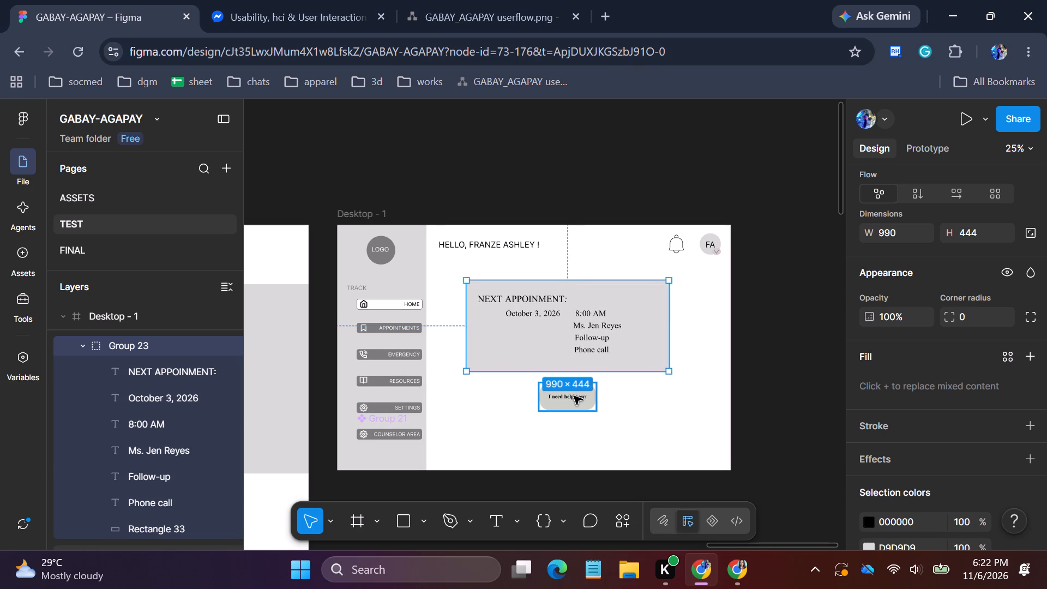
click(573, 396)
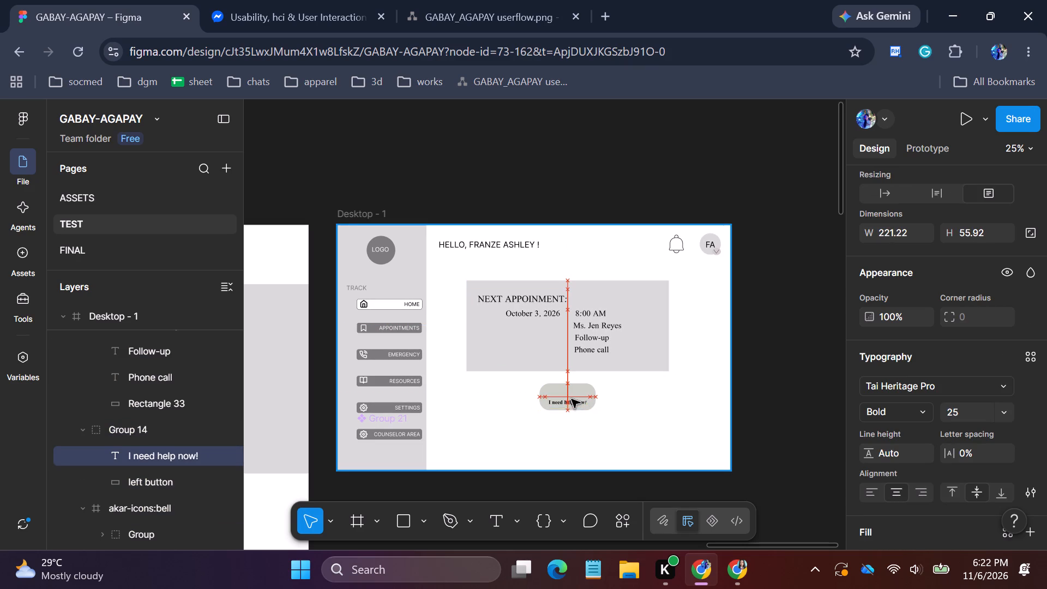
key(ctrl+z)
Move the "I need help now!" button group slightly down and right, leaving more space beneath the appointment card.
drag(580, 387, 582, 398)
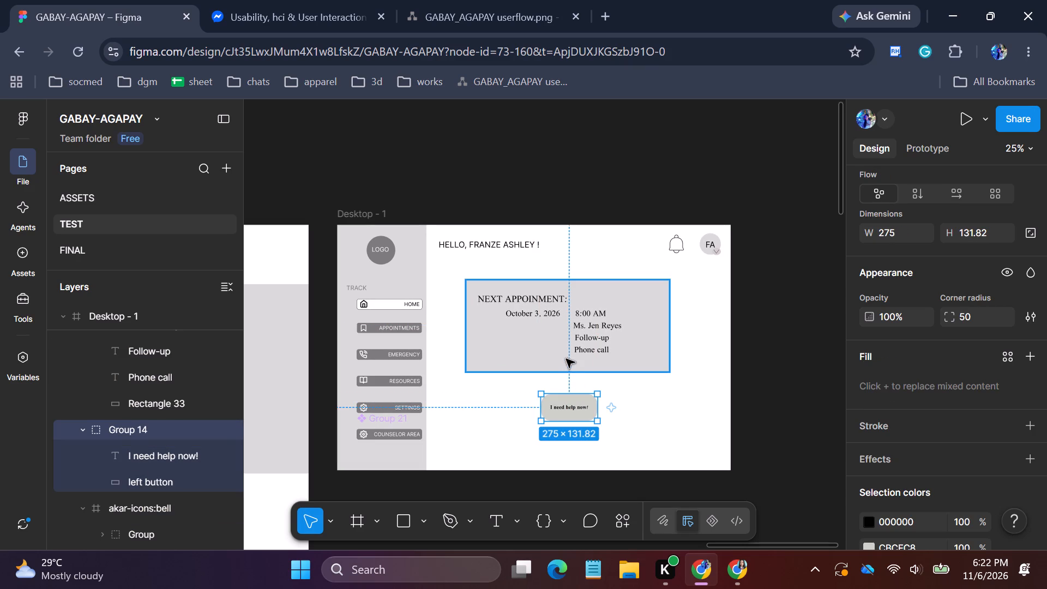
Move the whole appointment card group slightly down toward the "I need help now!" button and slightly right.
click(564, 354)
drag(563, 341, 563, 353)
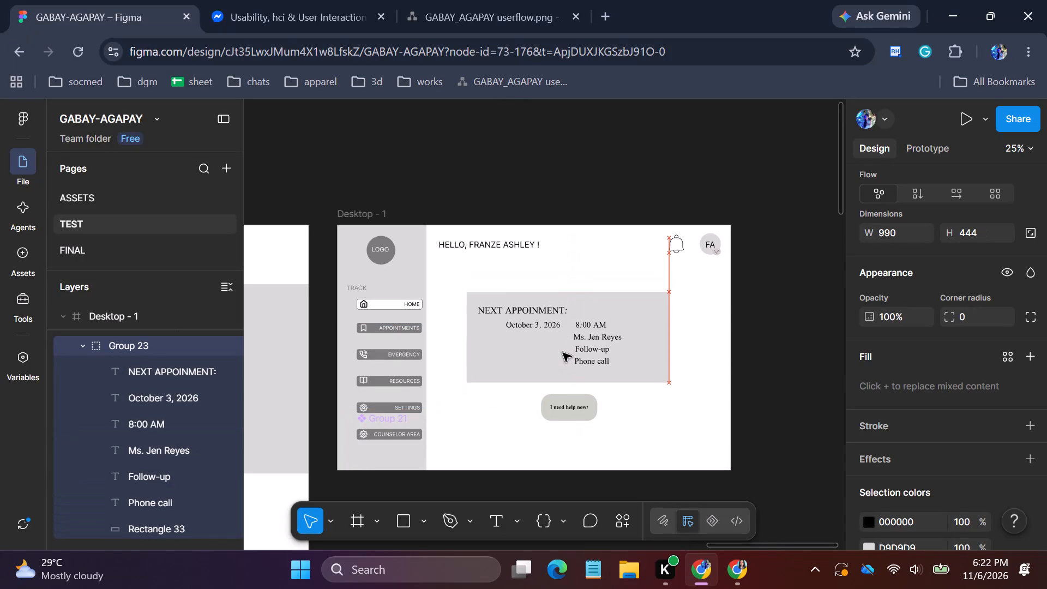
drag(563, 353, 565, 347)
click(724, 419)
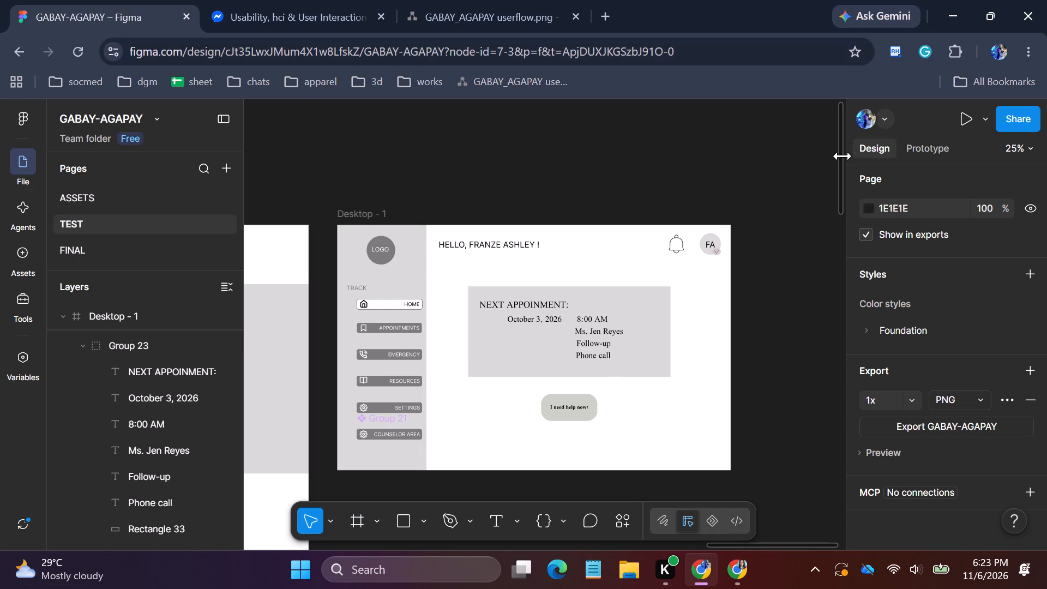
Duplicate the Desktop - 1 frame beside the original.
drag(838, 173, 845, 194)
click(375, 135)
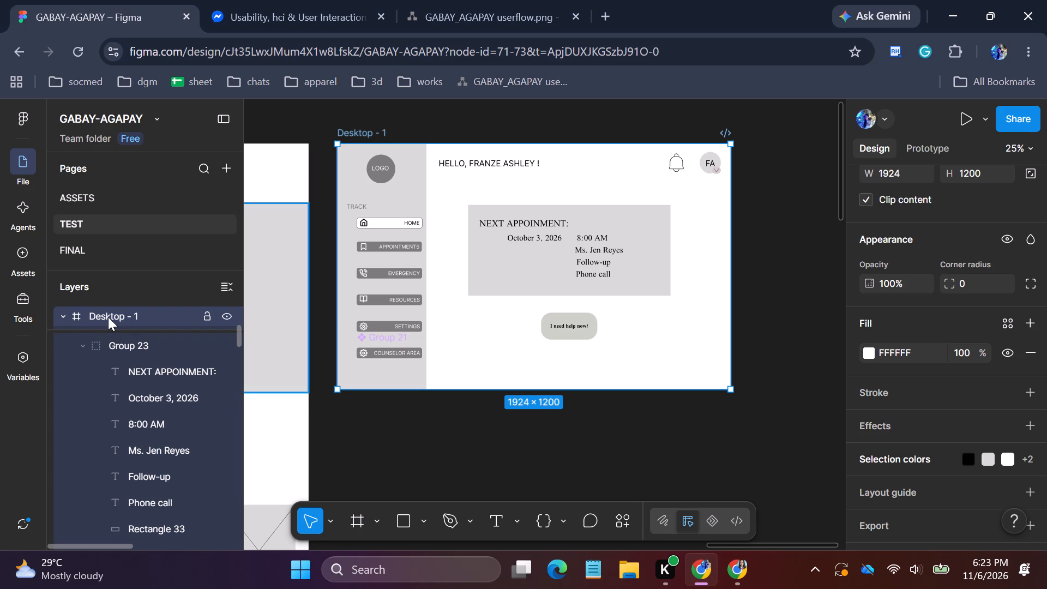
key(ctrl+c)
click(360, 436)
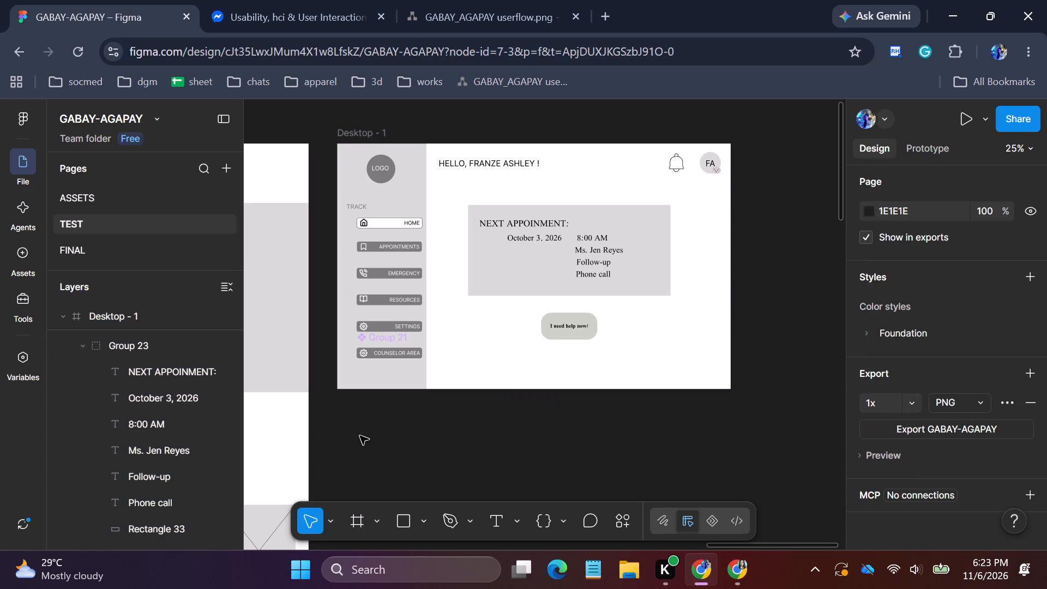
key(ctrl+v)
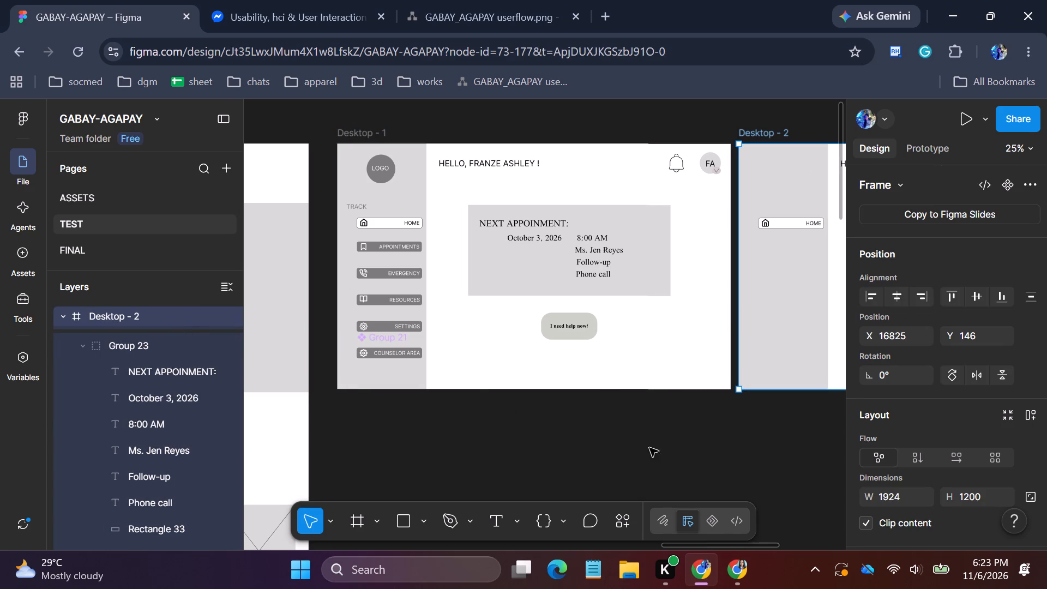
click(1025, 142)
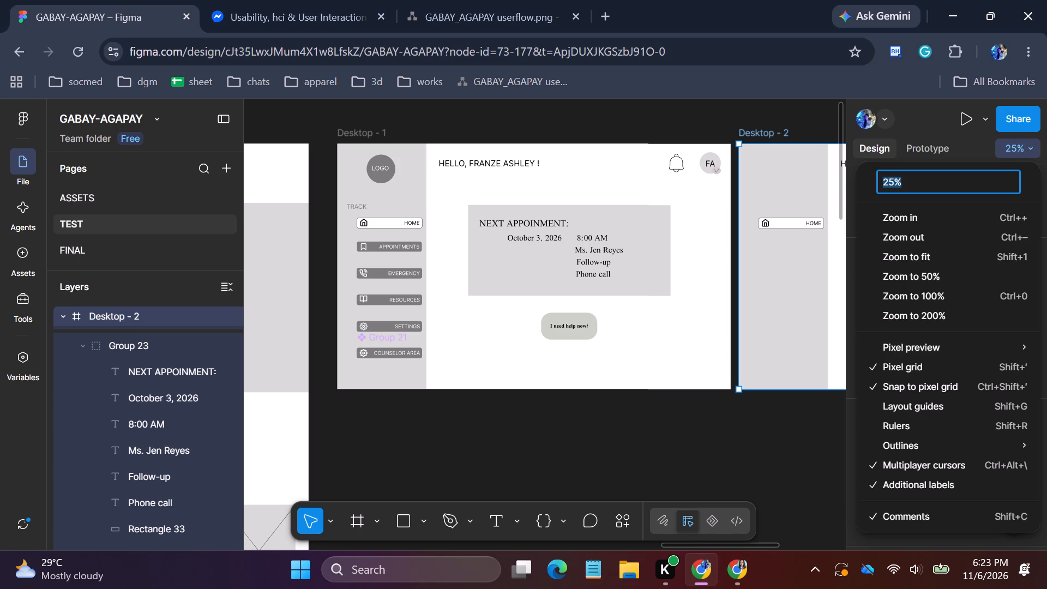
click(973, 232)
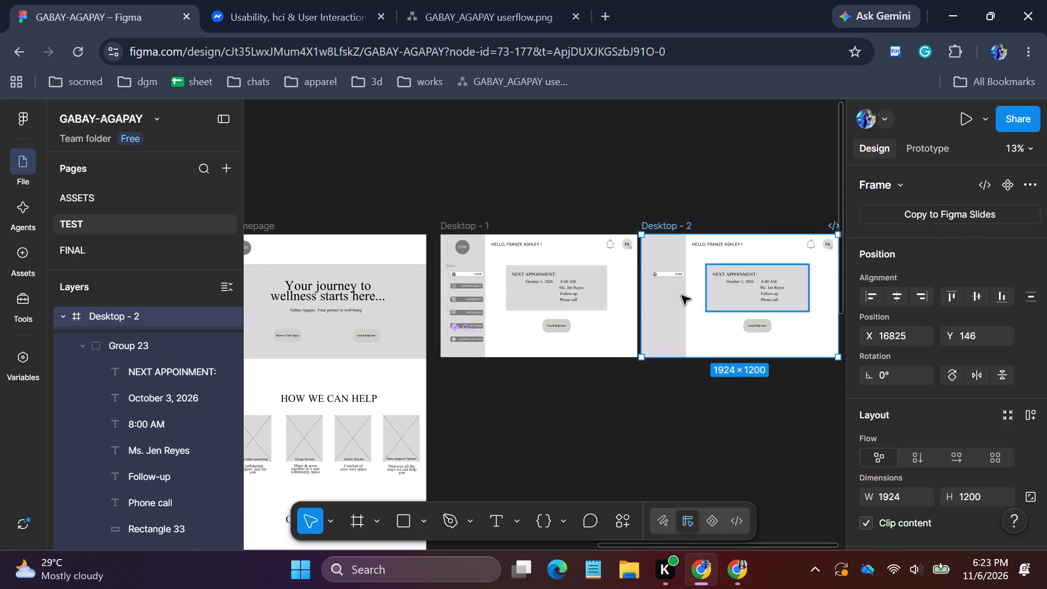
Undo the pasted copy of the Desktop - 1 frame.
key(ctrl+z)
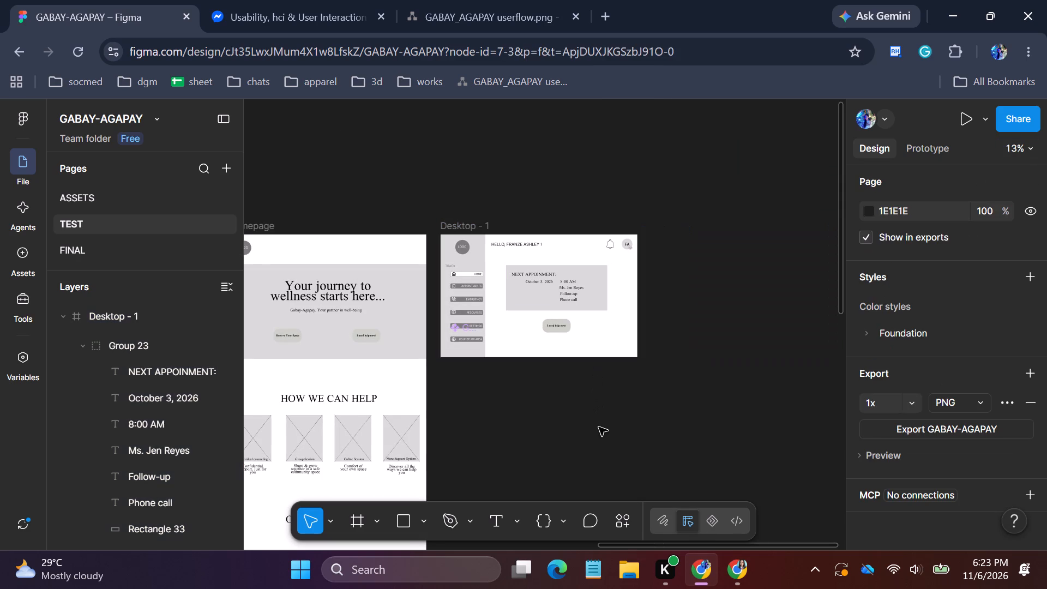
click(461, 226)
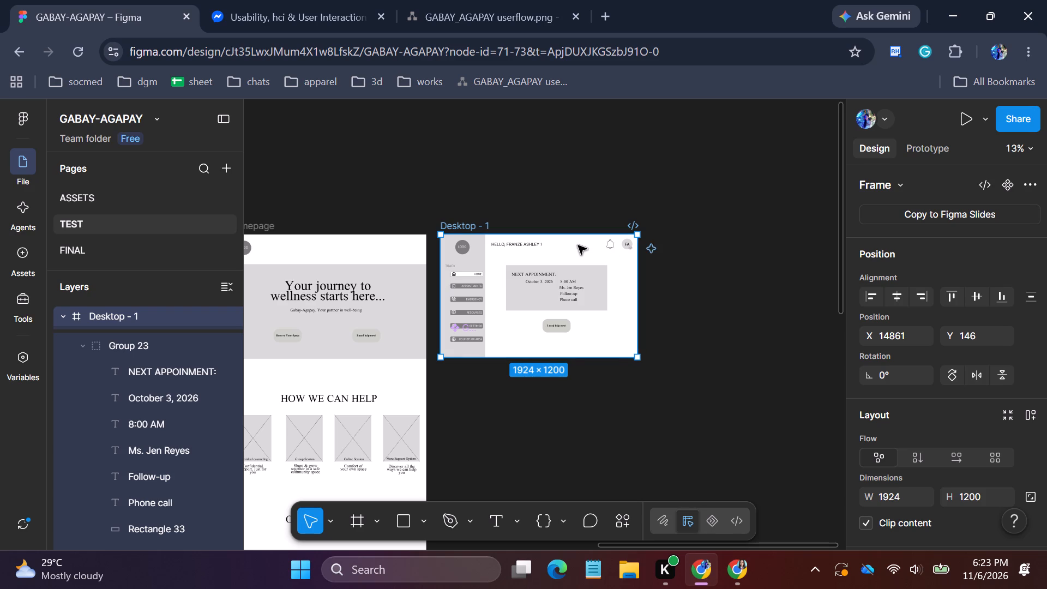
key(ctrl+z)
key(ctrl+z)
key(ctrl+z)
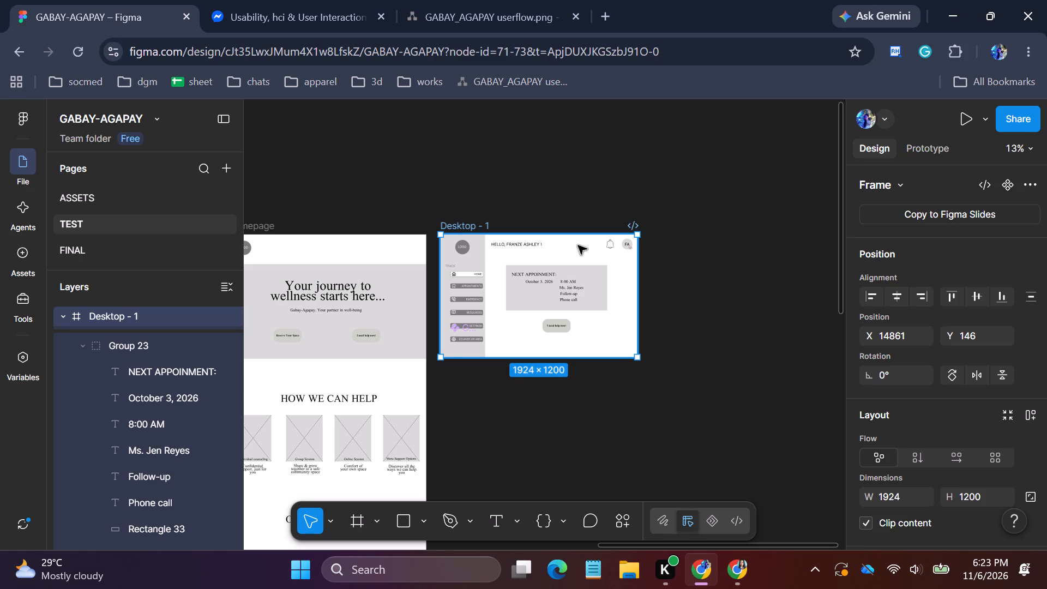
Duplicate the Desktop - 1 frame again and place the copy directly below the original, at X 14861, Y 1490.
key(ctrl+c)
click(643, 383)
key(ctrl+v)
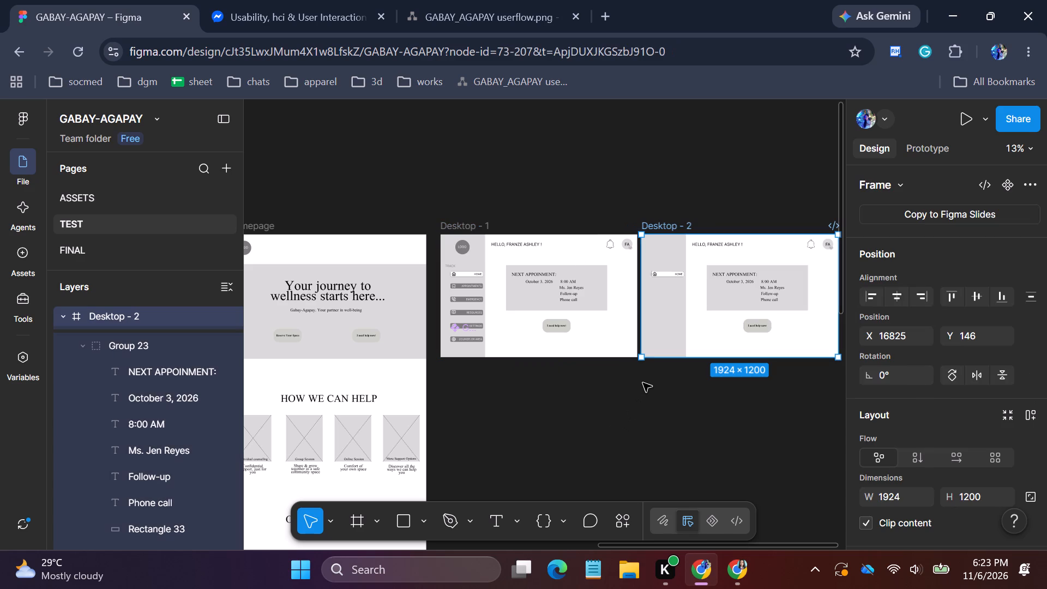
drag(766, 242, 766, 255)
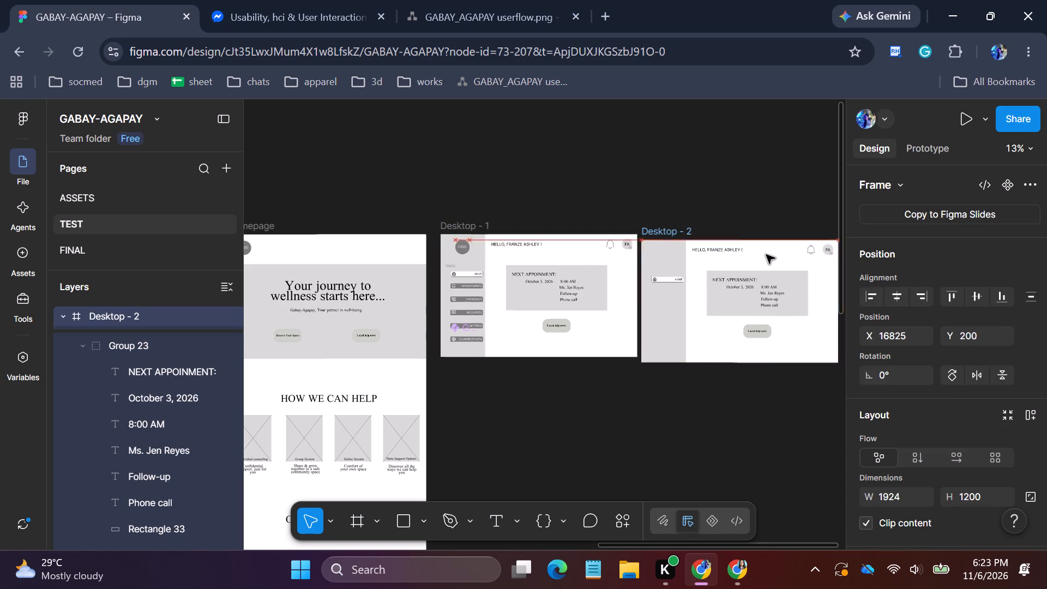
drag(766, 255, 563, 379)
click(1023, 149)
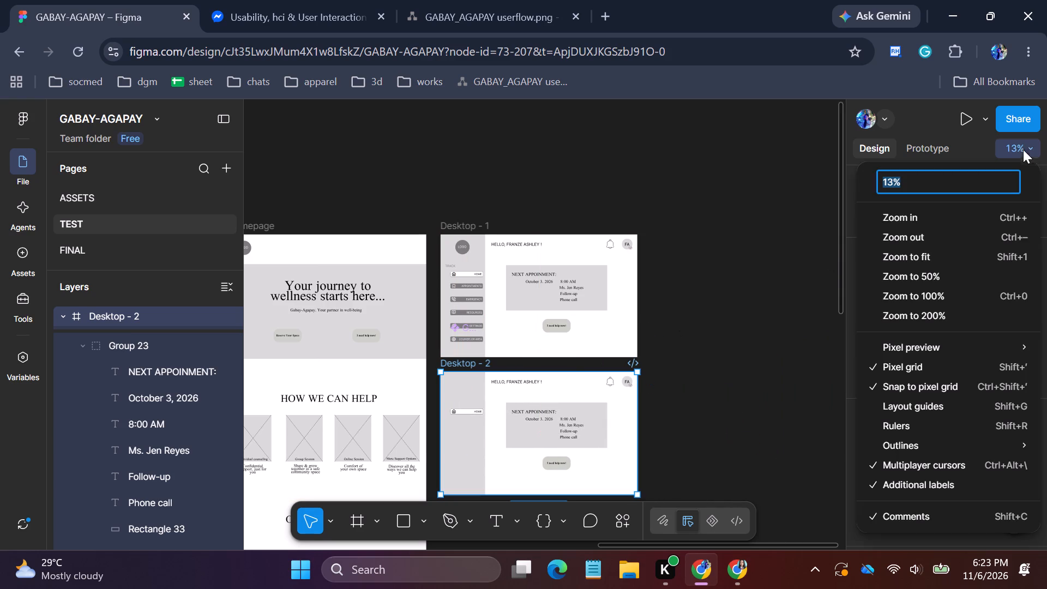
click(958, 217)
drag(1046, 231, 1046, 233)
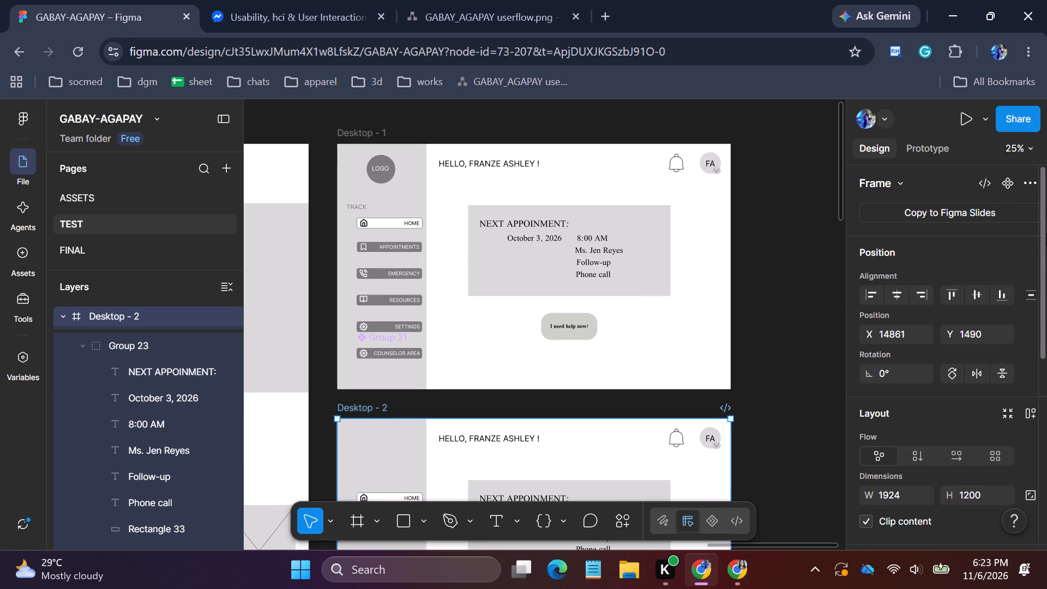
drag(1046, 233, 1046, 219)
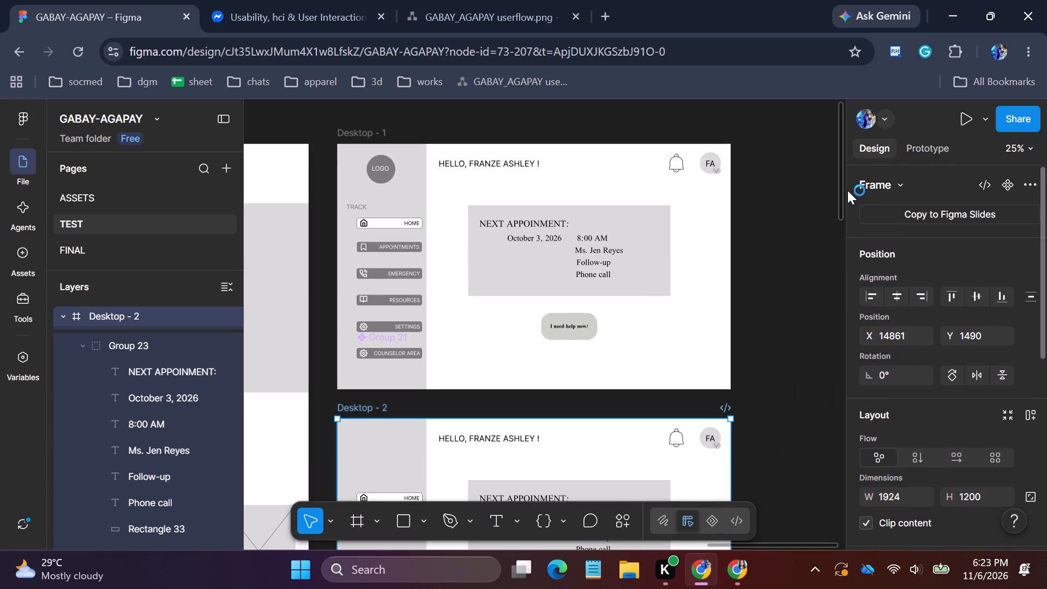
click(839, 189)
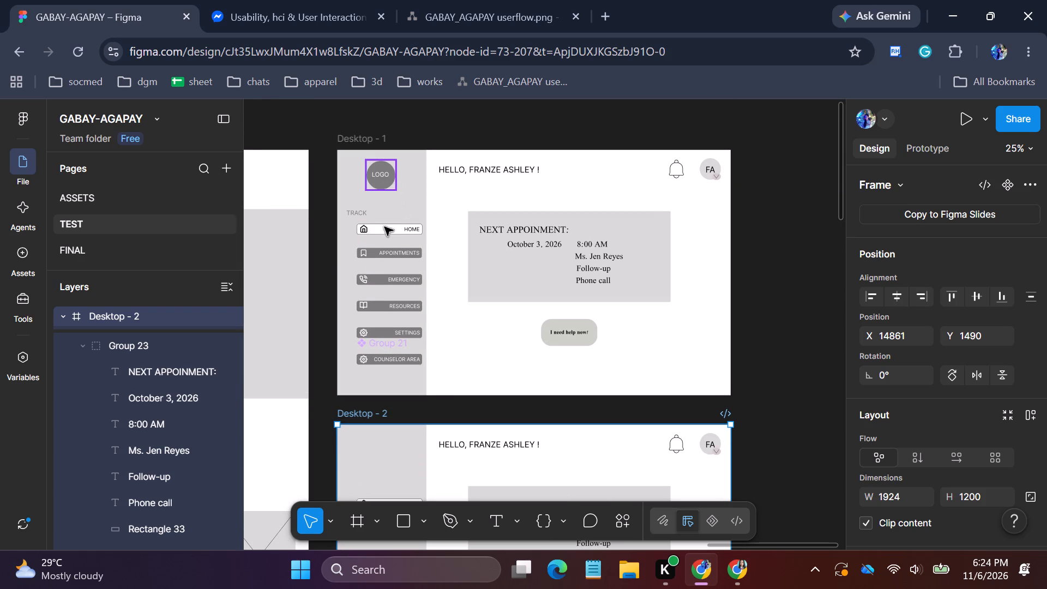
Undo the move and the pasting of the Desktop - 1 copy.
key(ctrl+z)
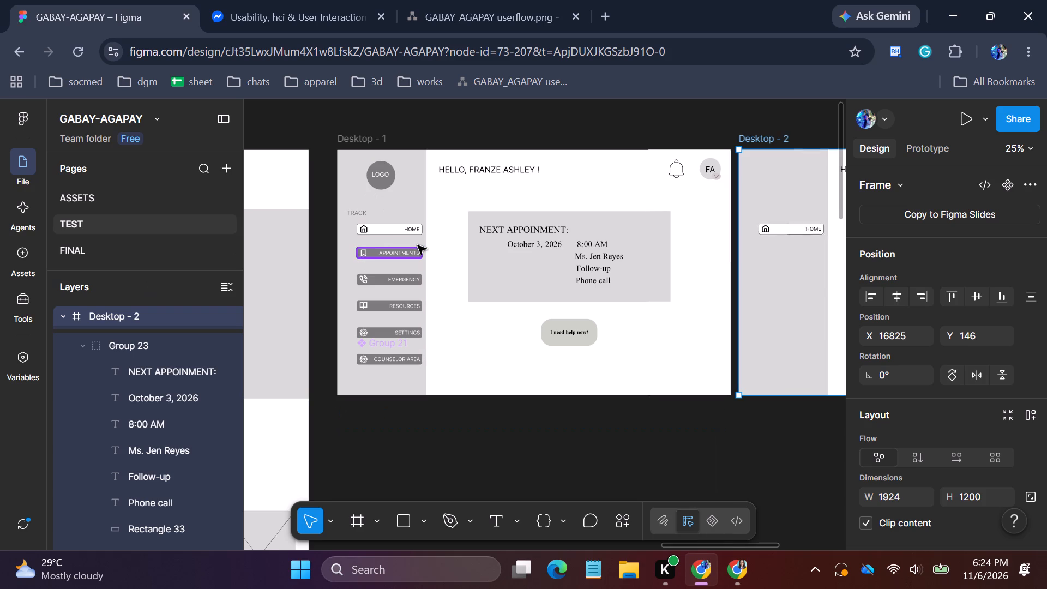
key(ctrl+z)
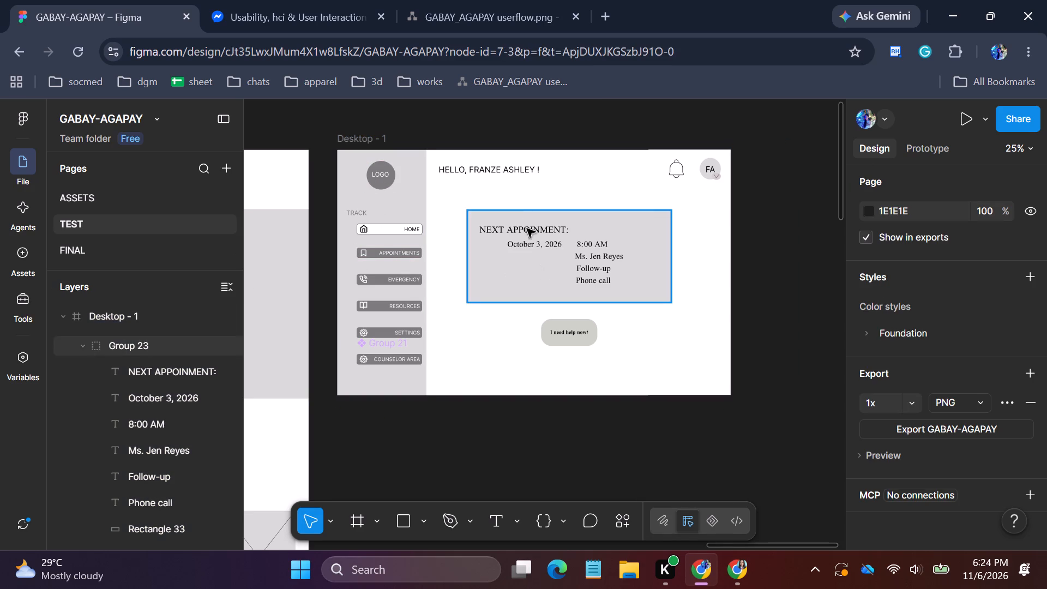
Look through the layer list to check which elements are nested inside the Desktop - 1 frame and which lie outside it.
click(383, 140)
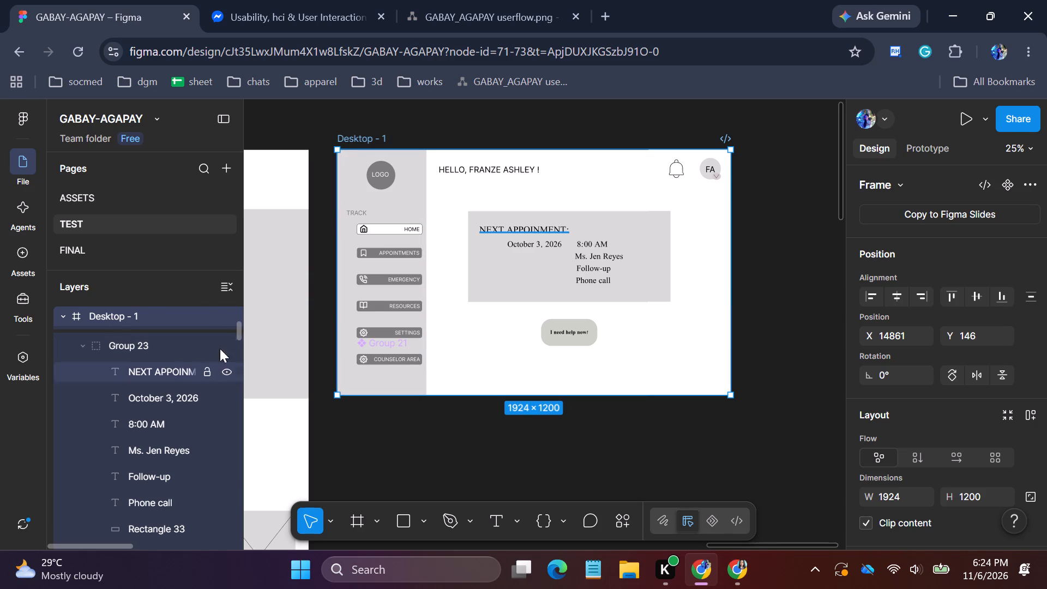
drag(237, 328, 238, 350)
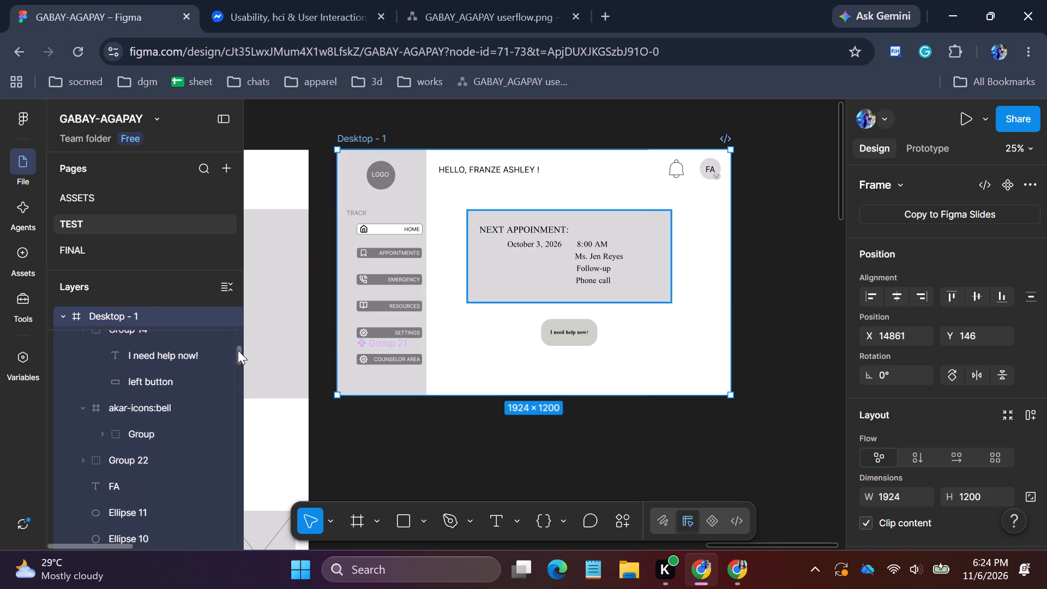
drag(238, 350, 238, 363)
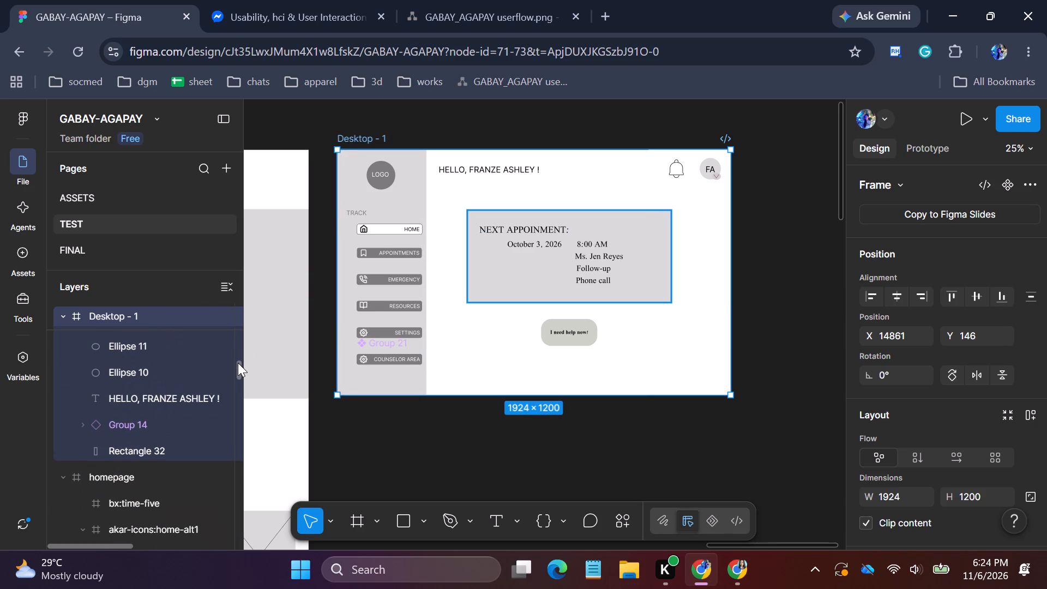
drag(238, 363, 238, 378)
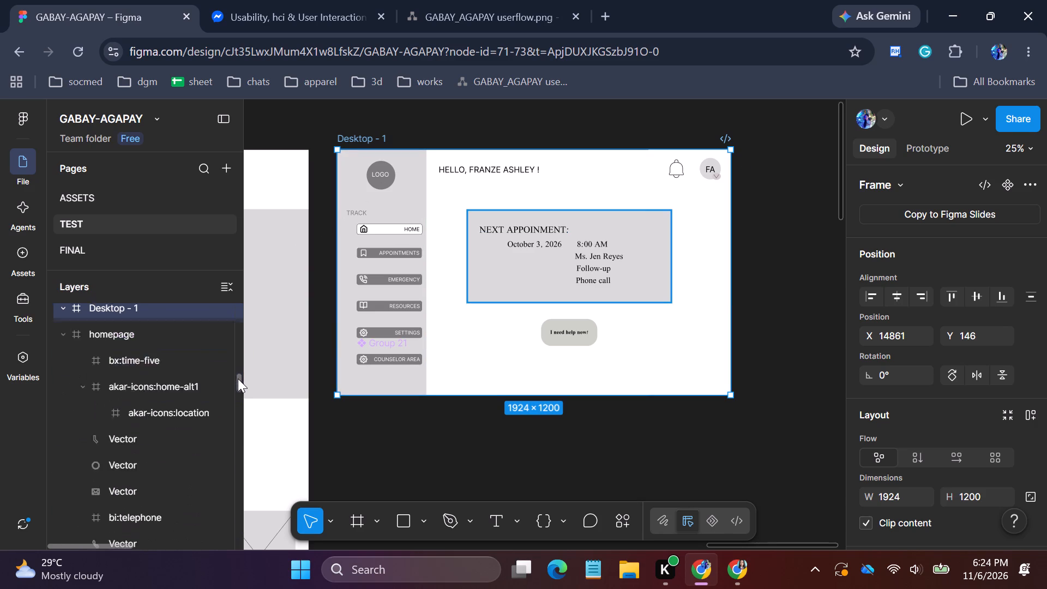
drag(238, 378, 240, 408)
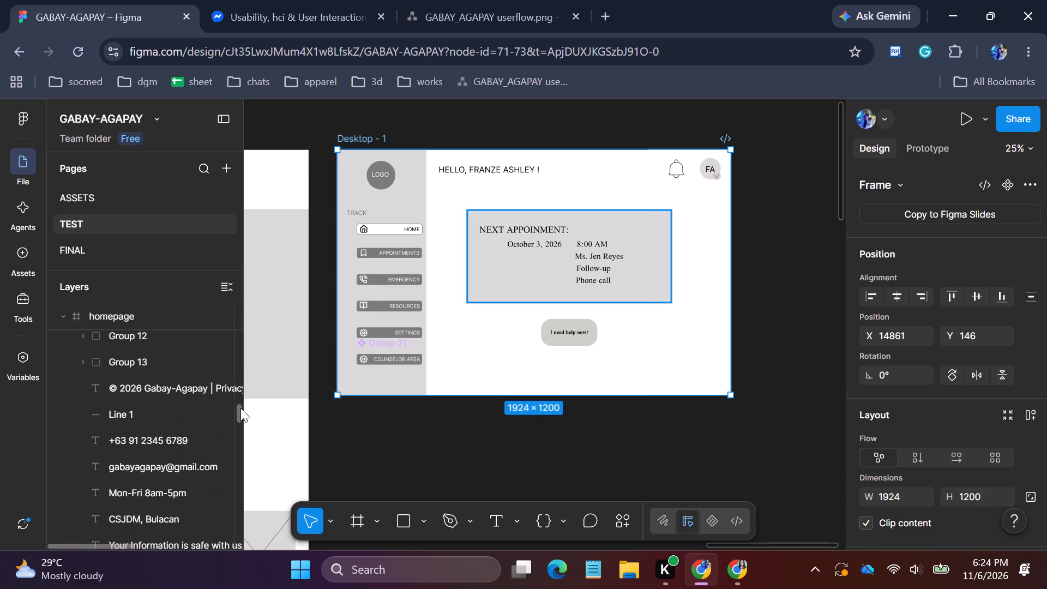
drag(240, 408, 239, 378)
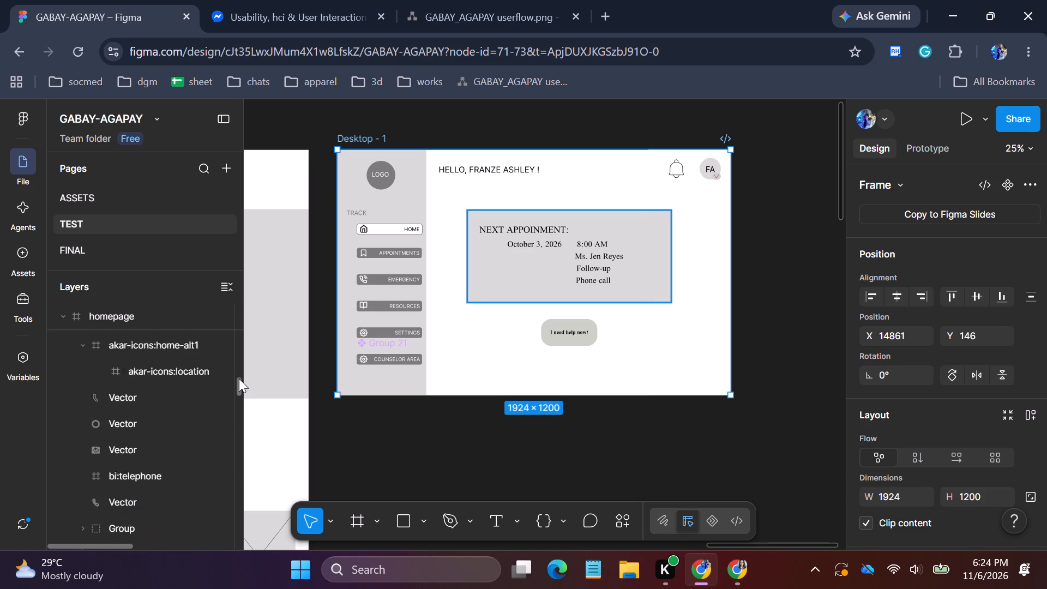
drag(239, 378, 239, 370)
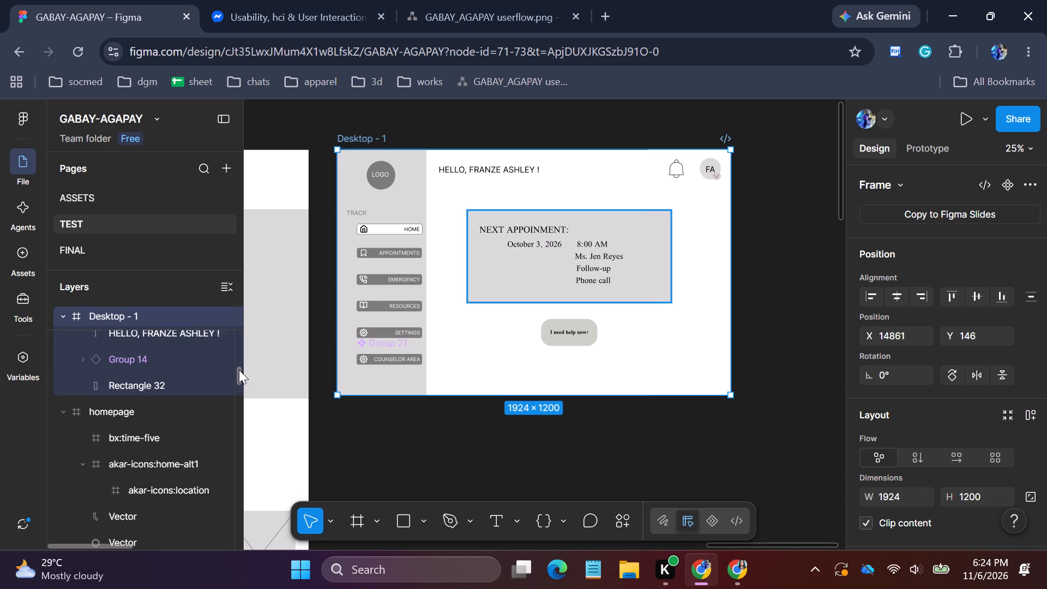
drag(239, 370, 238, 369)
drag(238, 369, 238, 365)
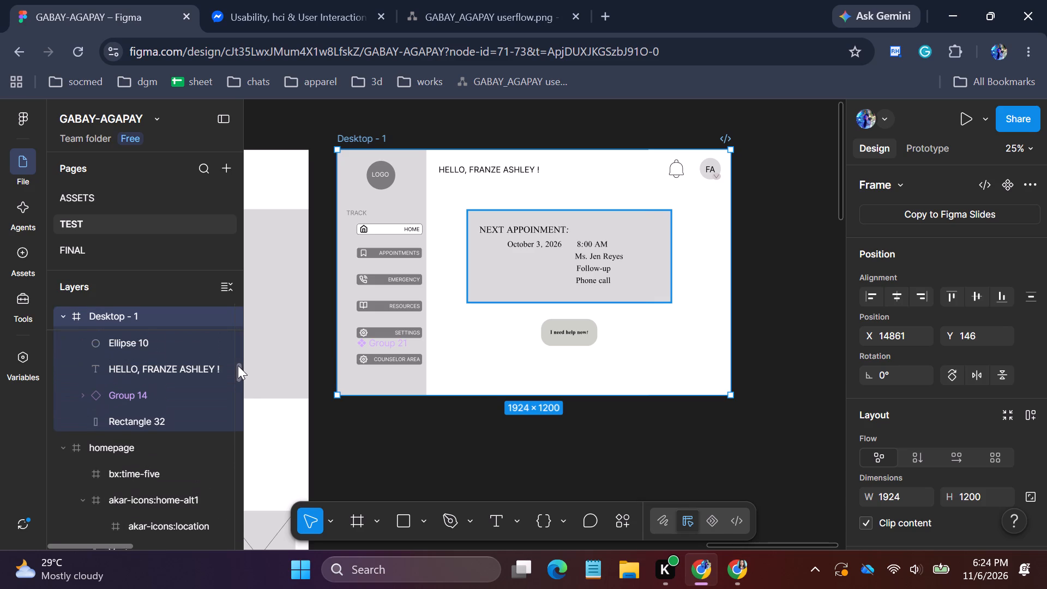
drag(238, 365, 238, 351)
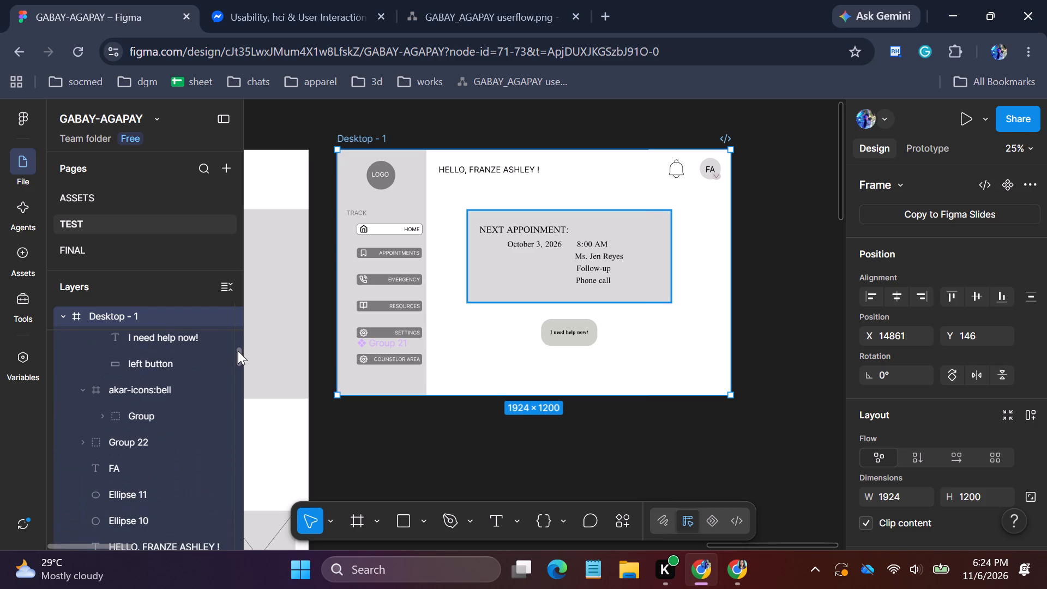
drag(238, 351, 239, 341)
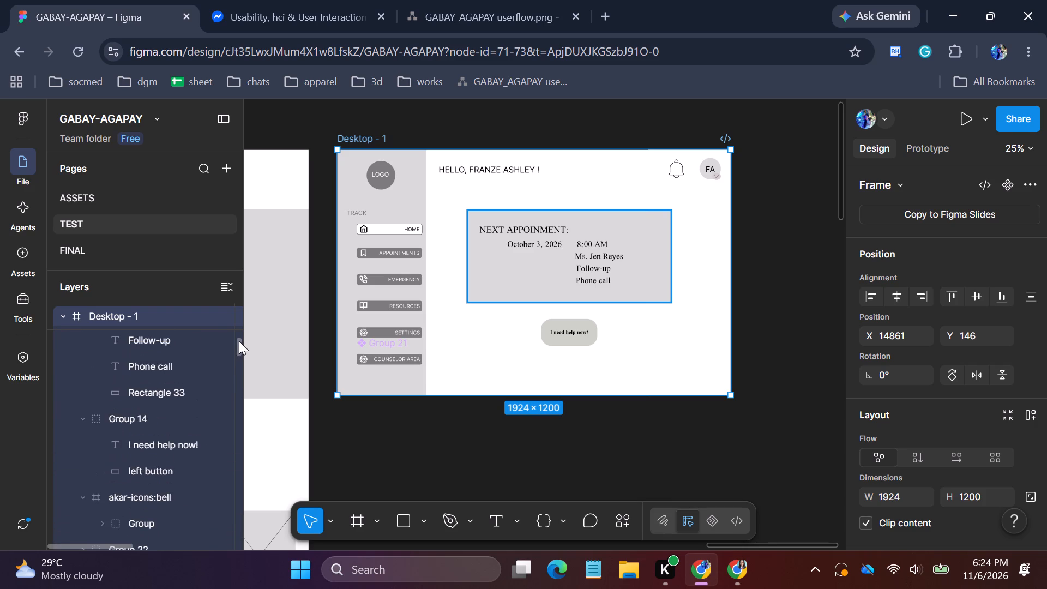
drag(239, 341, 243, 330)
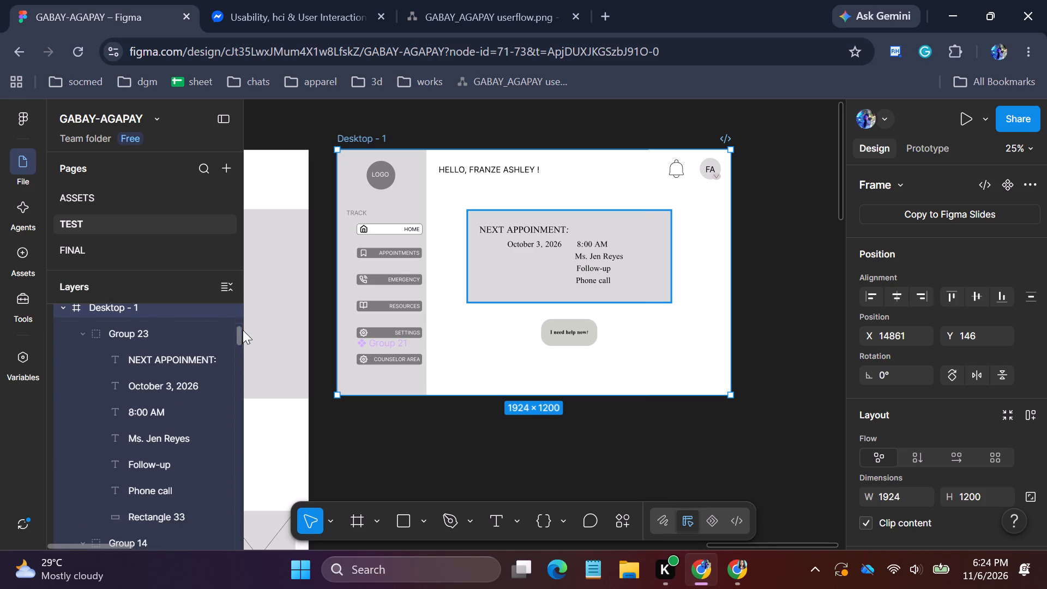
drag(243, 330, 244, 314)
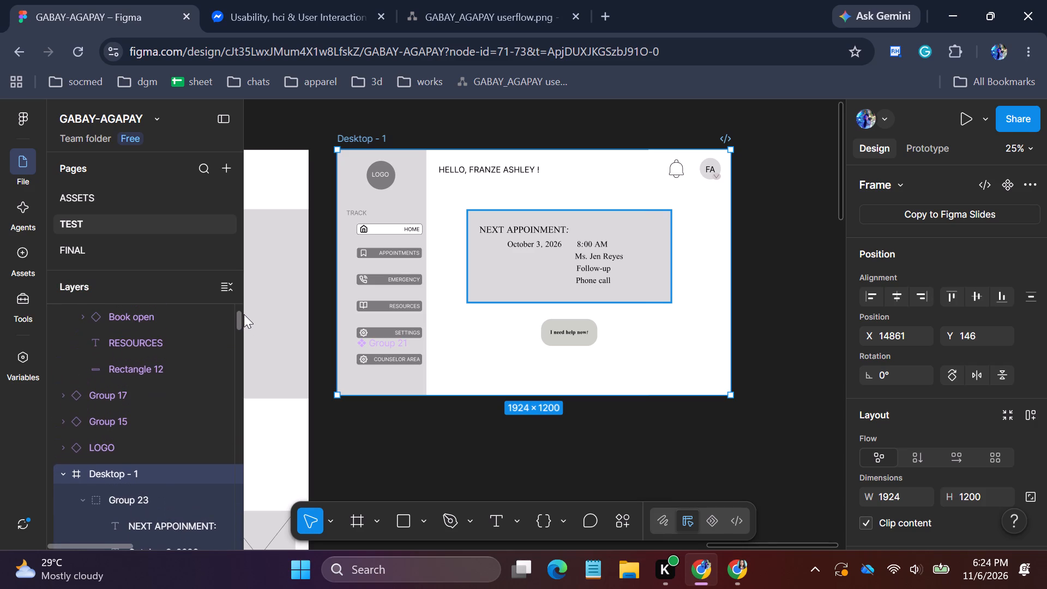
drag(244, 314, 245, 313)
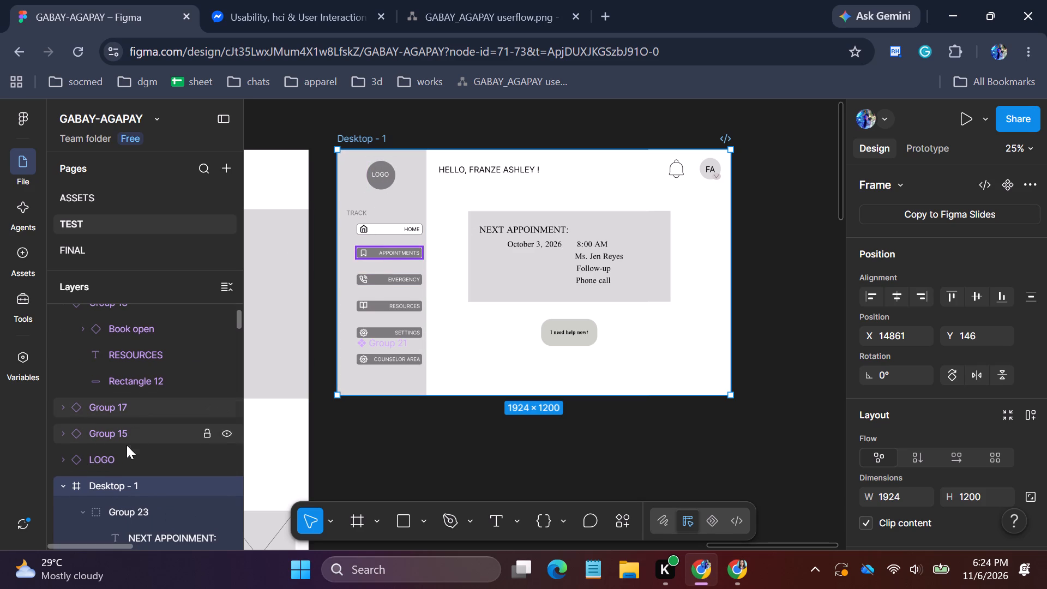
Nest the LOGO component inside the Desktop - 1 frame, above Group 23 in the layer order.
drag(125, 458, 153, 464)
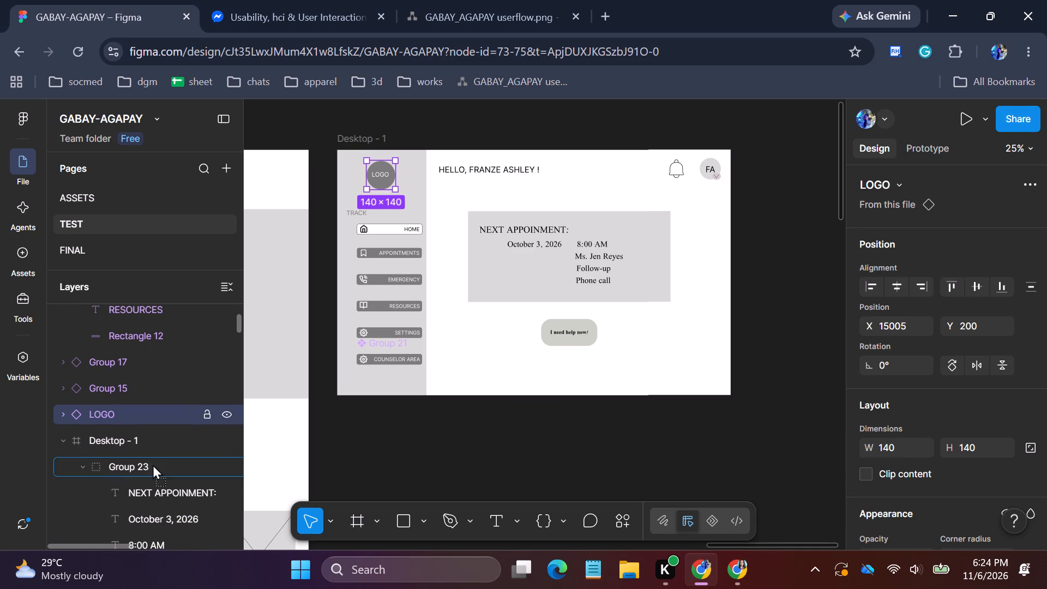
drag(153, 464, 158, 454)
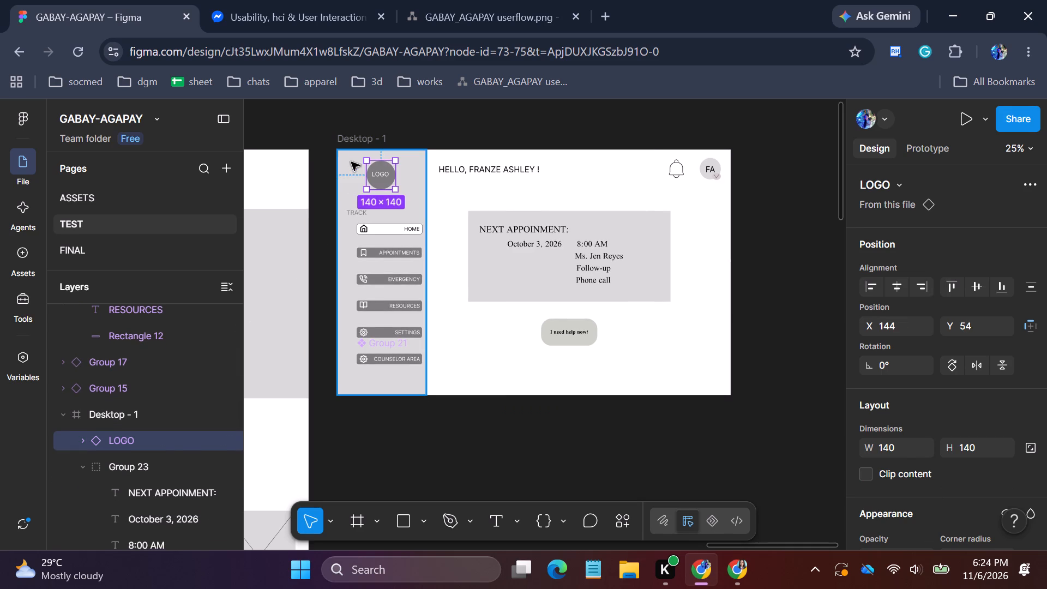
click(356, 141)
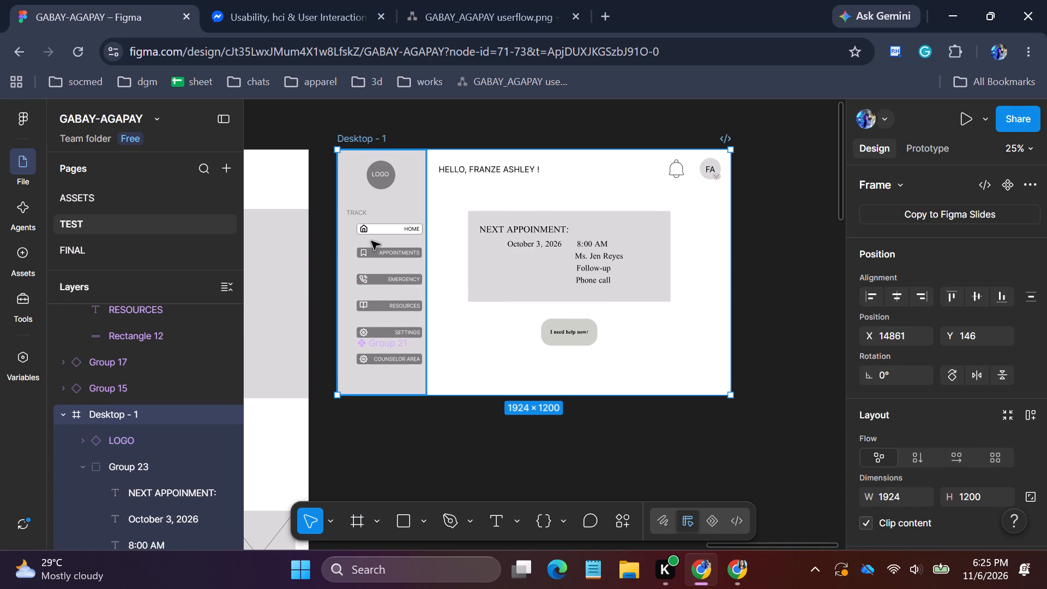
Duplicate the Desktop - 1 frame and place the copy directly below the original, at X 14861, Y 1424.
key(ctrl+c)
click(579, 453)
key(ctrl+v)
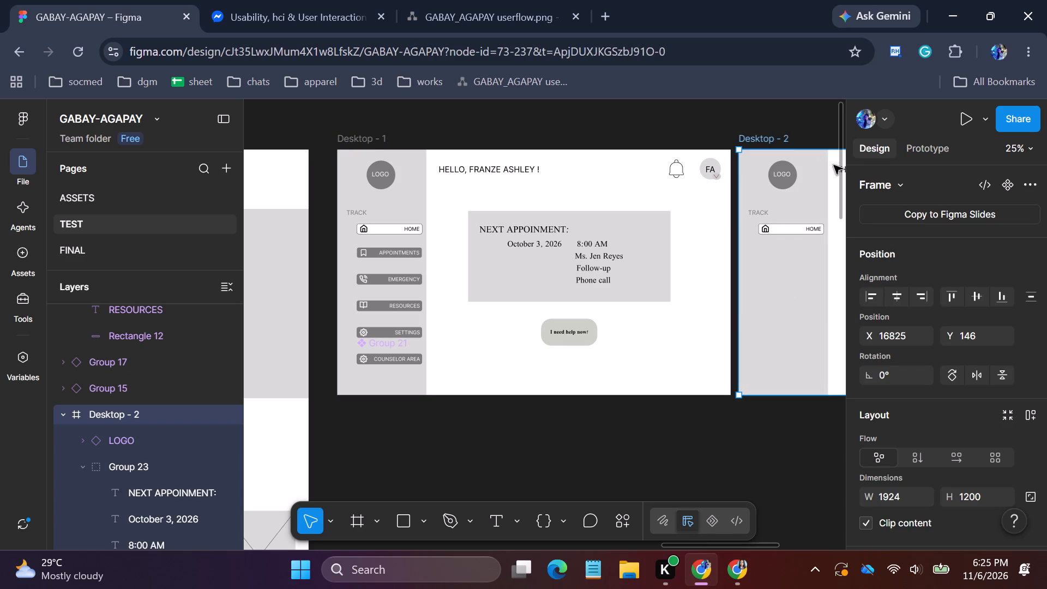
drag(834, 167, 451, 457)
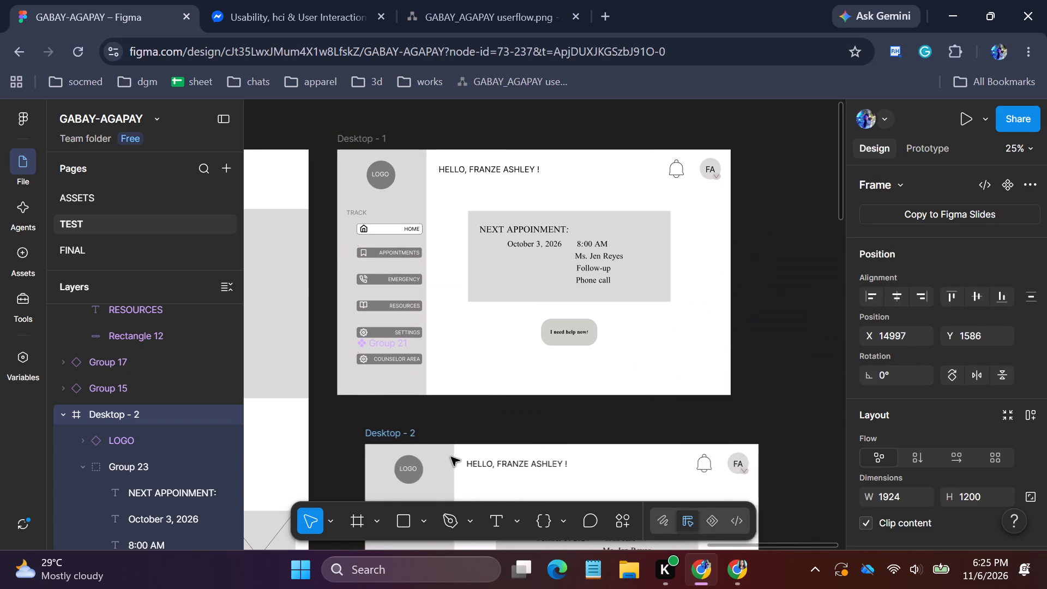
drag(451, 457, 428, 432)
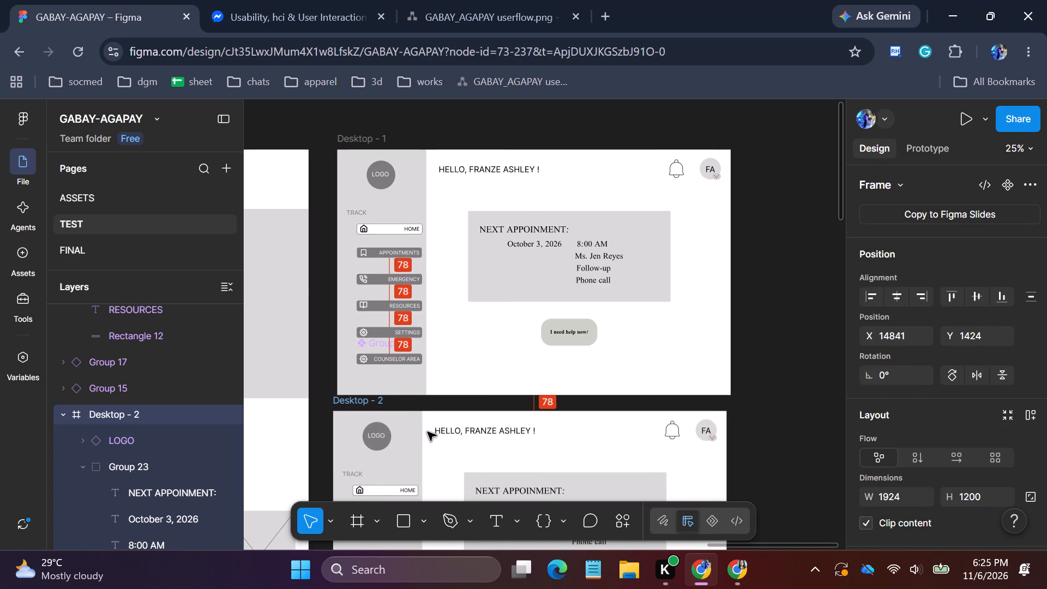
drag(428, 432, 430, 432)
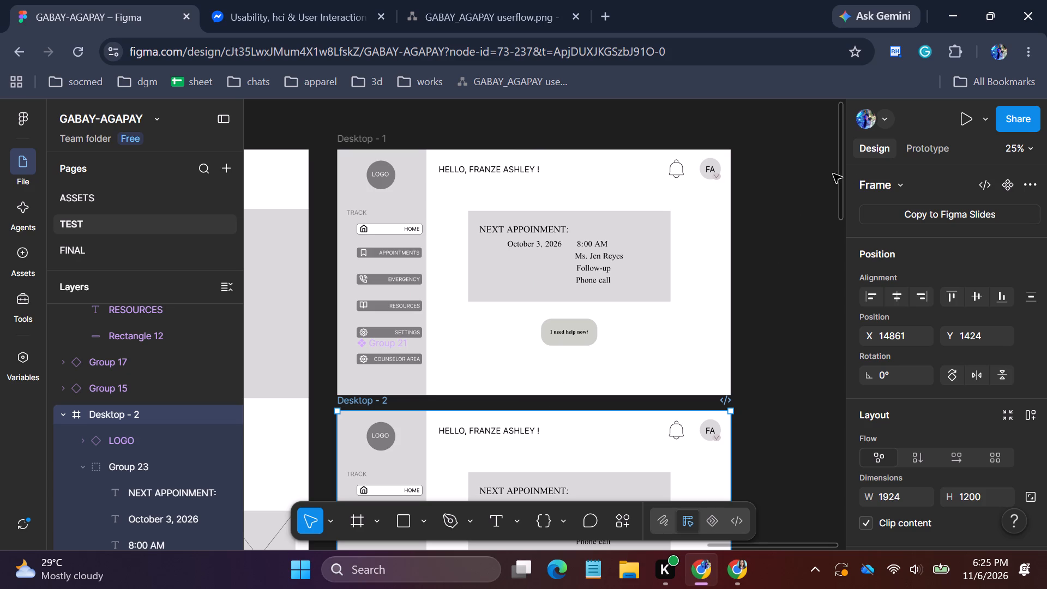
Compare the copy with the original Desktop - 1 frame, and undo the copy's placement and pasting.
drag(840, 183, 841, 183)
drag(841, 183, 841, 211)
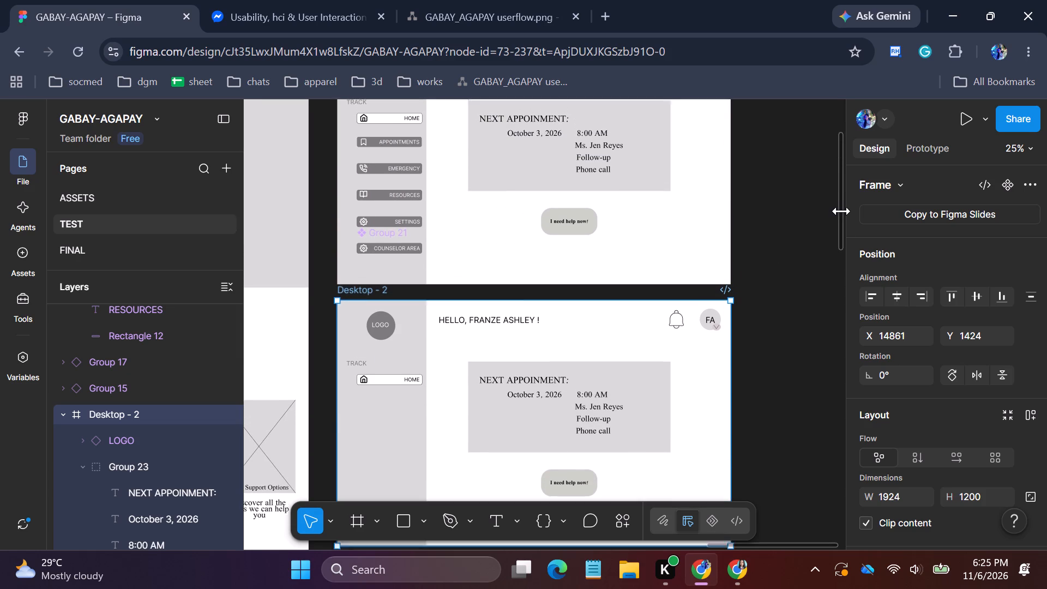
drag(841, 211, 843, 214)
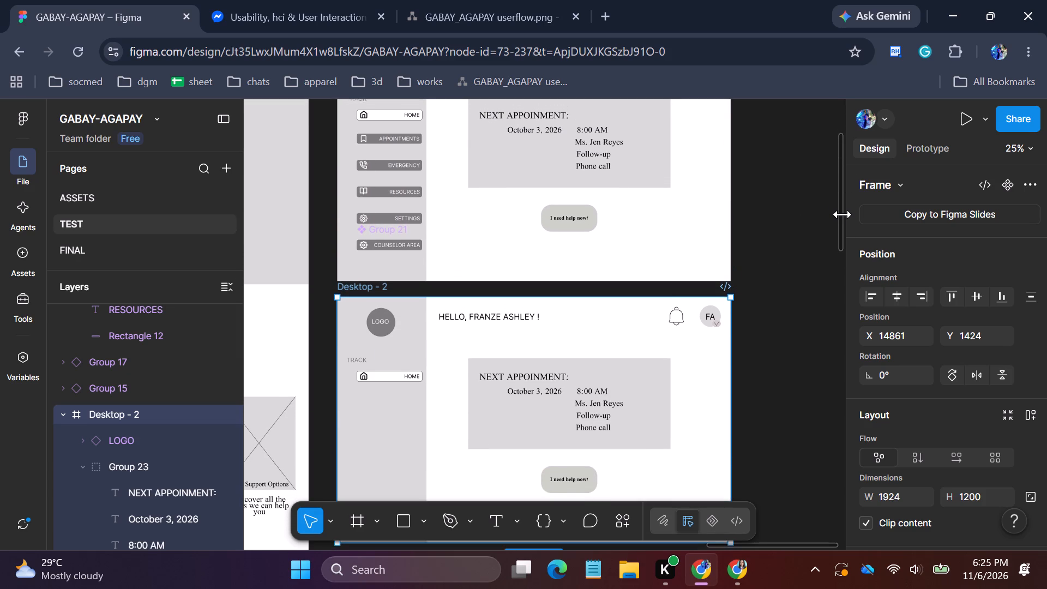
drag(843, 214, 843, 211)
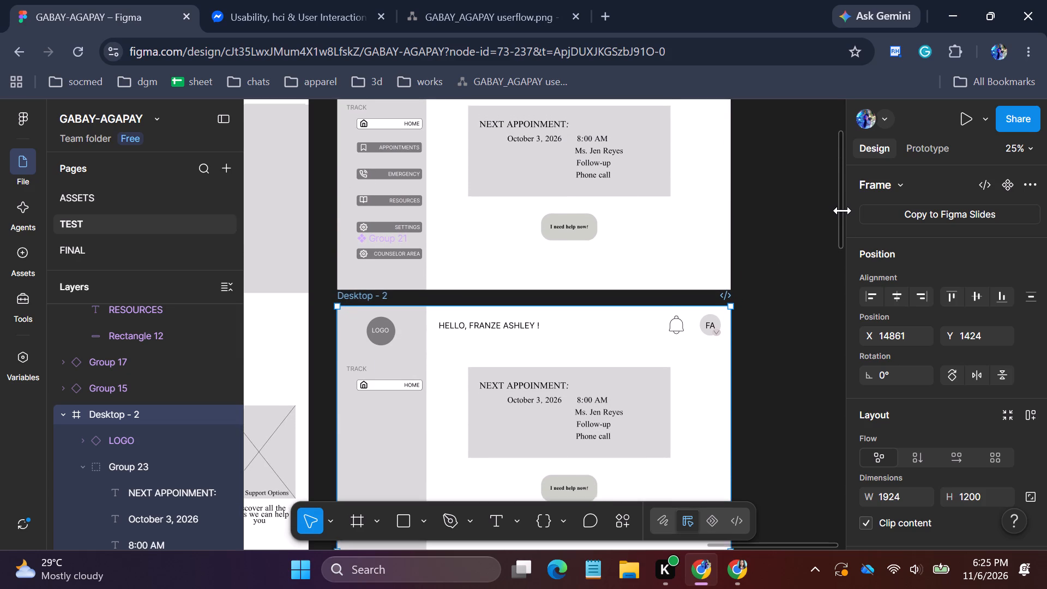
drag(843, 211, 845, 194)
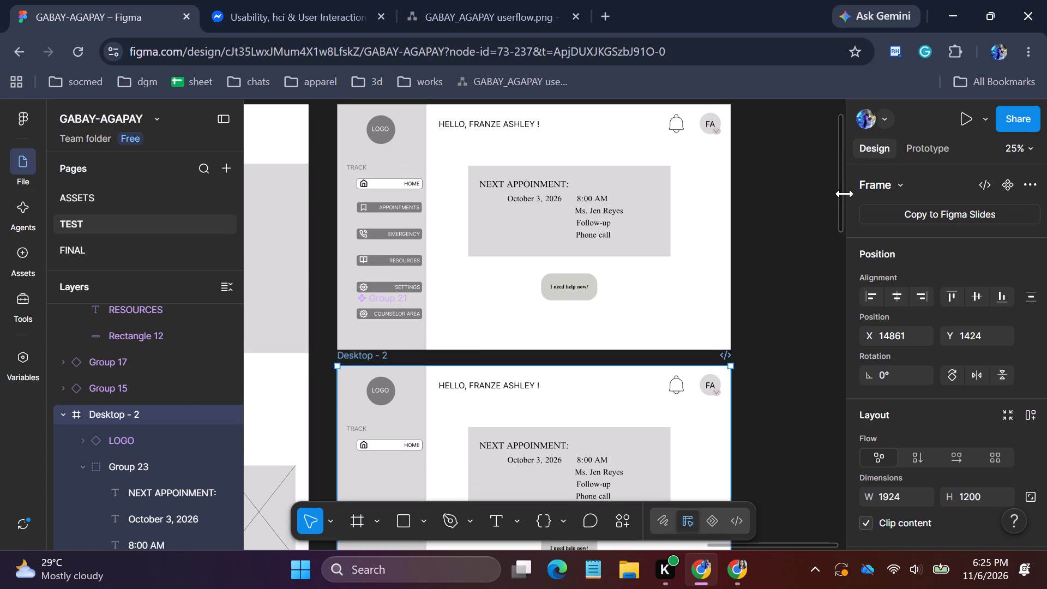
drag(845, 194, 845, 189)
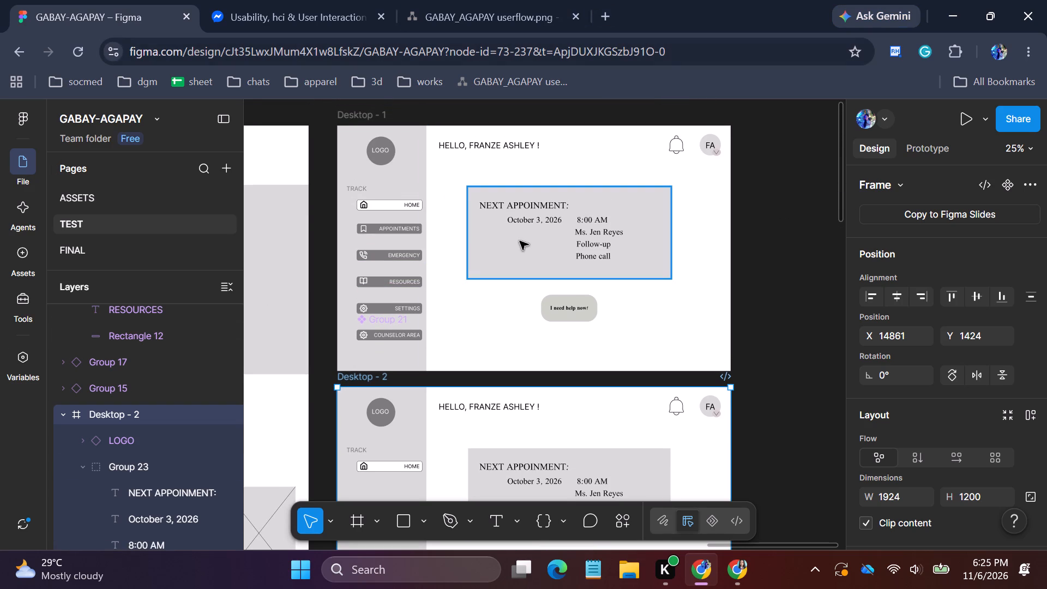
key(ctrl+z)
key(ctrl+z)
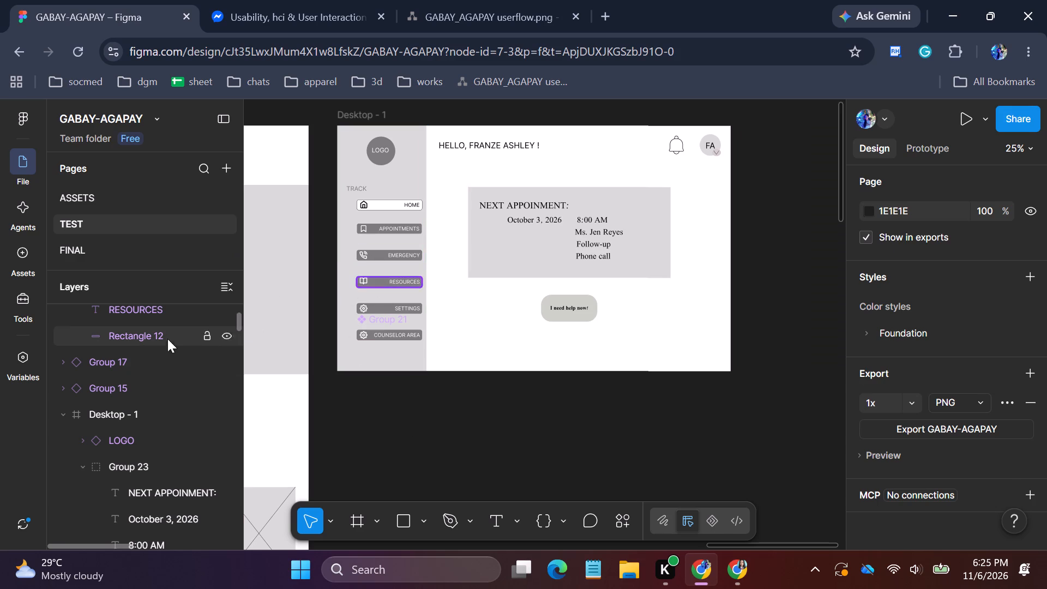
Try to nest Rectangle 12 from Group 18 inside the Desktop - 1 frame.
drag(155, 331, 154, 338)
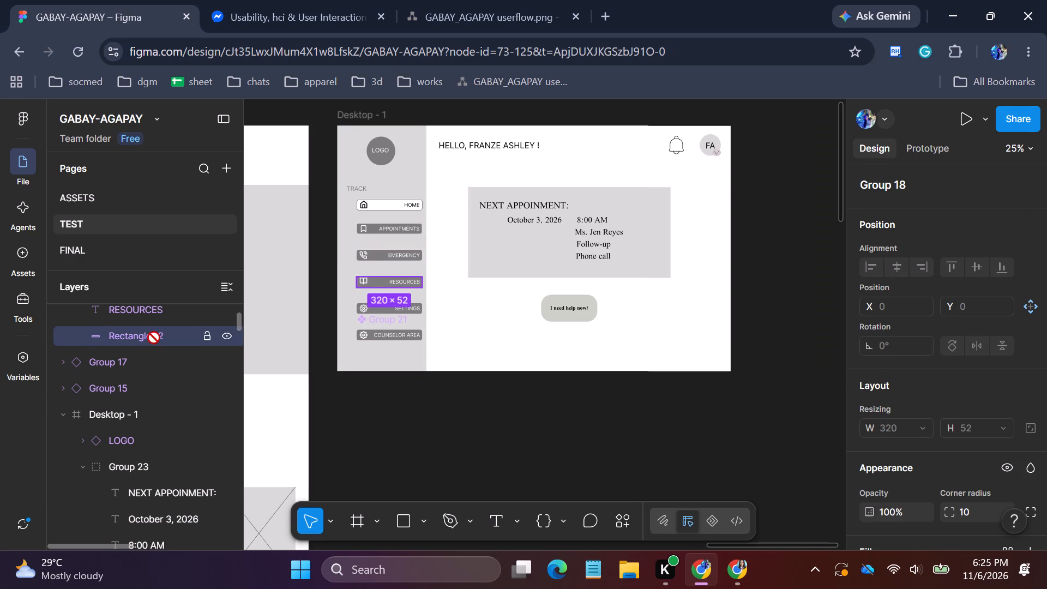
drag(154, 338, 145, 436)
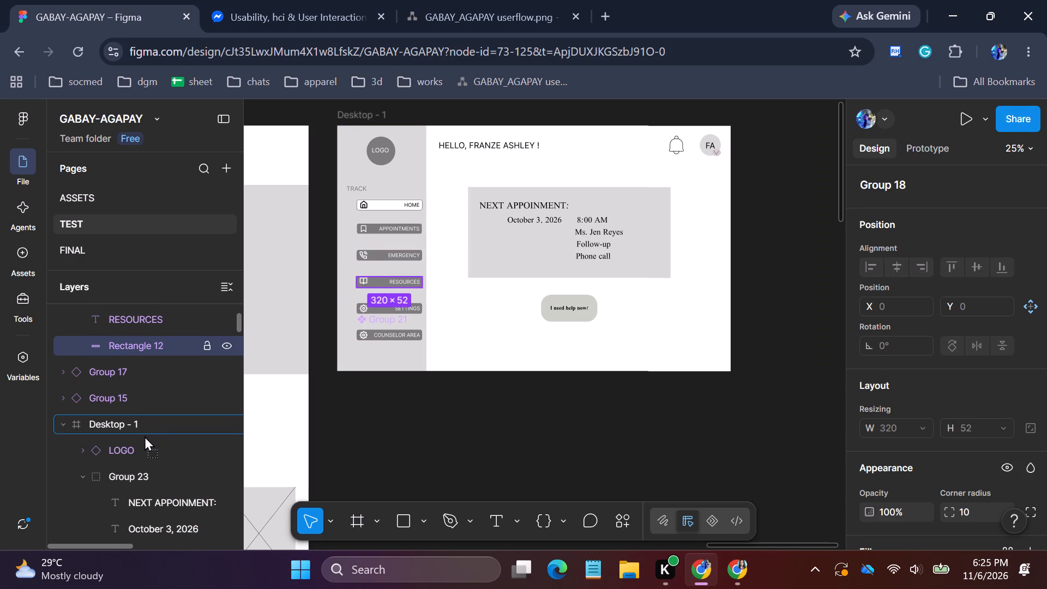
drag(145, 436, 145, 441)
Nest Group 15 (APPOINTMENTS) and Group 17 (EMERGENCY) inside the Desktop - 1 frame, above LOGO, with Group 17 topmost.
drag(136, 399, 136, 398)
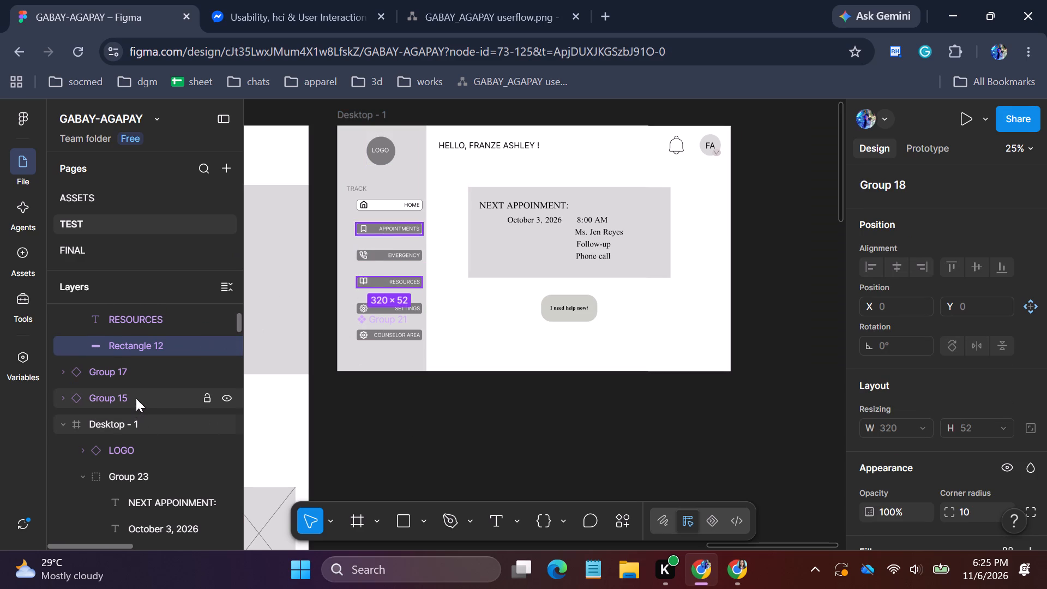
drag(136, 398, 140, 436)
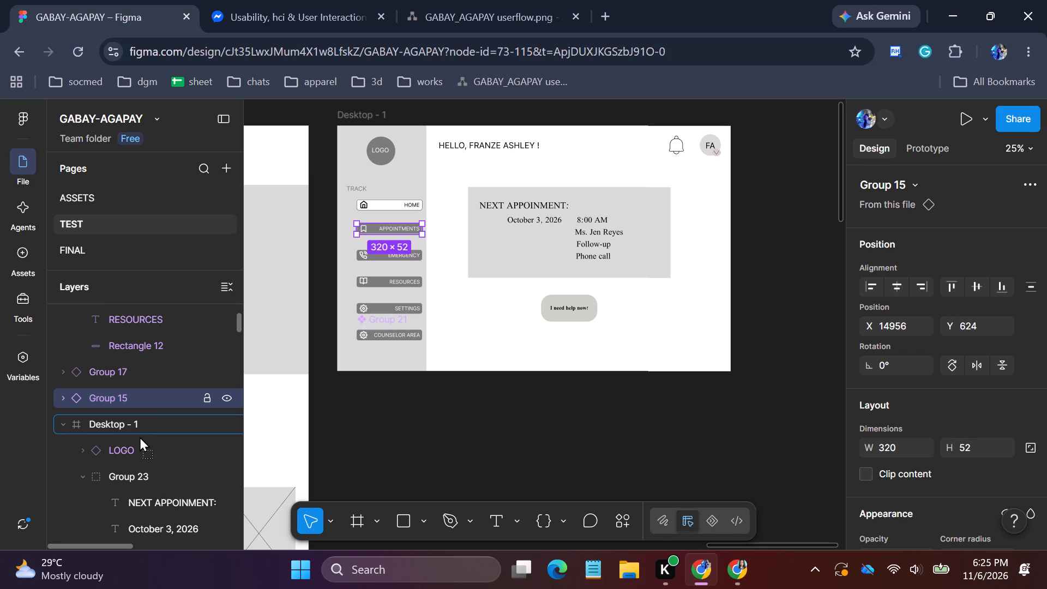
drag(140, 436, 140, 438)
drag(135, 371, 142, 412)
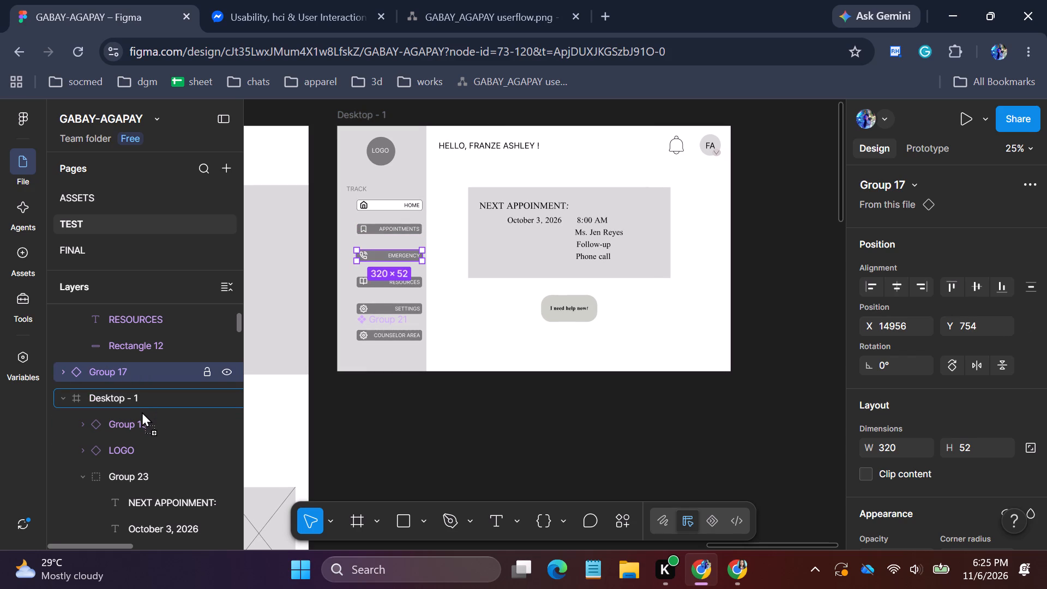
drag(142, 412, 142, 413)
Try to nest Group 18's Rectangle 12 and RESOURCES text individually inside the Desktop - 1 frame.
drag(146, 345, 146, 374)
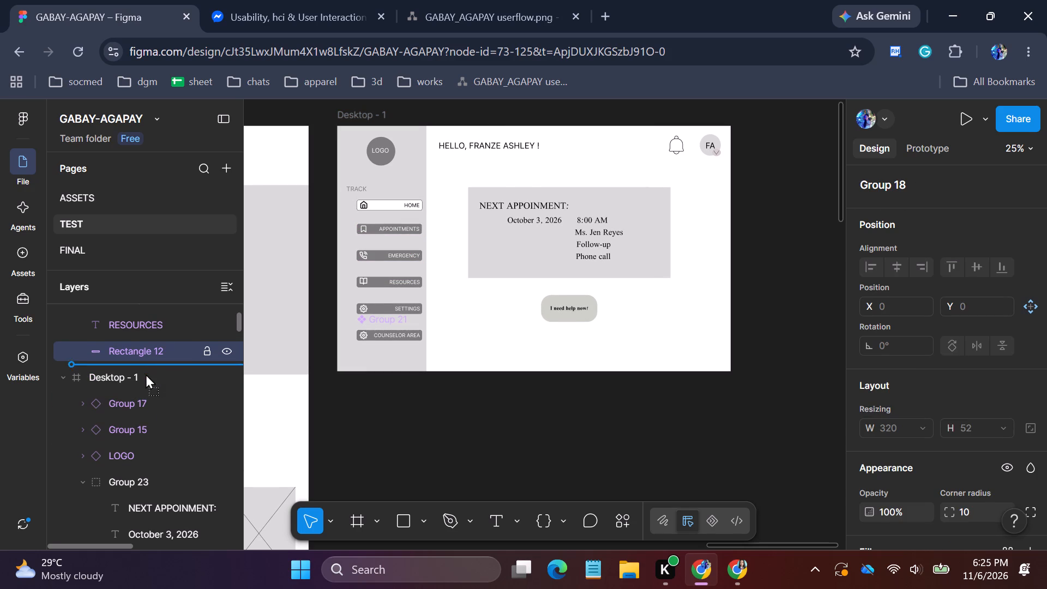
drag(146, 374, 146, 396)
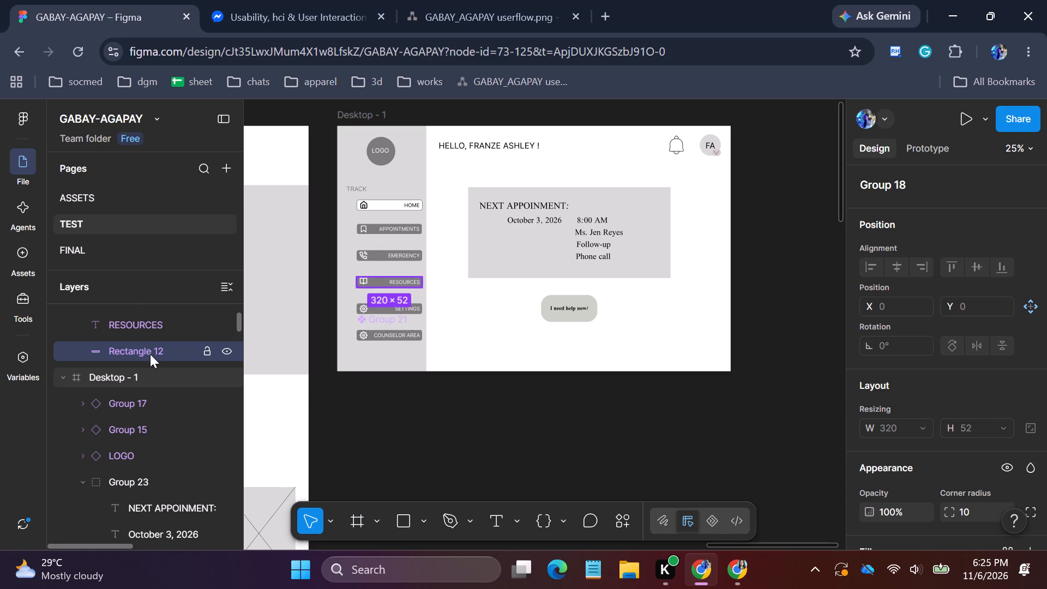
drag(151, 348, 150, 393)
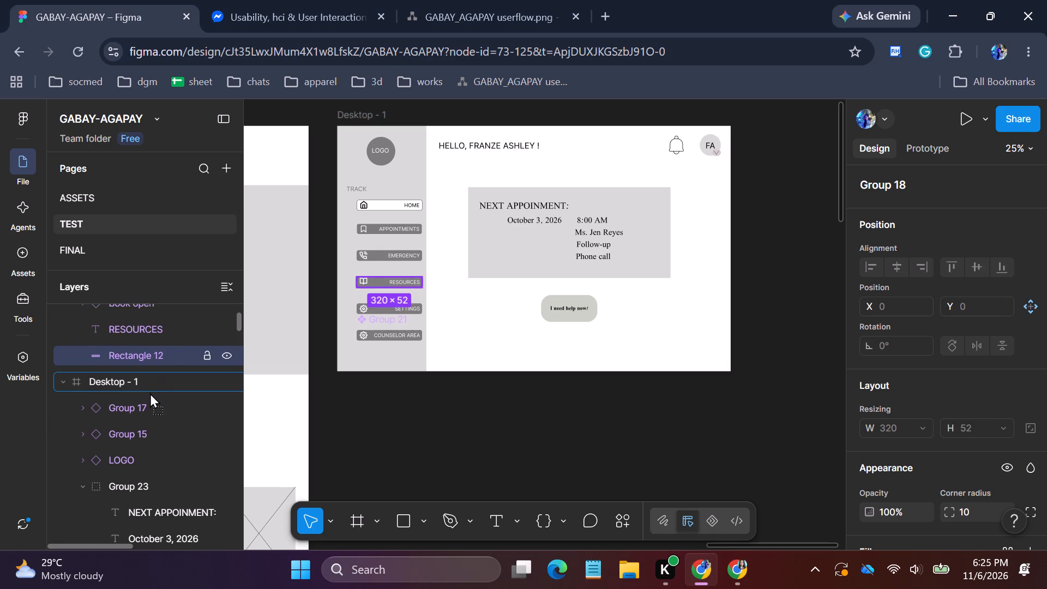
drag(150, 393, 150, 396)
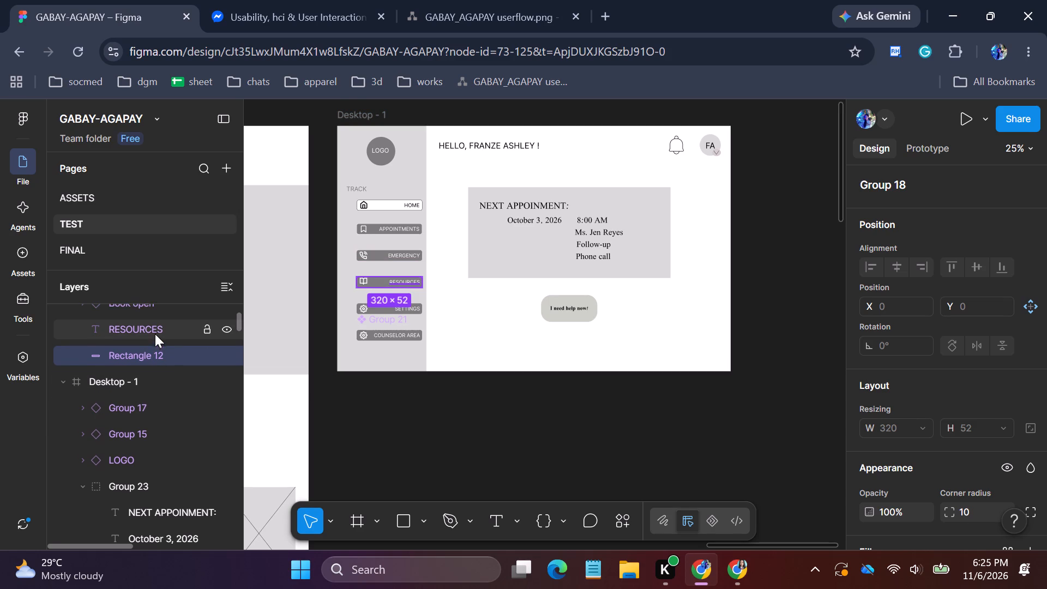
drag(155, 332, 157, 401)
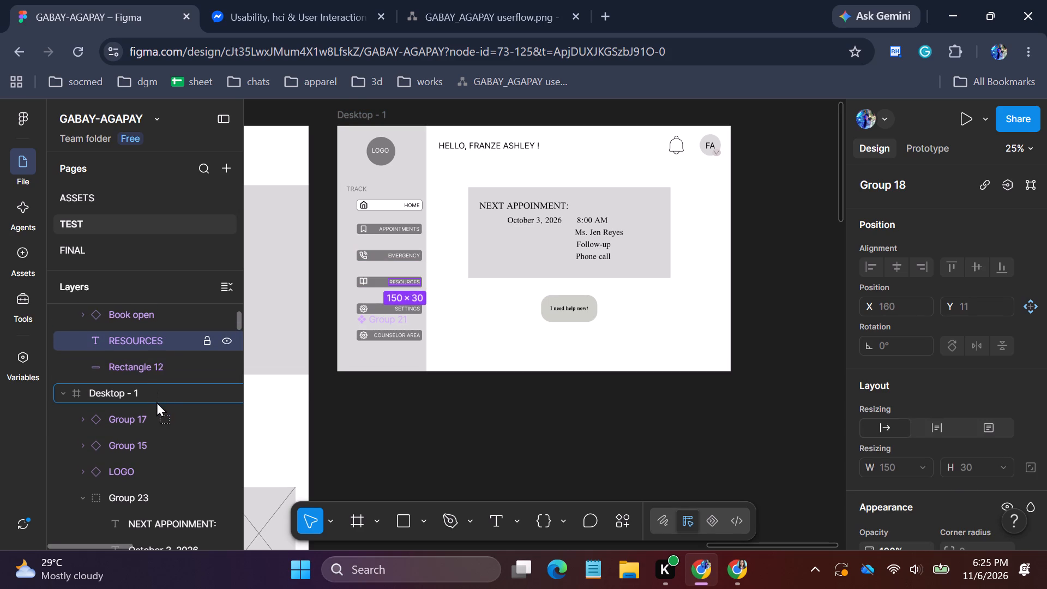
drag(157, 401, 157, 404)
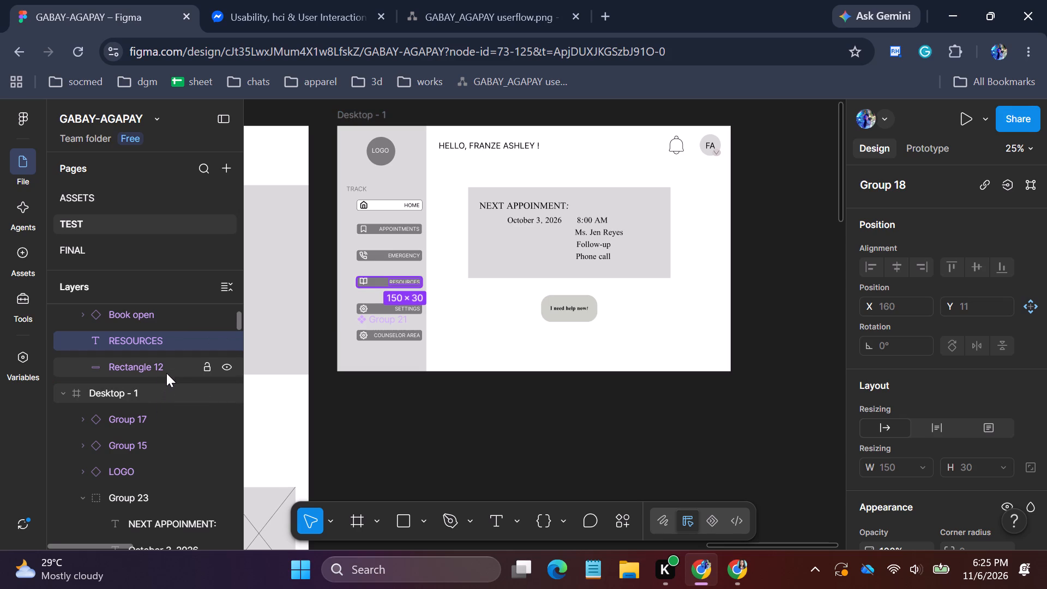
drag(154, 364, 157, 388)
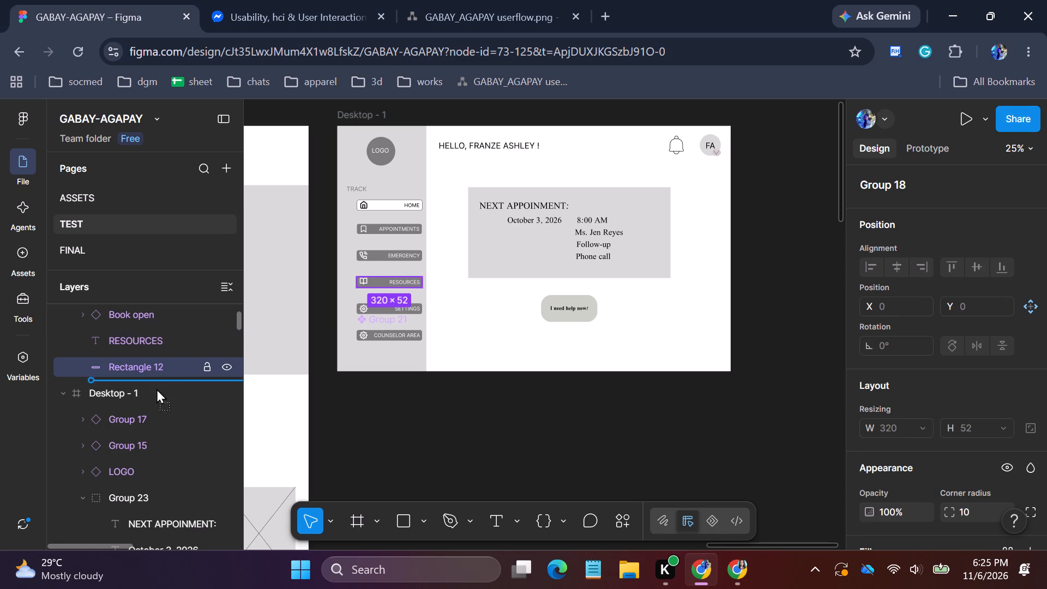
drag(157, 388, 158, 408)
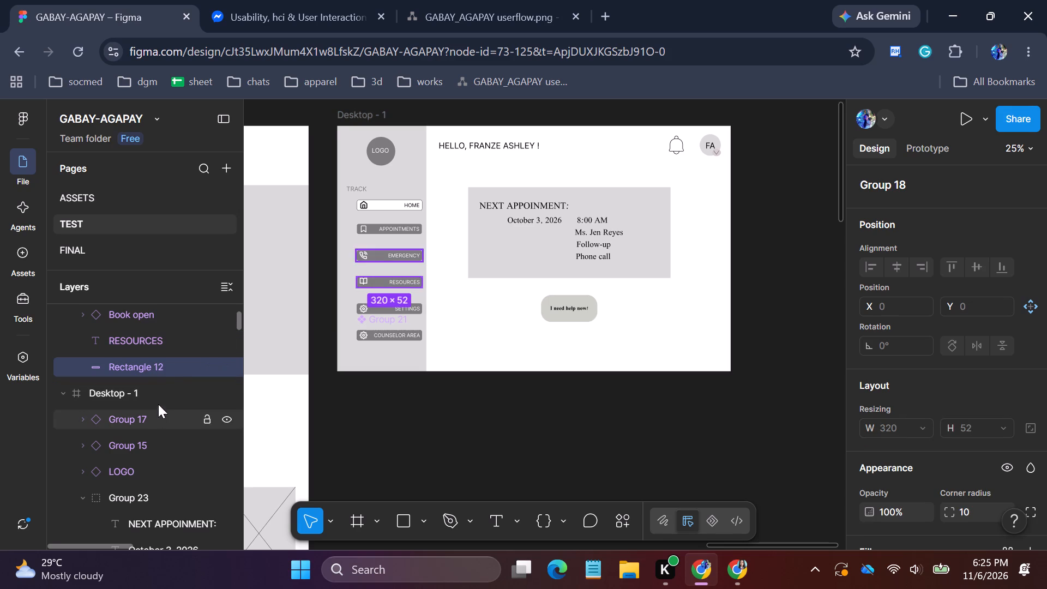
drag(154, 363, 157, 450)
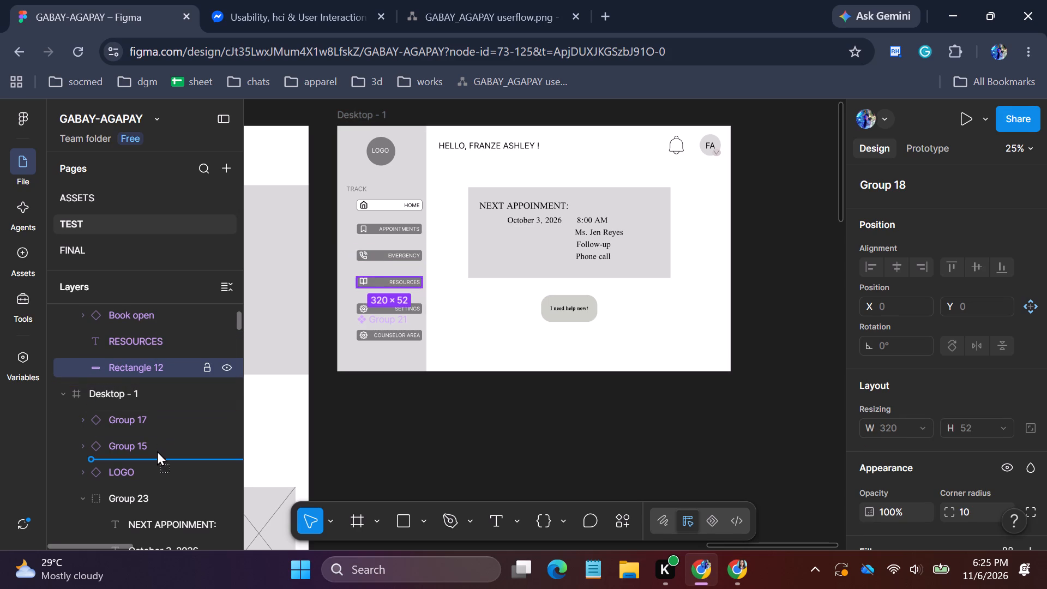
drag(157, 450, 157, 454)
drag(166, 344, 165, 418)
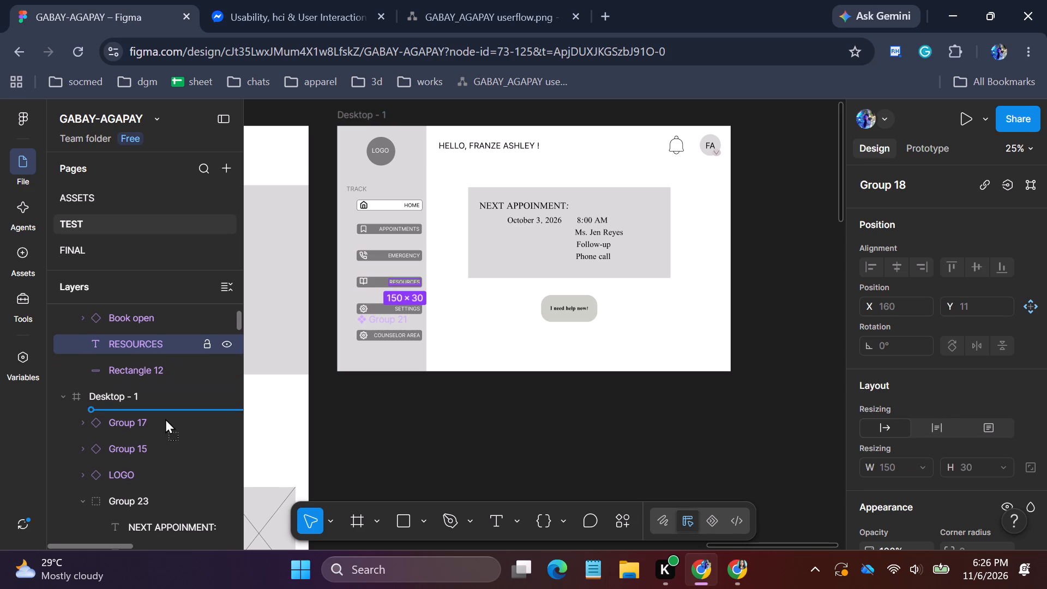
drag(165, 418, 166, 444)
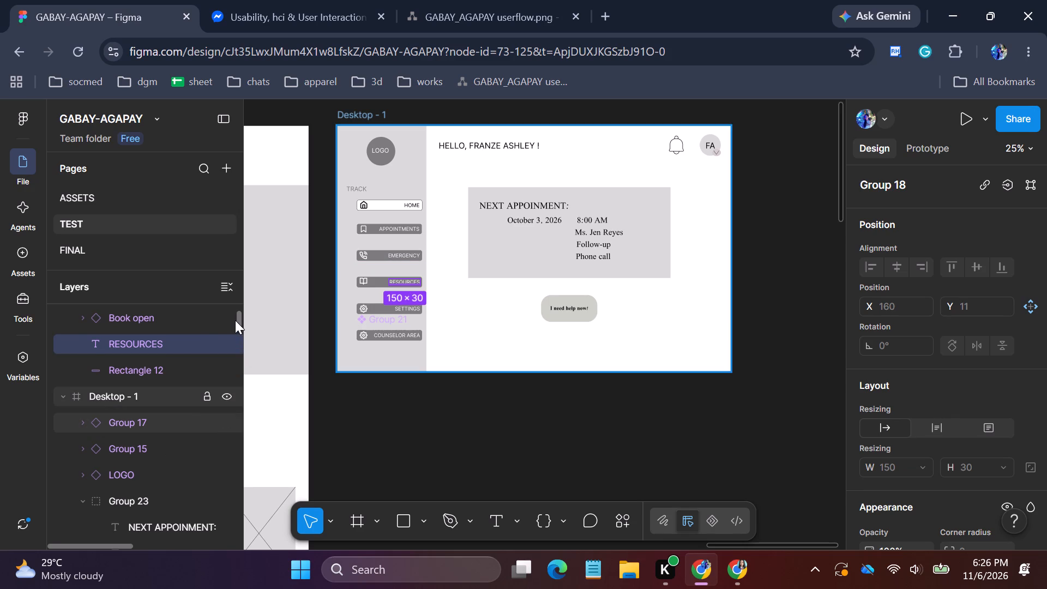
Collapse Group 18, the RESOURCES button, in the layer list above the Desktop - 1 frame.
drag(235, 324, 235, 308)
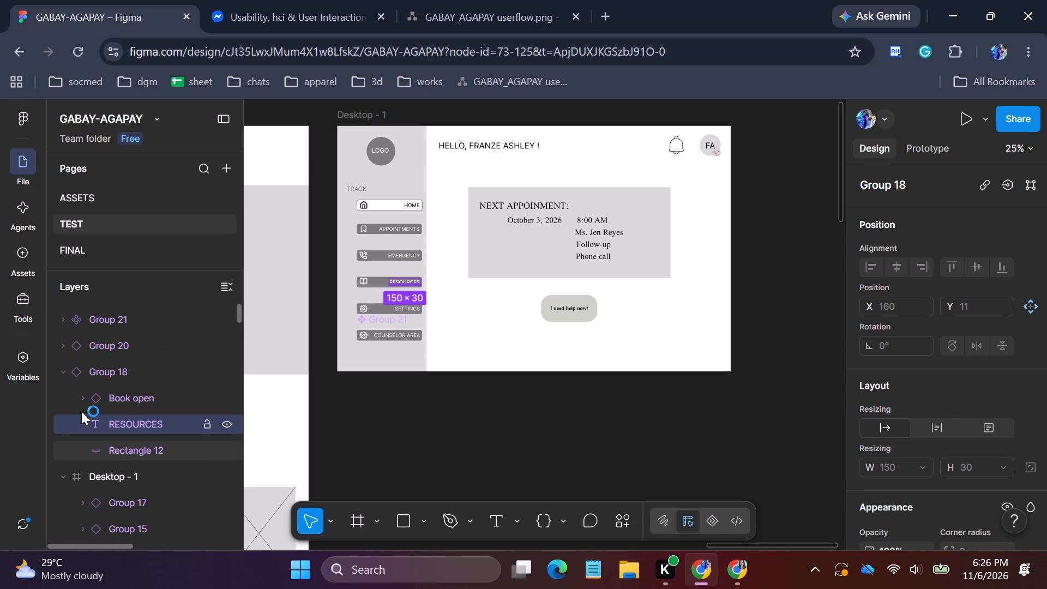
click(57, 373)
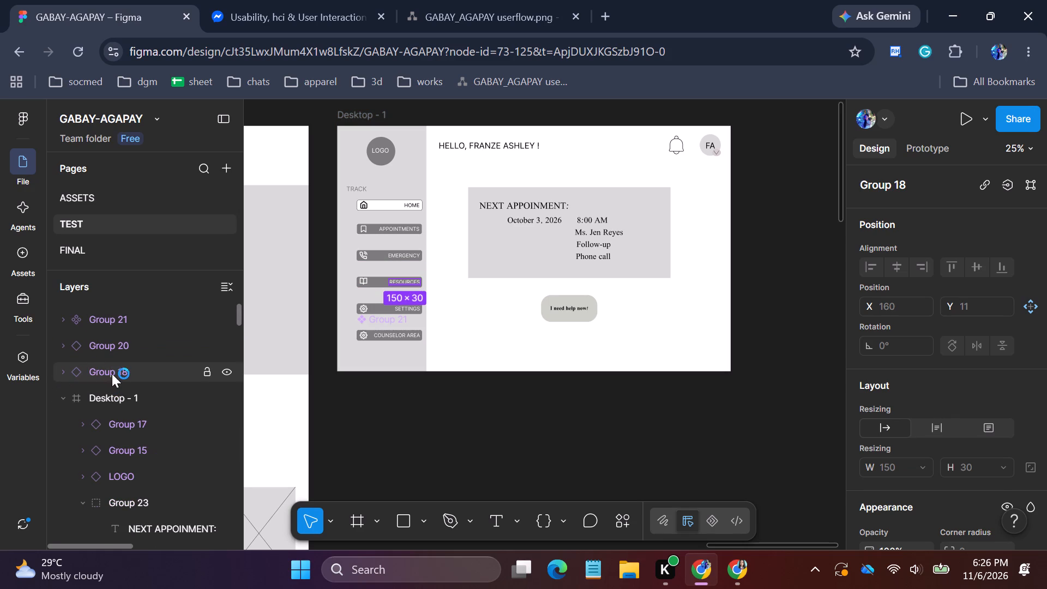
Nest Group 18 (RESOURCES), Group 20 (SETTINGS) and Group 21 (COUNSELOR AREA) inside the Desktop - 1 frame above Group 17, with Group 21 topmost.
drag(115, 368, 122, 412)
drag(121, 343, 125, 385)
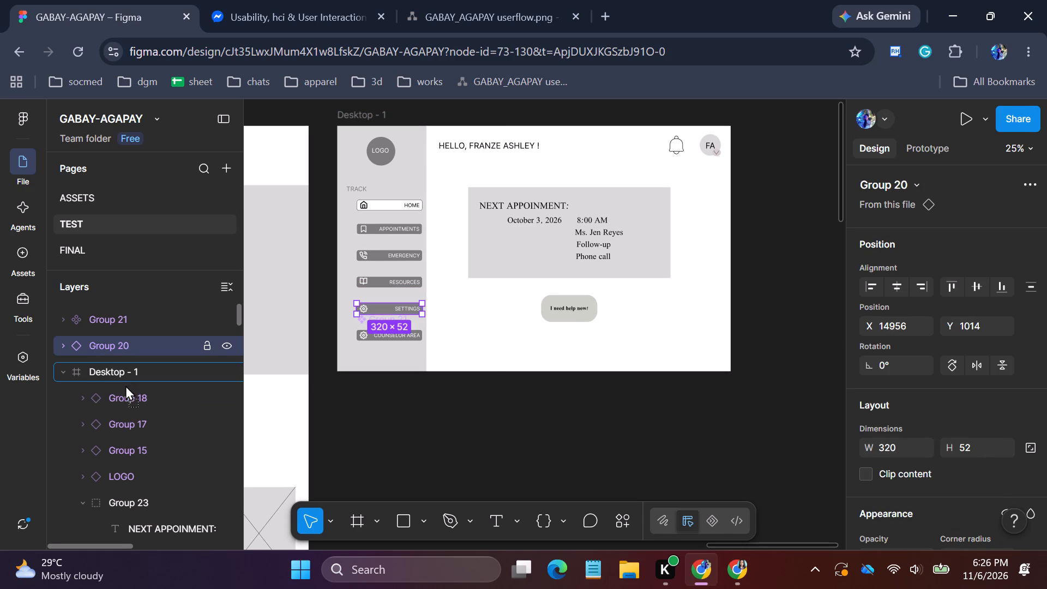
drag(125, 385, 127, 390)
drag(123, 319, 128, 353)
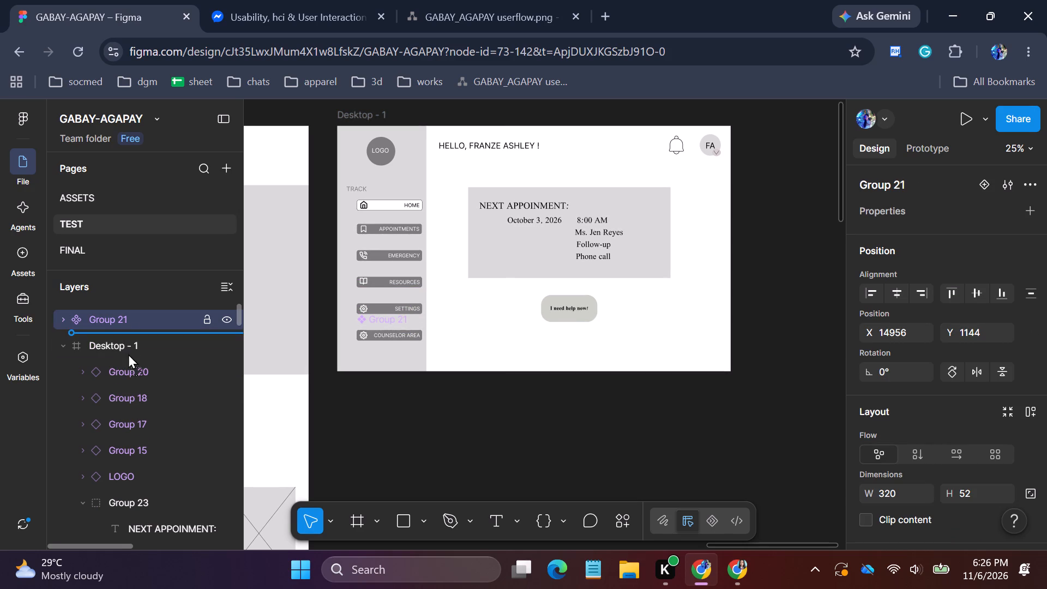
drag(128, 353, 131, 365)
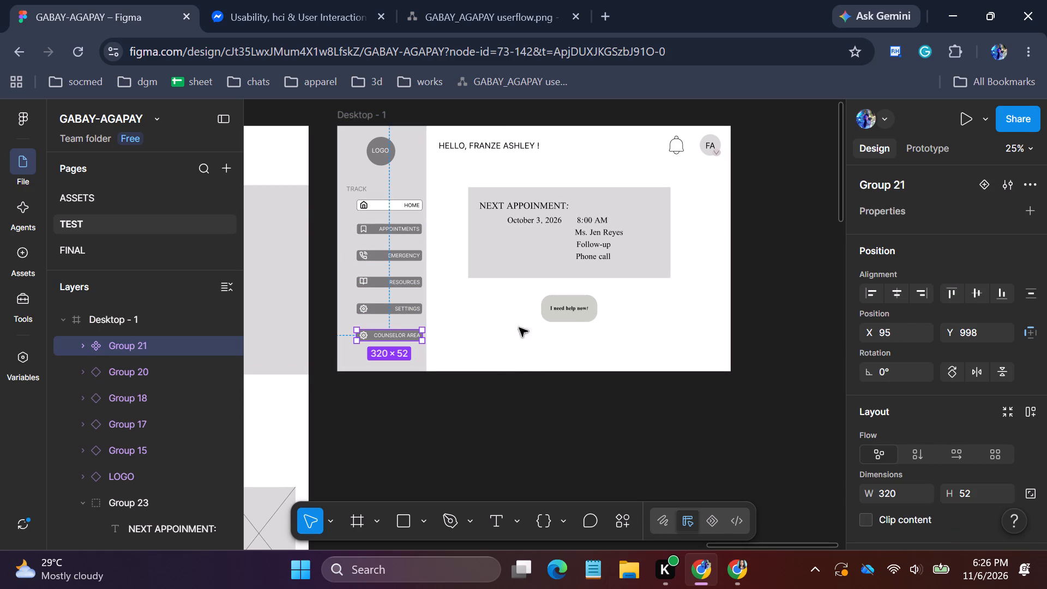
click(372, 117)
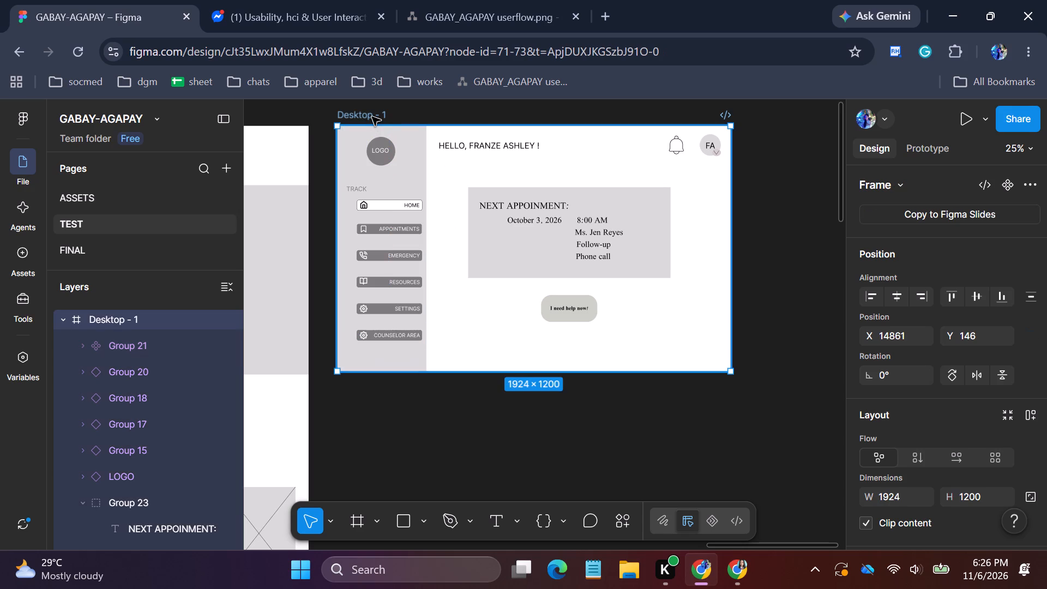
key(ctrl+c)
click(465, 419)
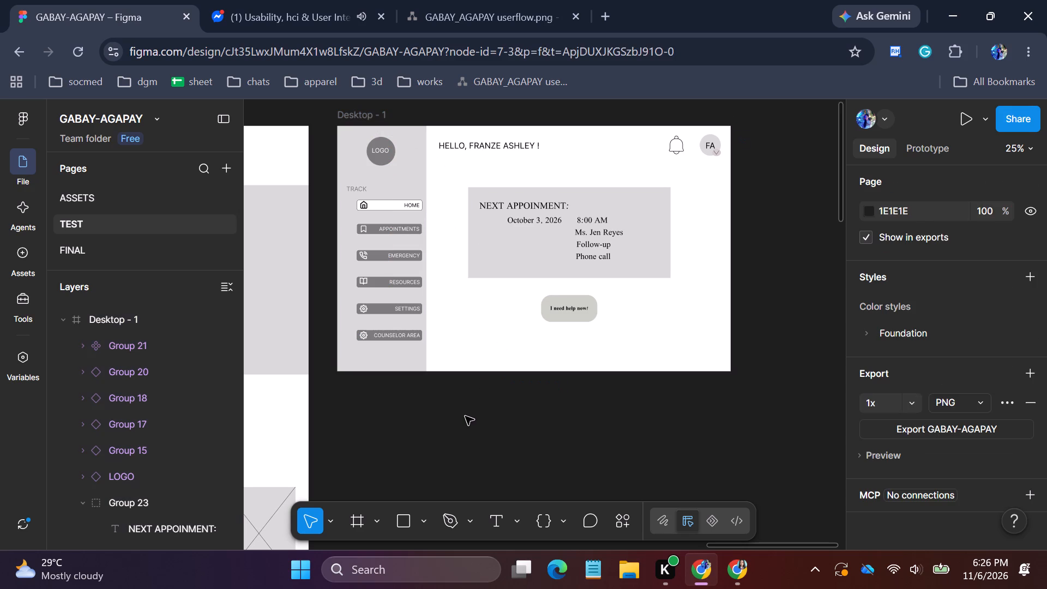
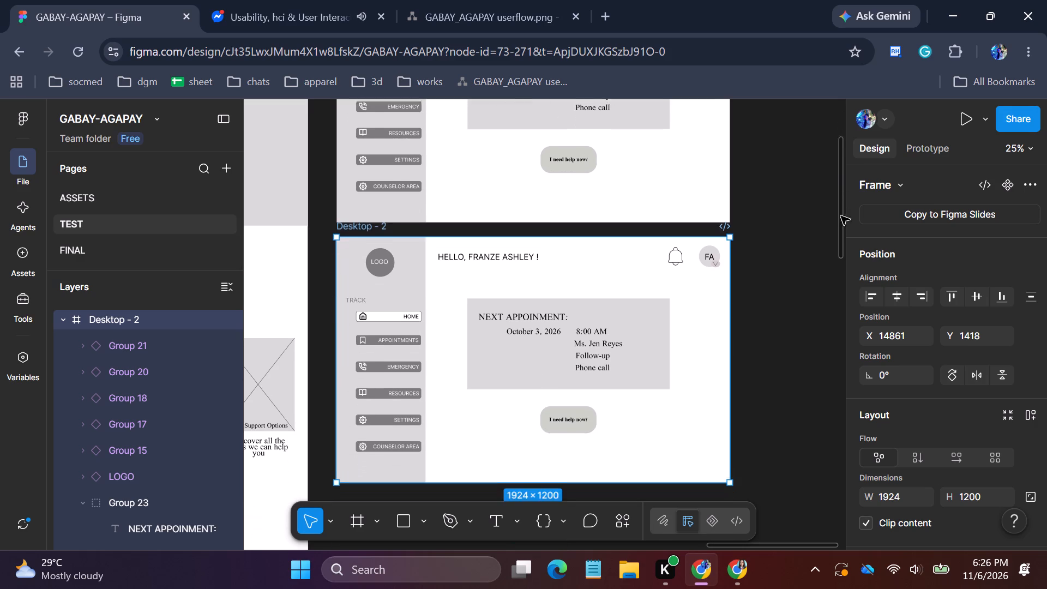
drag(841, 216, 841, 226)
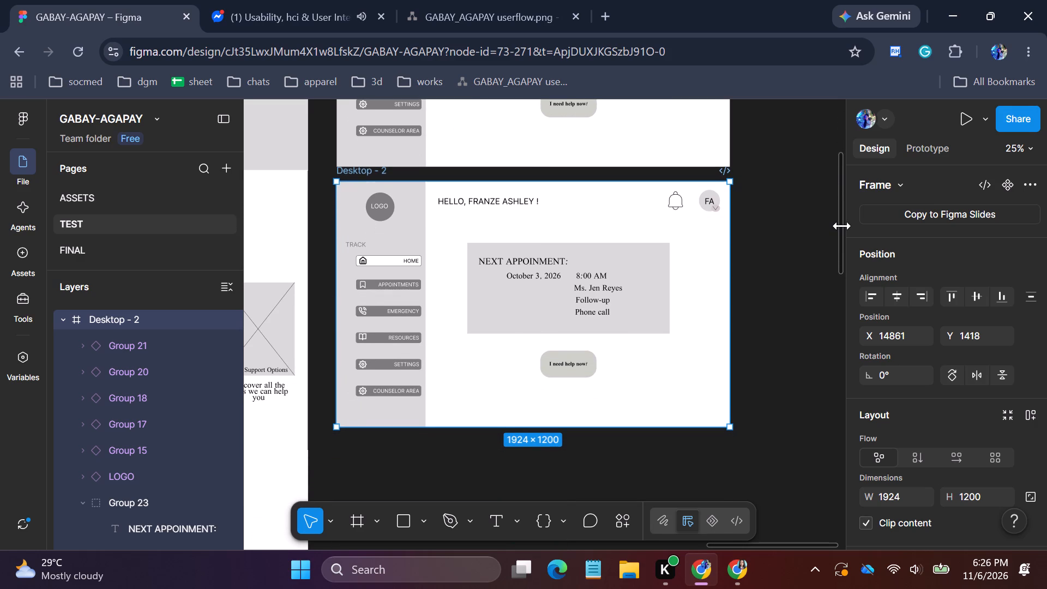
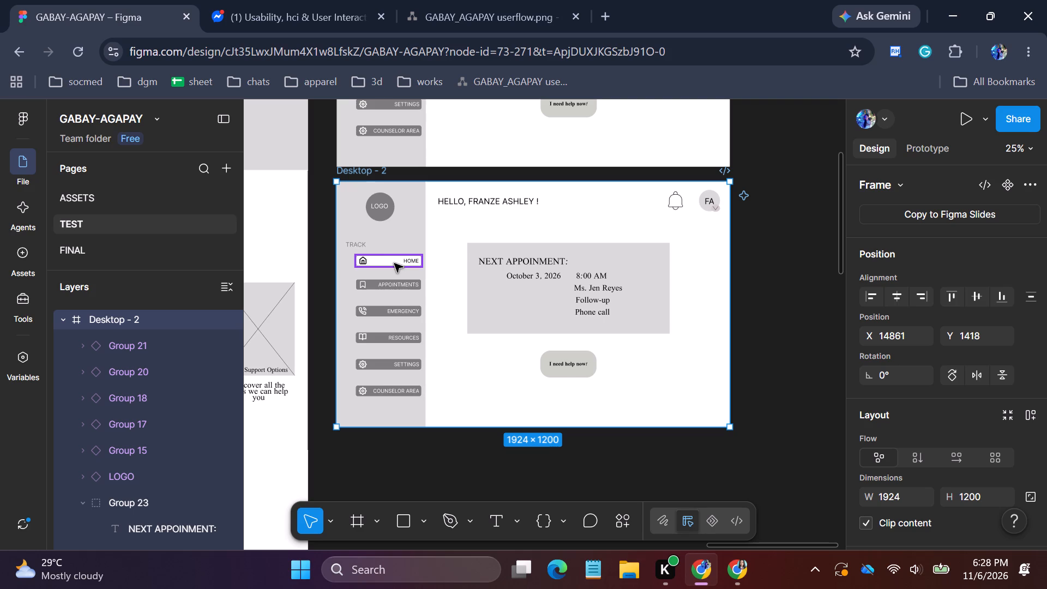
Undo the repositioning and duplication of the Desktop - 1 frame so that the Desktop - 2 copy is removed.
click(61, 319)
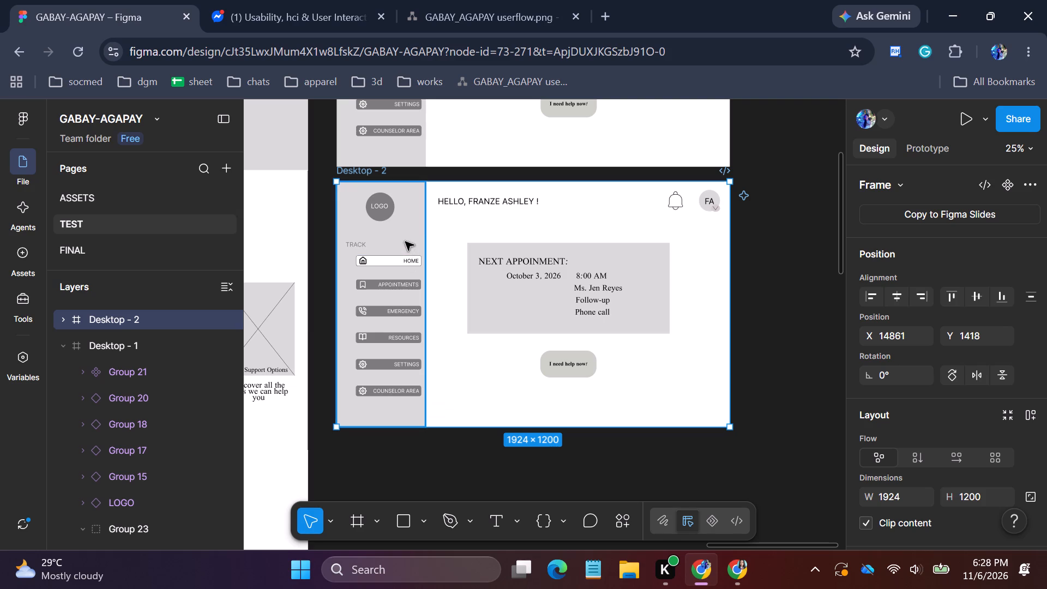
key(ctrl+z)
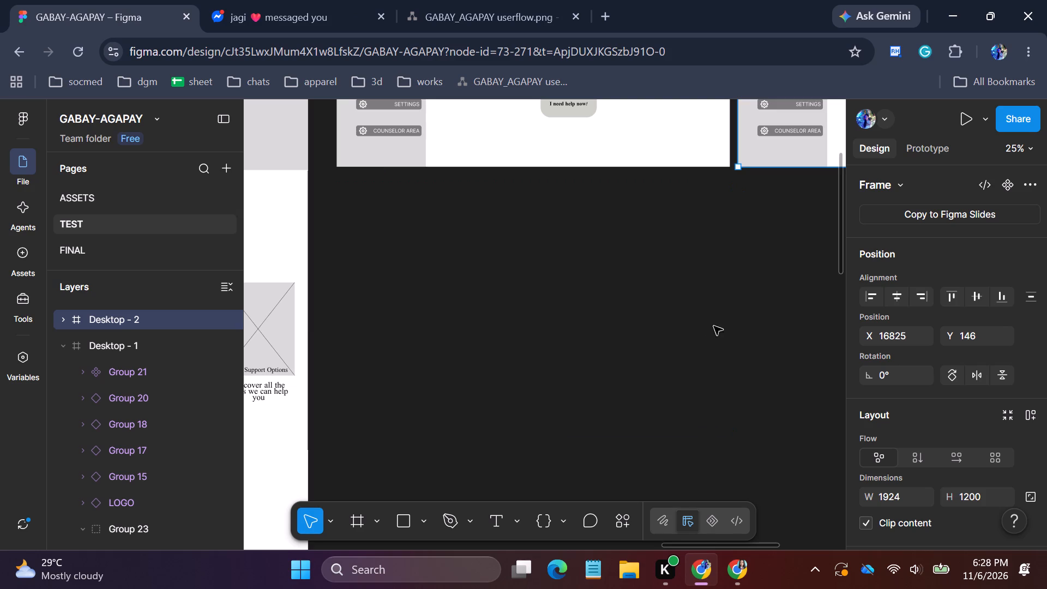
key(ctrl+z)
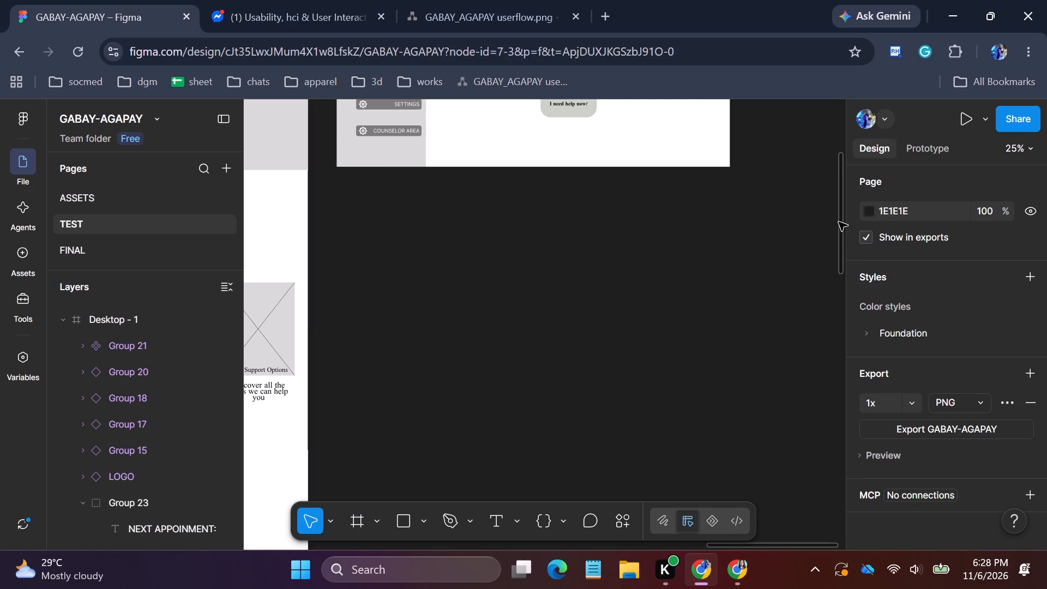
Open the Iconify plugin and search its icons for "counselor".
drag(840, 221, 845, 159)
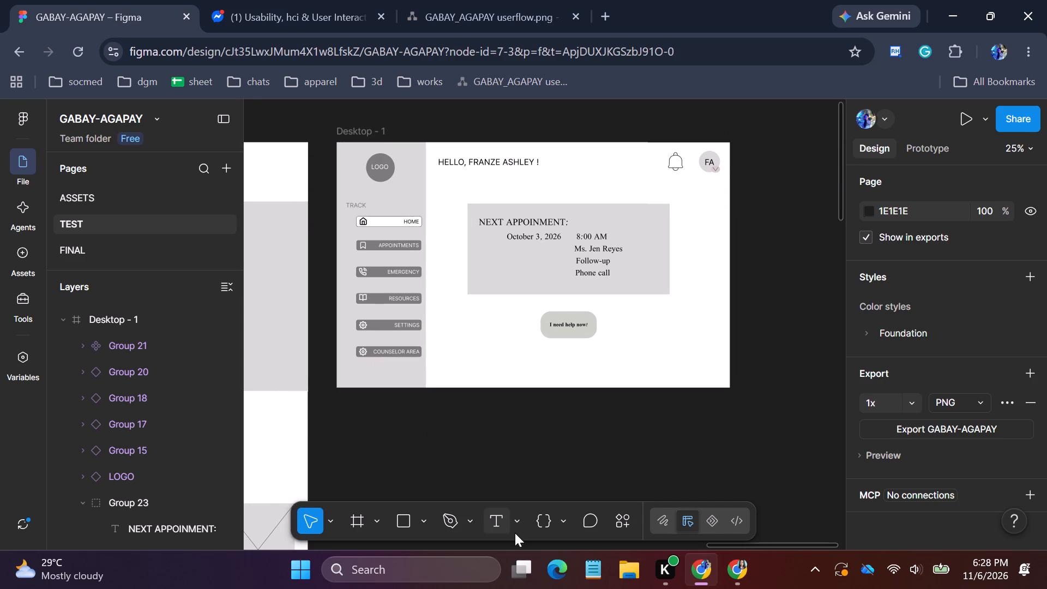
click(619, 516)
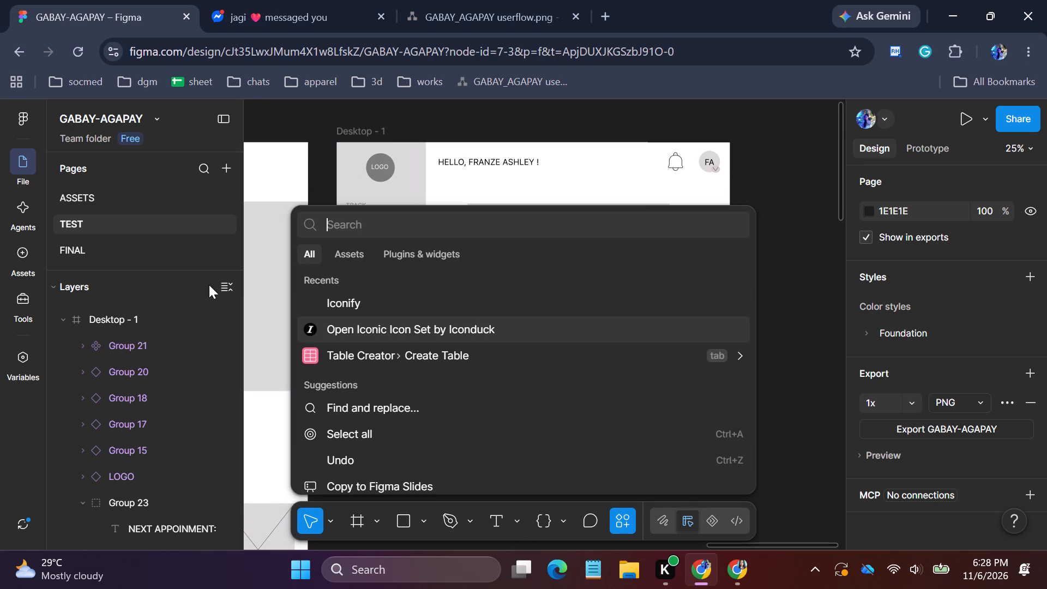
click(358, 297)
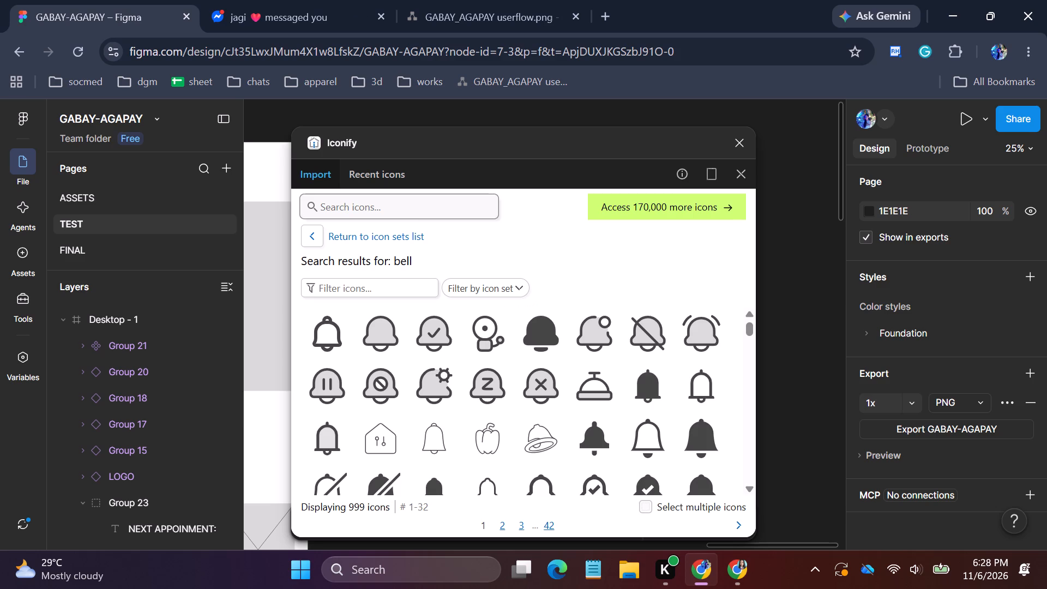
click(419, 206)
text(counselor)
key(backslash)
key(Return)
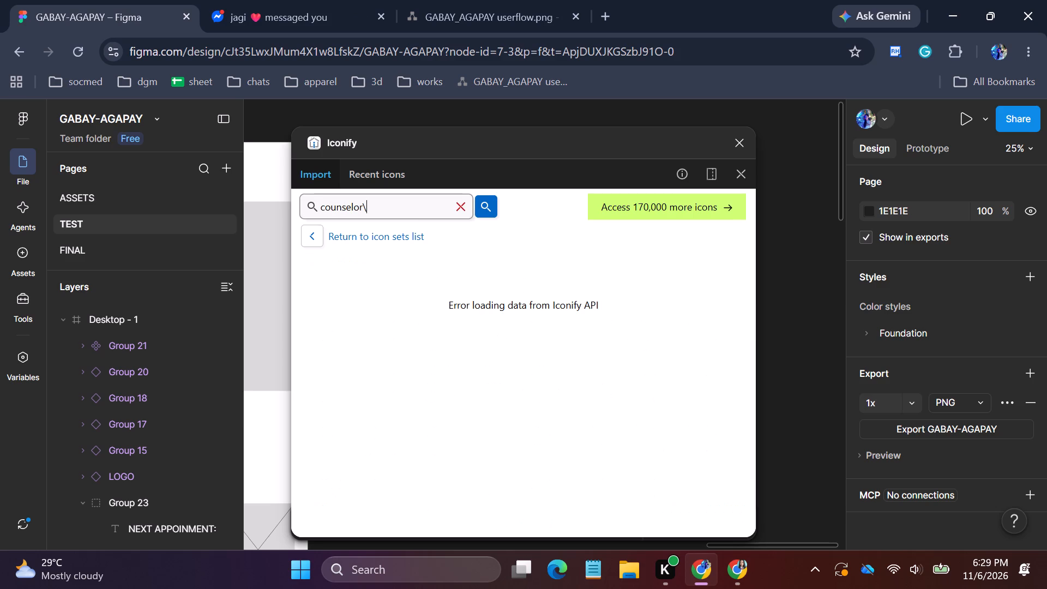
key(BackSpace)
key(Return)
Replace the Iconify search term with "advice" and run the search.
key(BackSpace)
key(BackSpace)
key(BackSpace)
key(BackSpace)
key(BackSpace)
key(BackSpace)
key(BackSpace)
key(BackSpace)
key(BackSpace)
key(BackSpace)
key(BackSpace)
key(BackSpace)
key(BackSpace)
key(BackSpace)
key(BackSpace)
key(BackSpace)
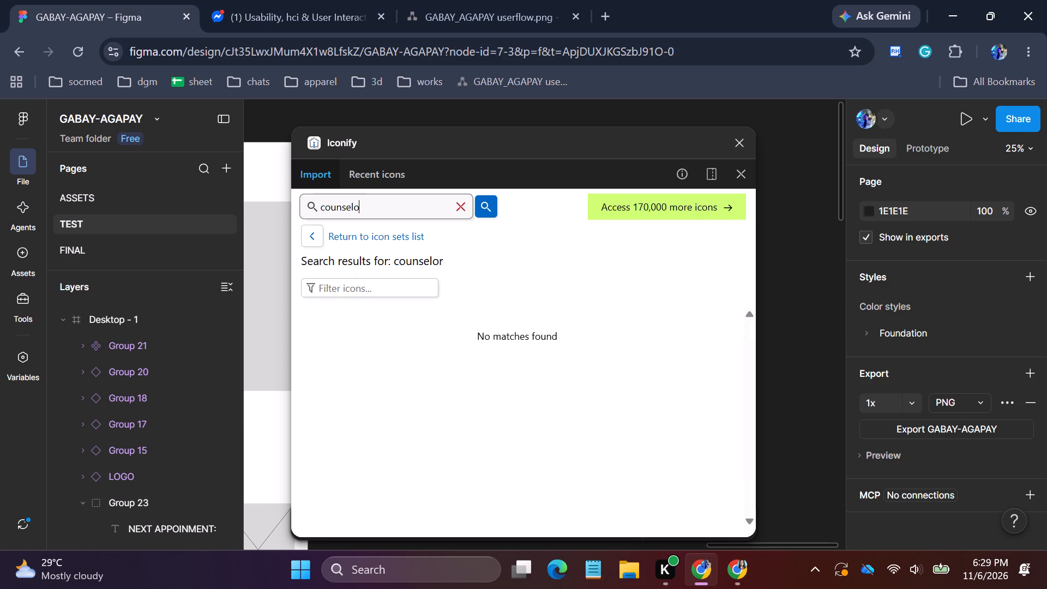
text(advice)
key(Return)
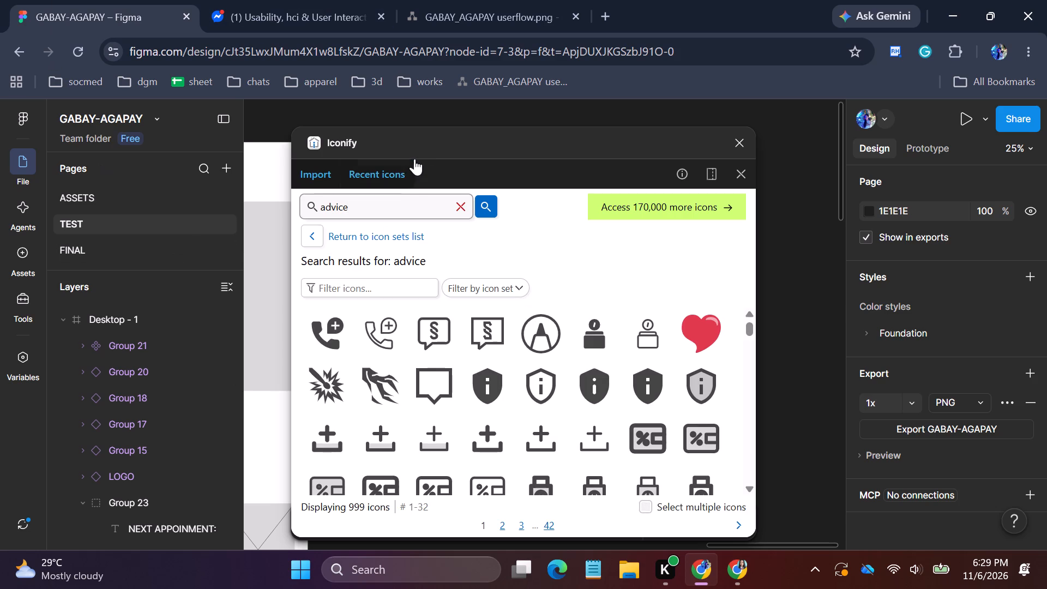
Search the Iconify icons for "medical care" instead.
click(459, 204)
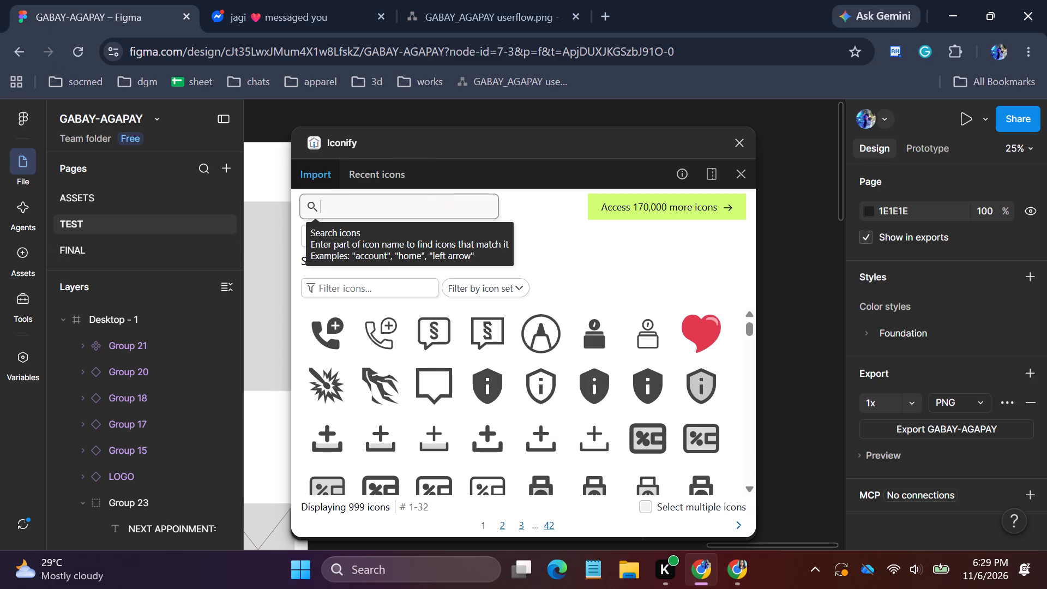
key(p)
key(BackSpace)
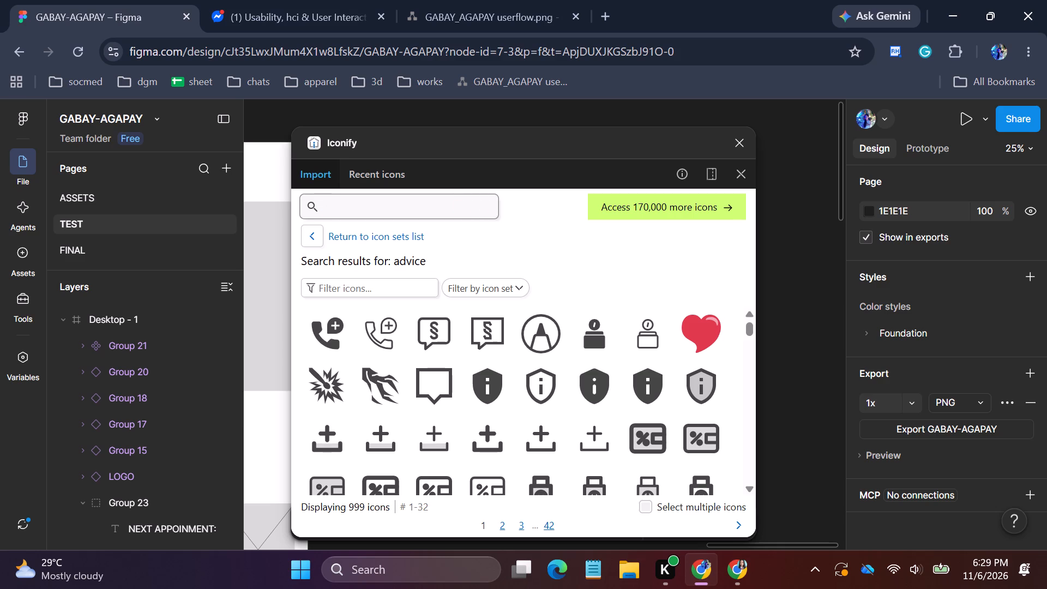
text(me)
text(dical)
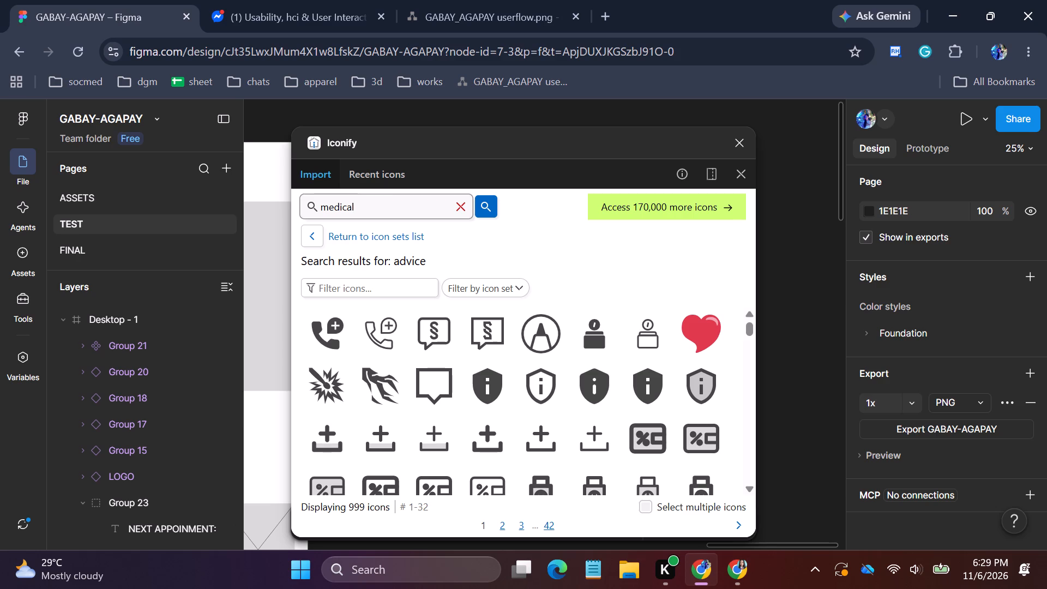
key(BackSpace)
key(BackSpace)
key(BackSpace)
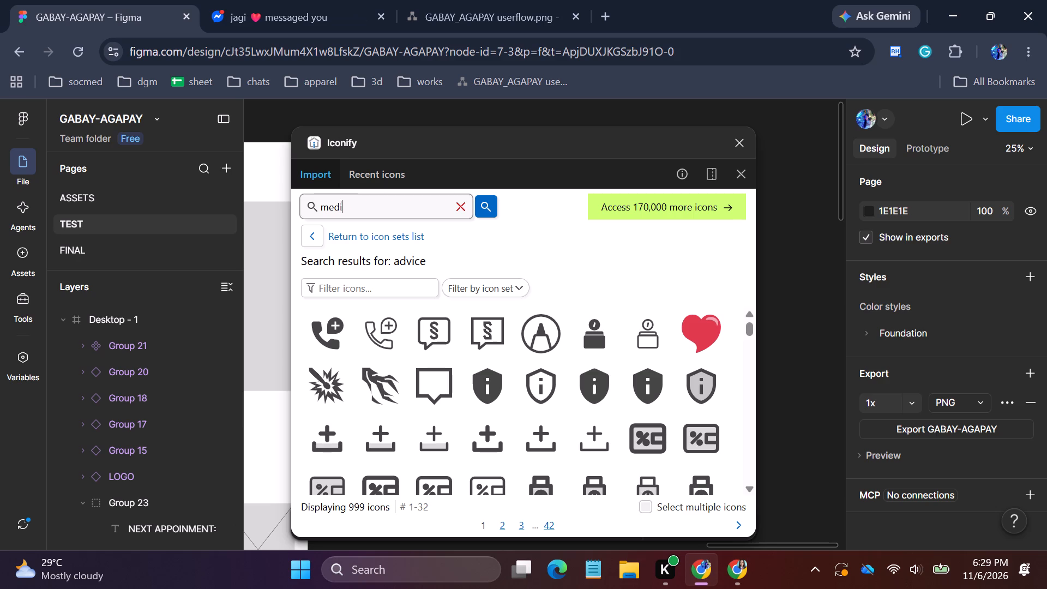
text(cal care)
key(Return)
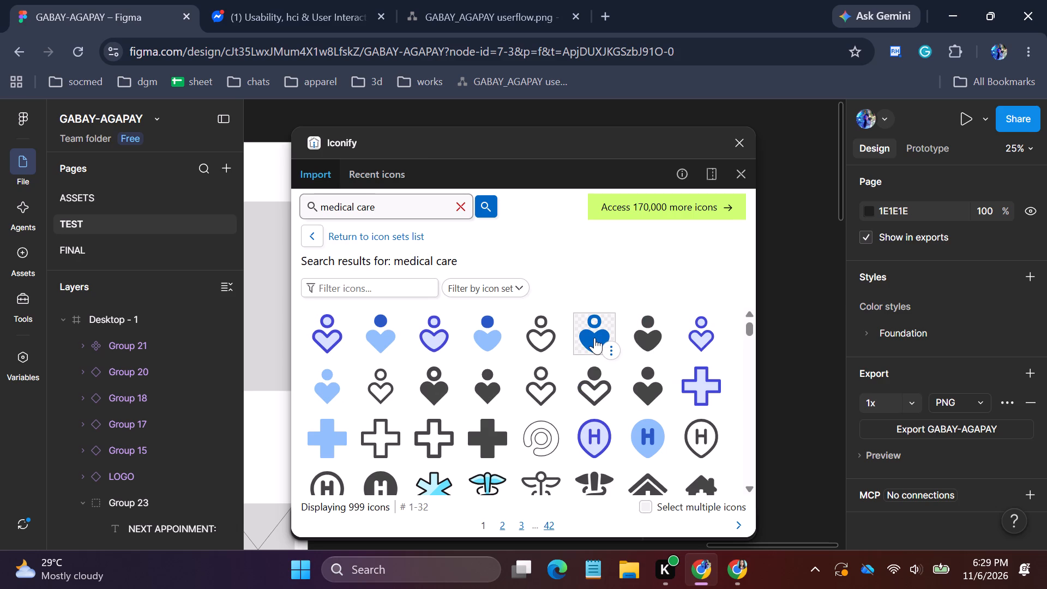
Import the small outlined person-with-heart icon as a frame at auto (24) size in black, and close Iconify.
click(374, 389)
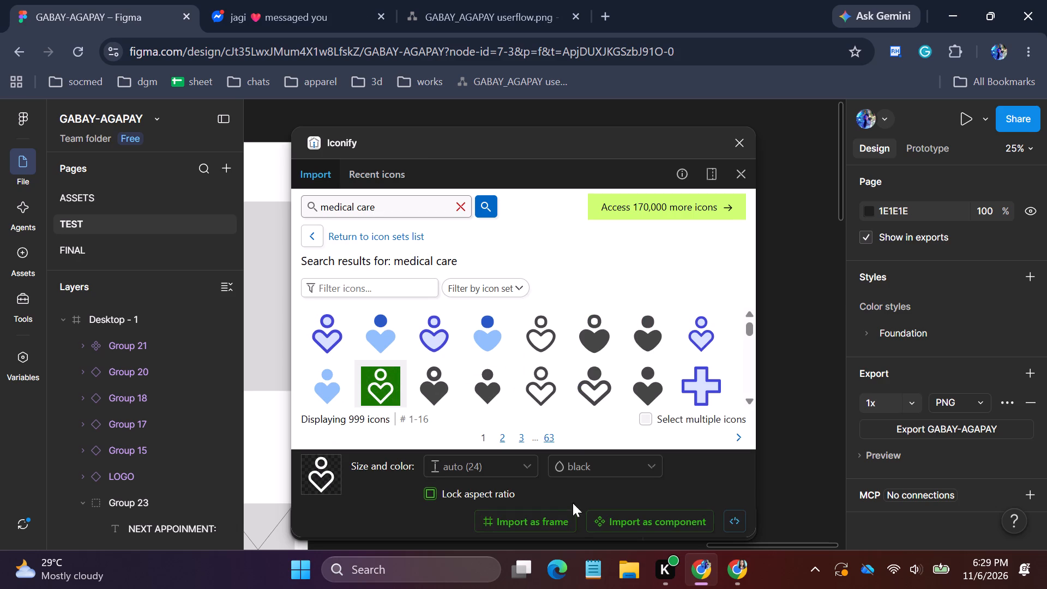
click(541, 519)
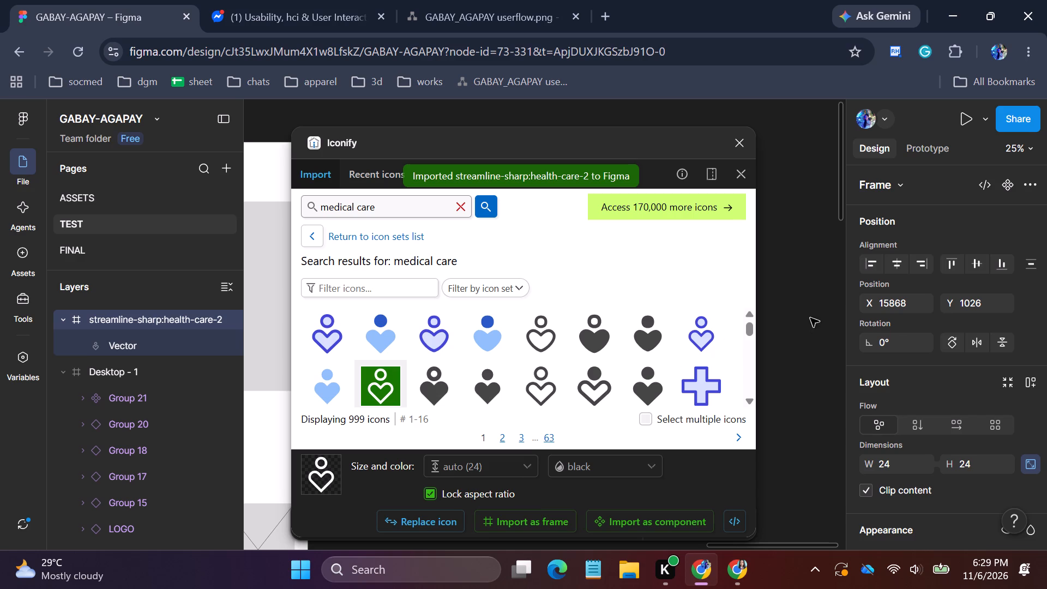
click(819, 309)
click(741, 138)
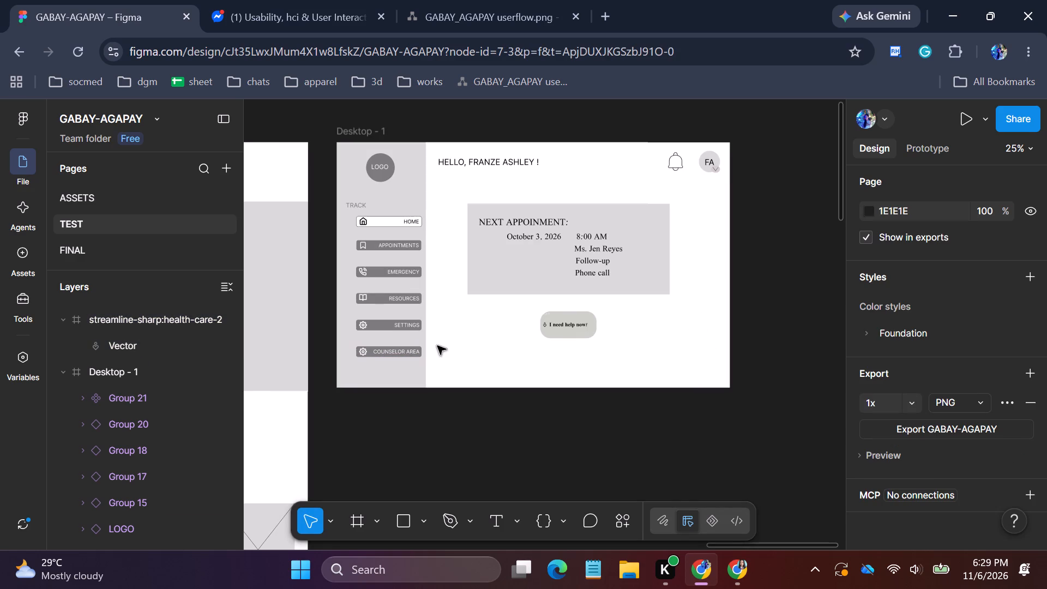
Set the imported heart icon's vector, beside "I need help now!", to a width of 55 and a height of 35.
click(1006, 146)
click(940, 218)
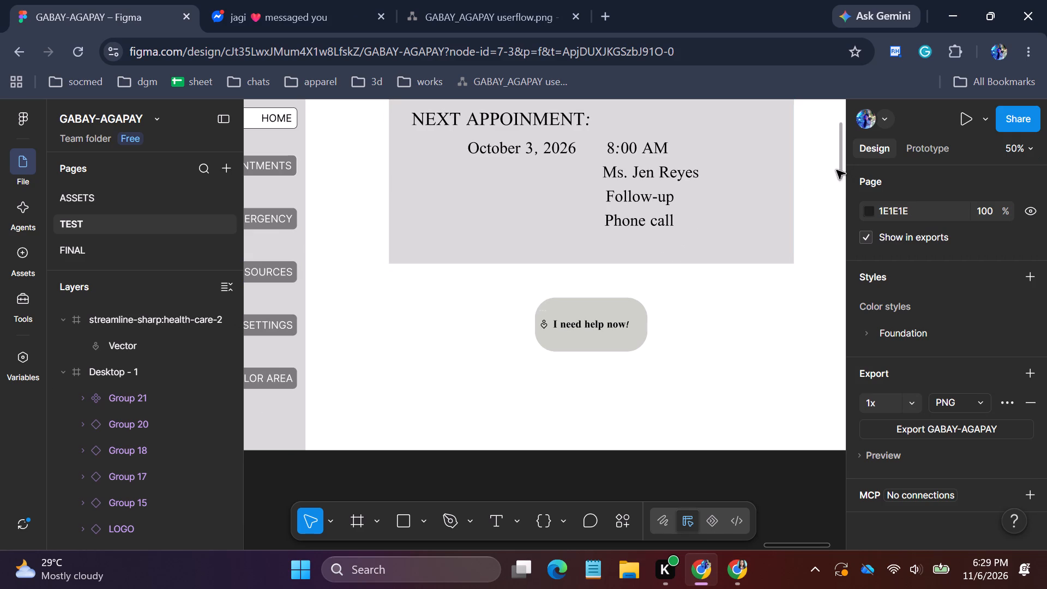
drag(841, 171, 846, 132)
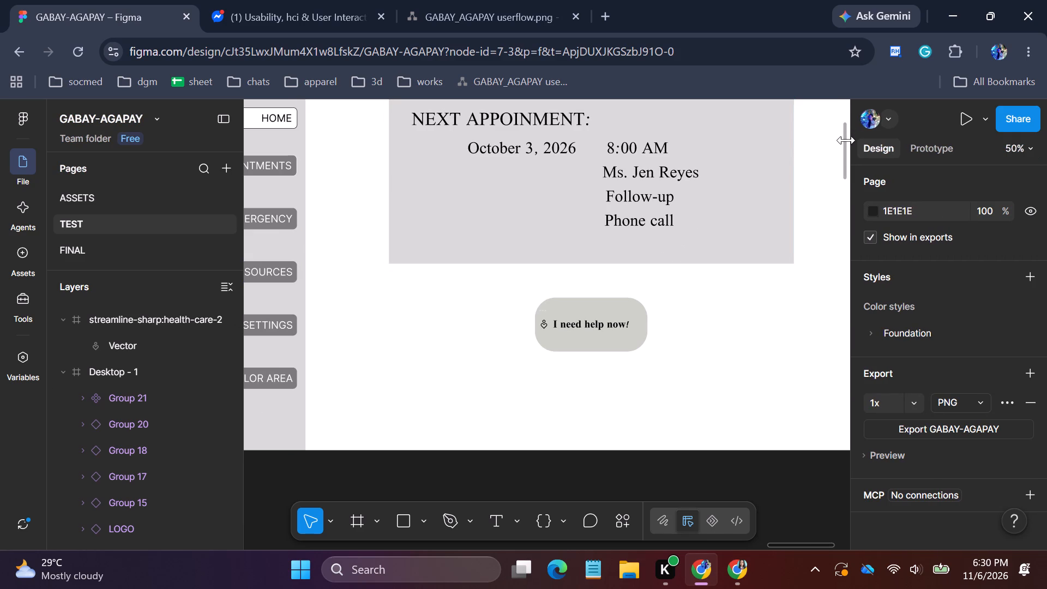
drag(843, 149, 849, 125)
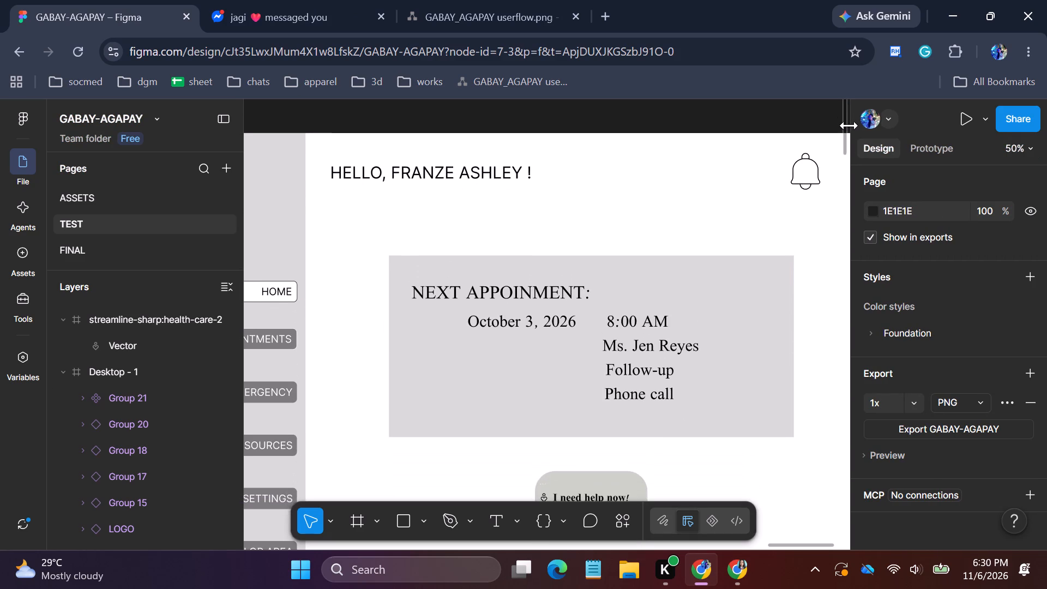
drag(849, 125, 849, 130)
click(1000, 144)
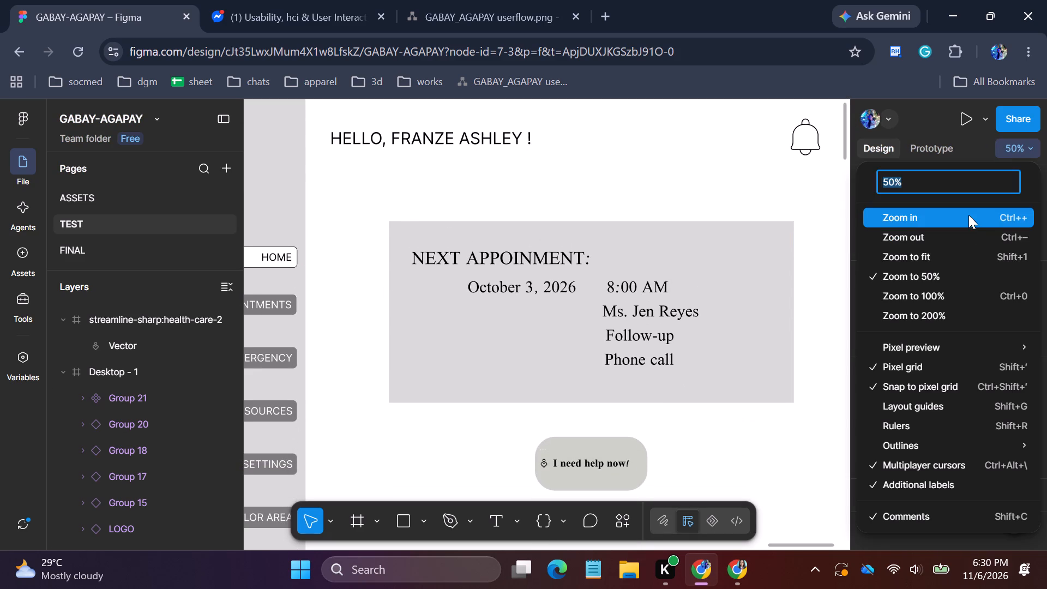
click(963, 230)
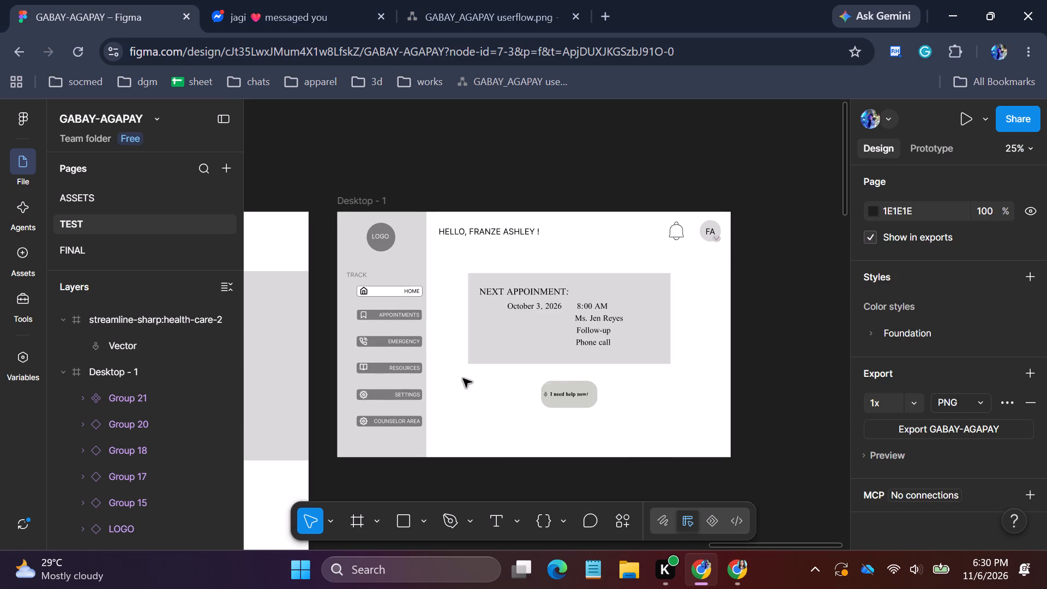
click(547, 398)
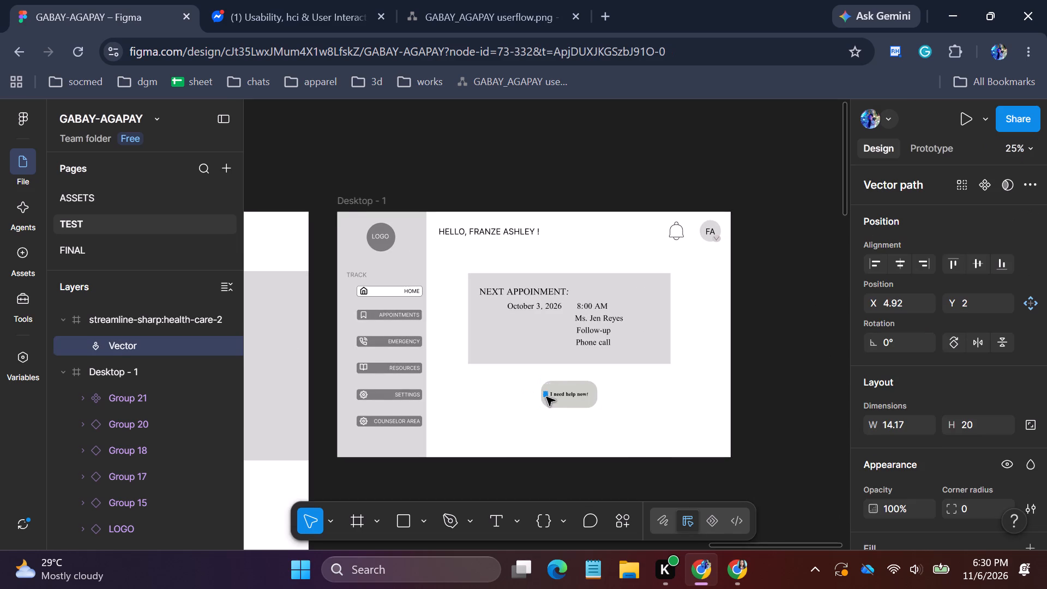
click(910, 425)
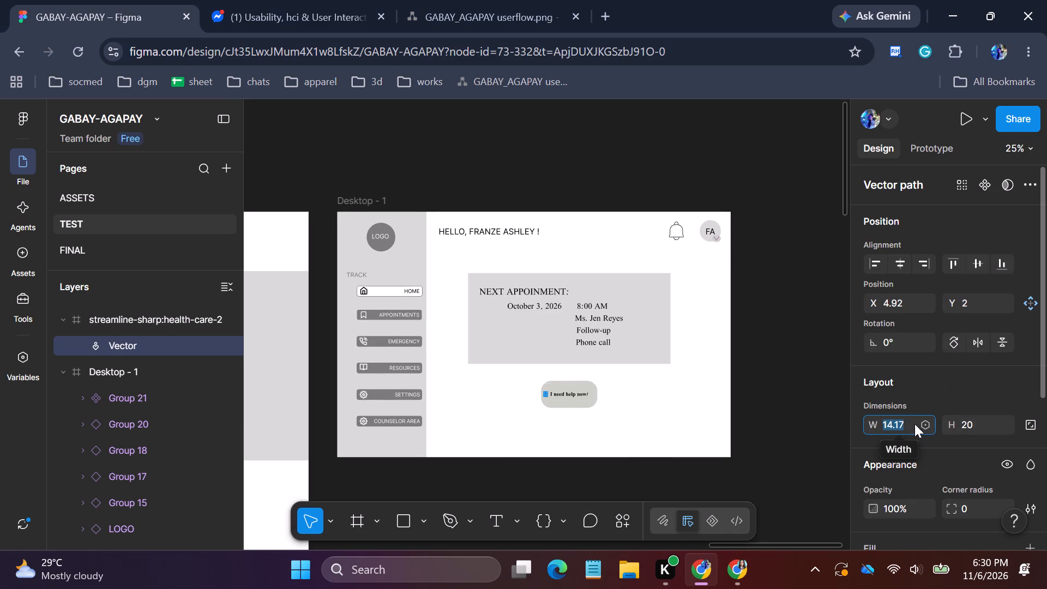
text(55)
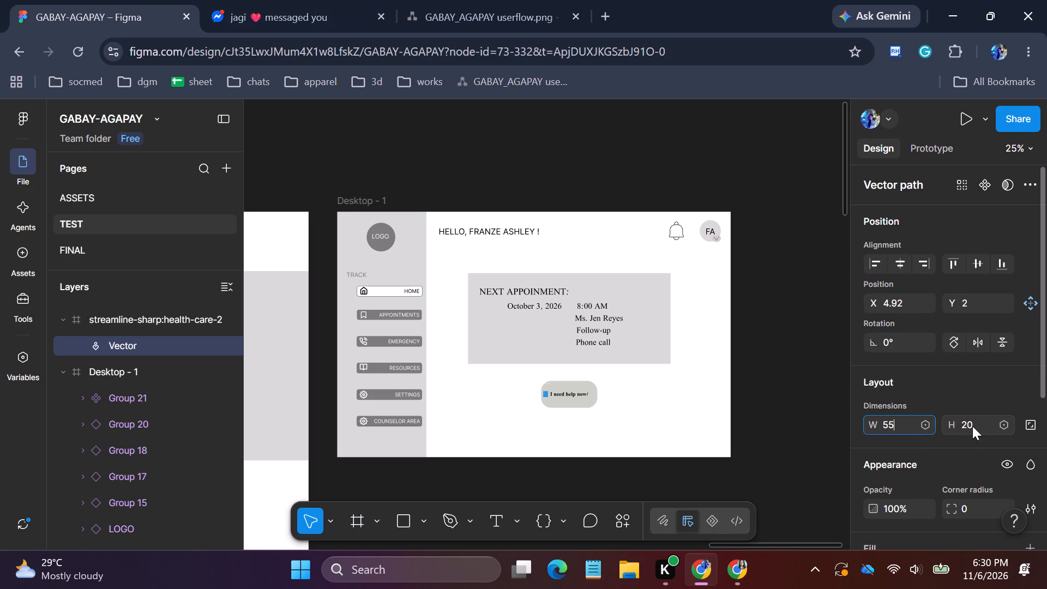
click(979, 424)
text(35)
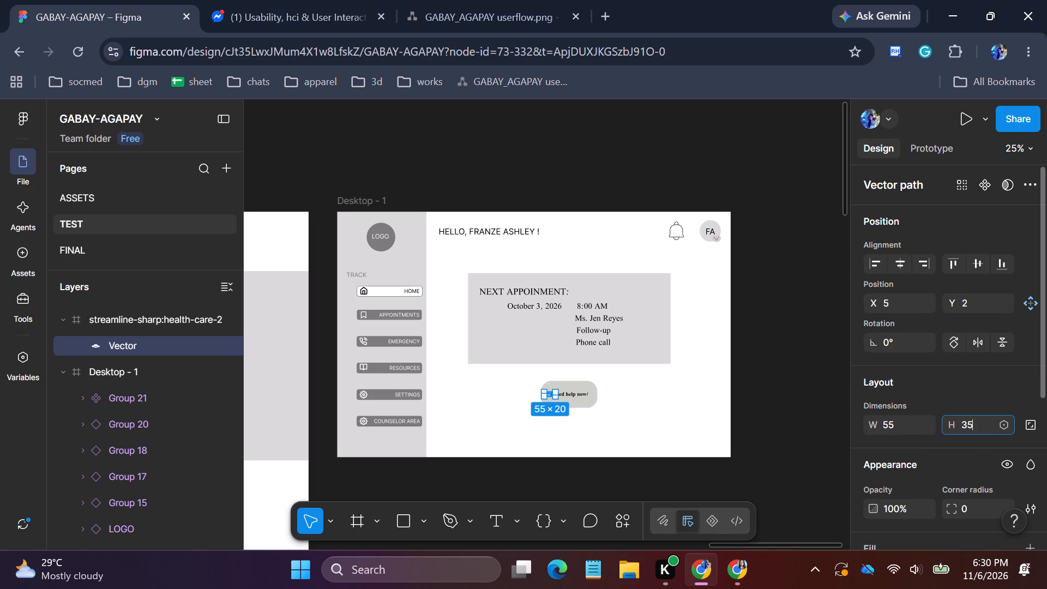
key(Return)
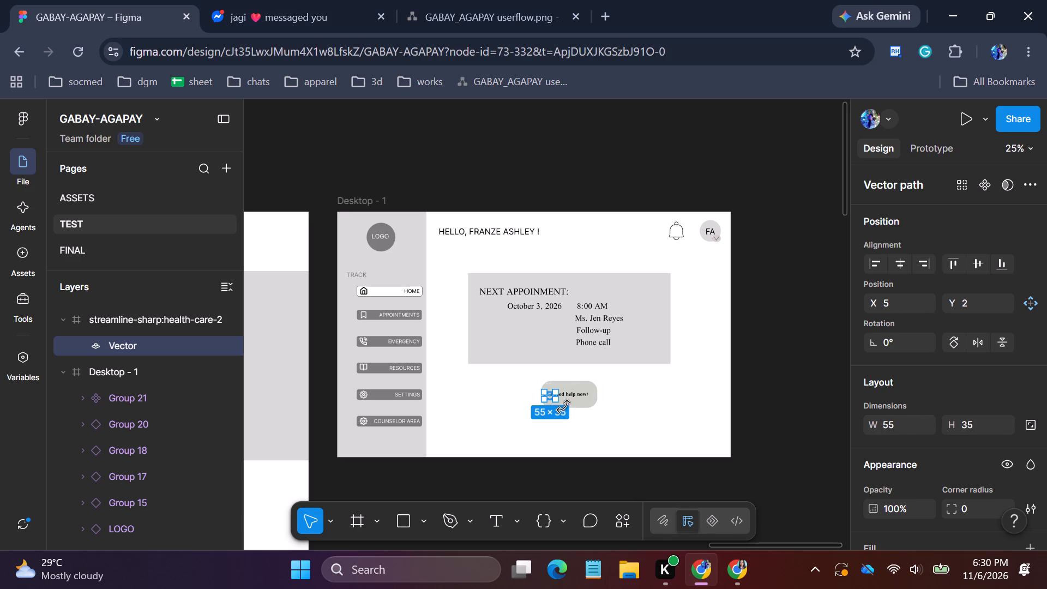
Delete the vector inside the imported streamline-sharp:health-care-2 frame.
key(BackSpace)
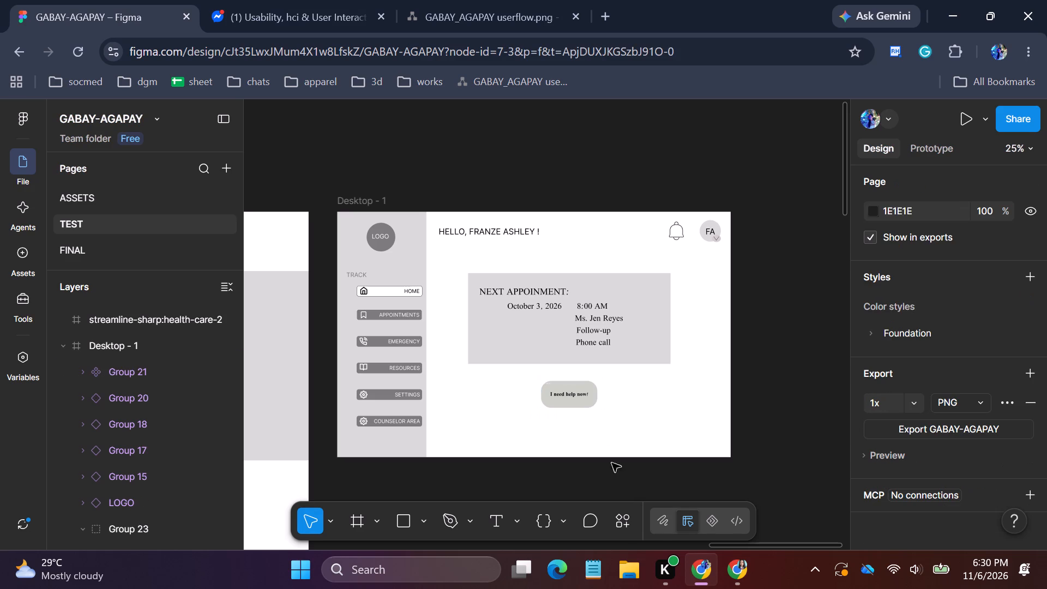
Reopen Iconify and look through the "medical care" results for an alternative icon.
click(623, 520)
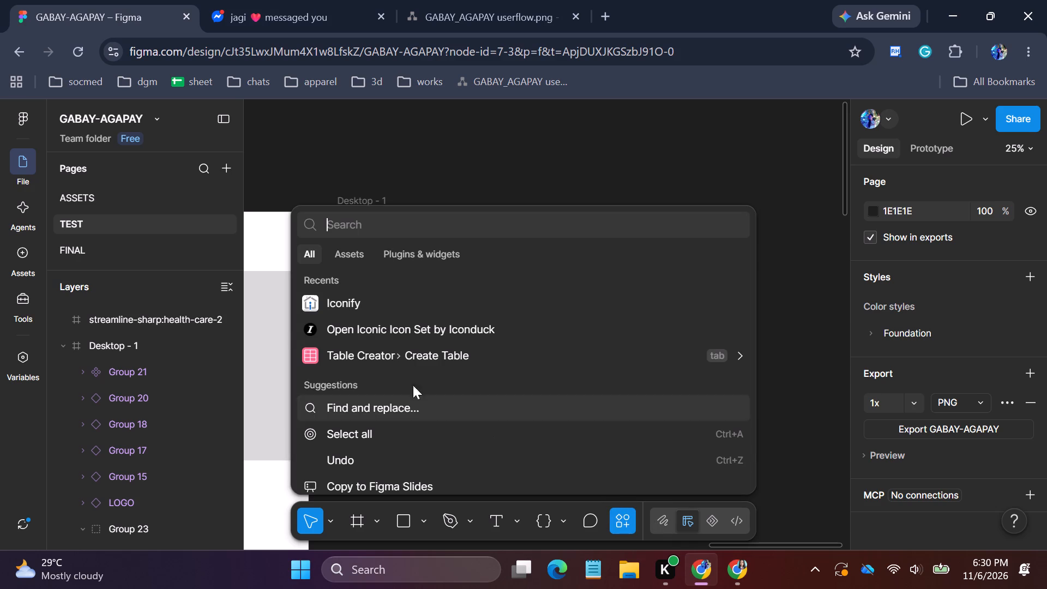
click(405, 298)
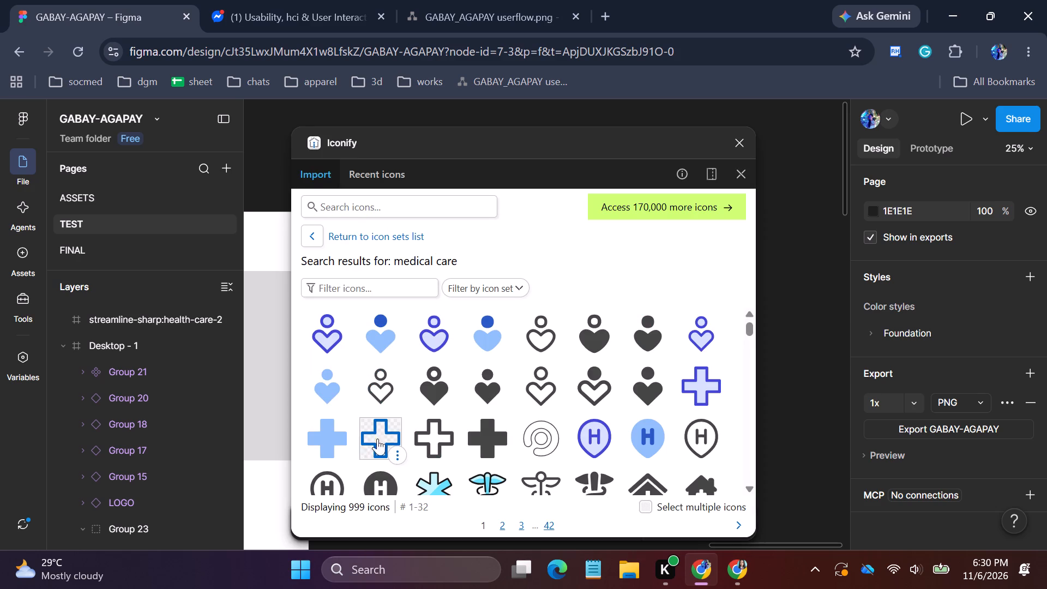
drag(748, 326, 750, 337)
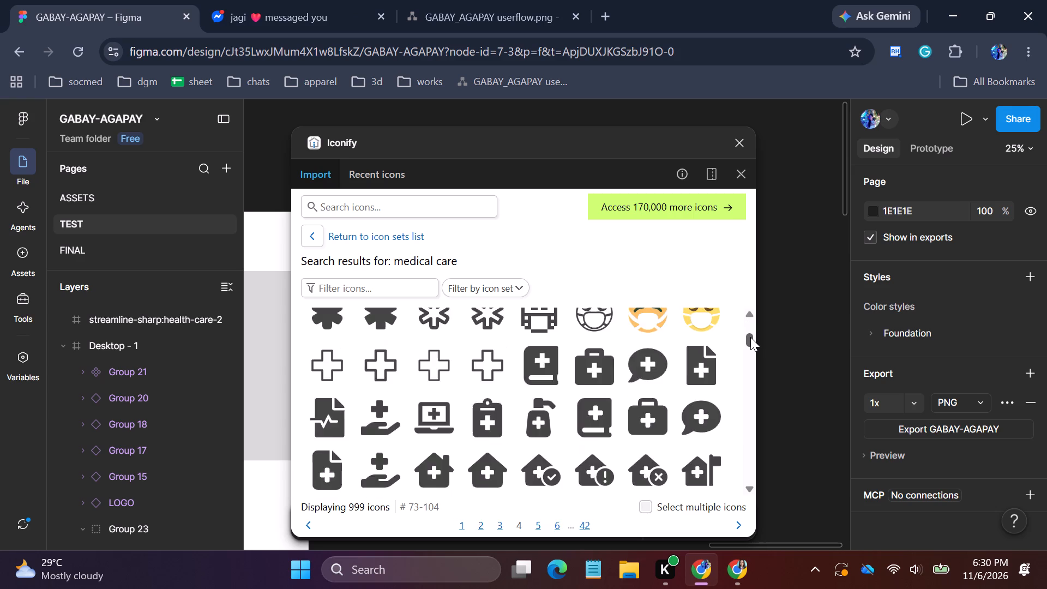
drag(750, 337, 752, 336)
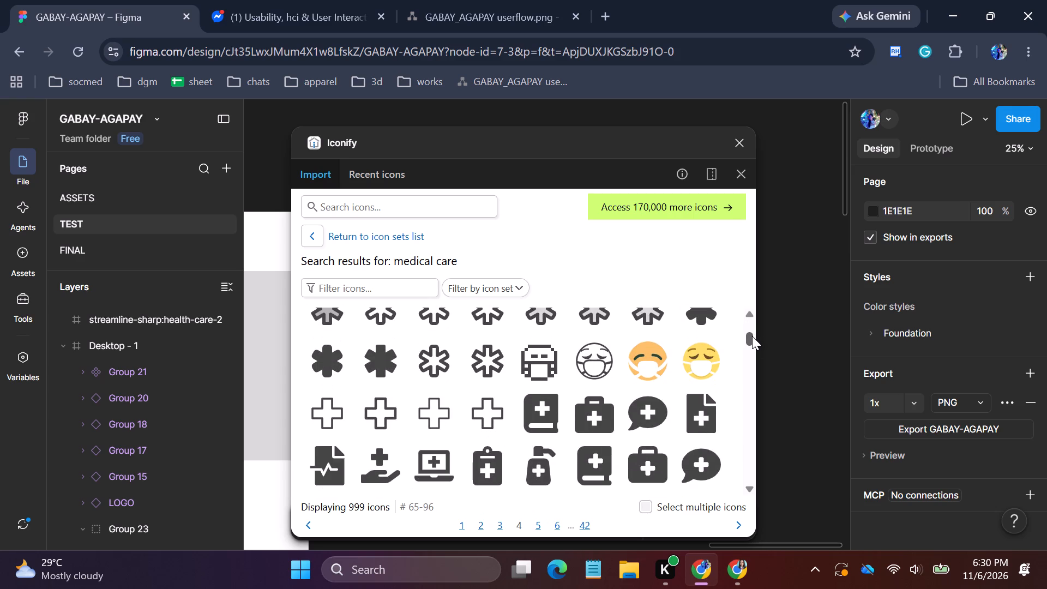
drag(752, 336, 753, 336)
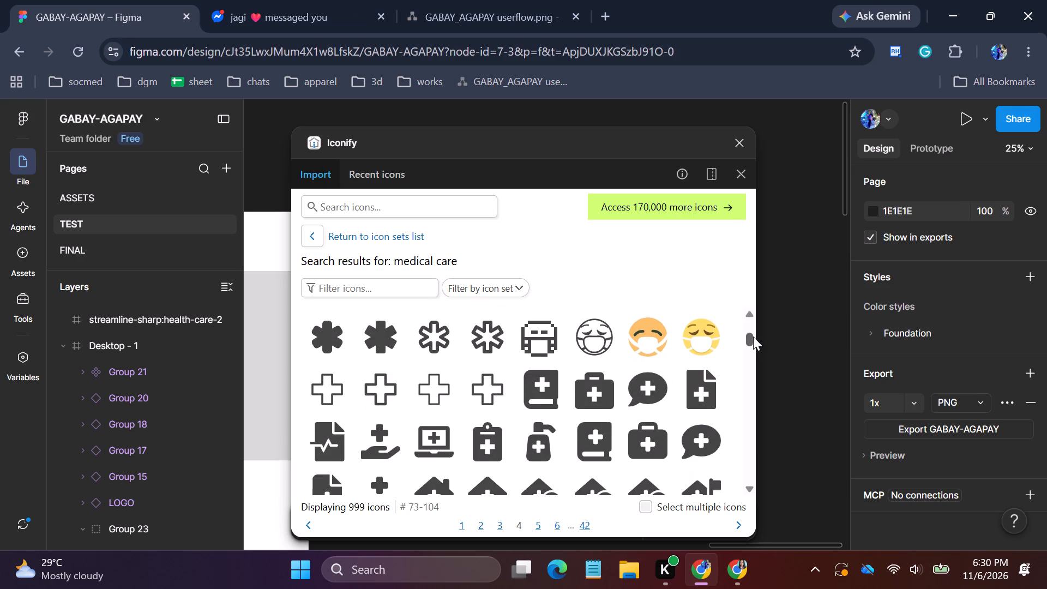
drag(753, 336, 753, 300)
Search Iconify for "white healthcare", look through the results and the icon set filter options, and close Iconify.
click(402, 200)
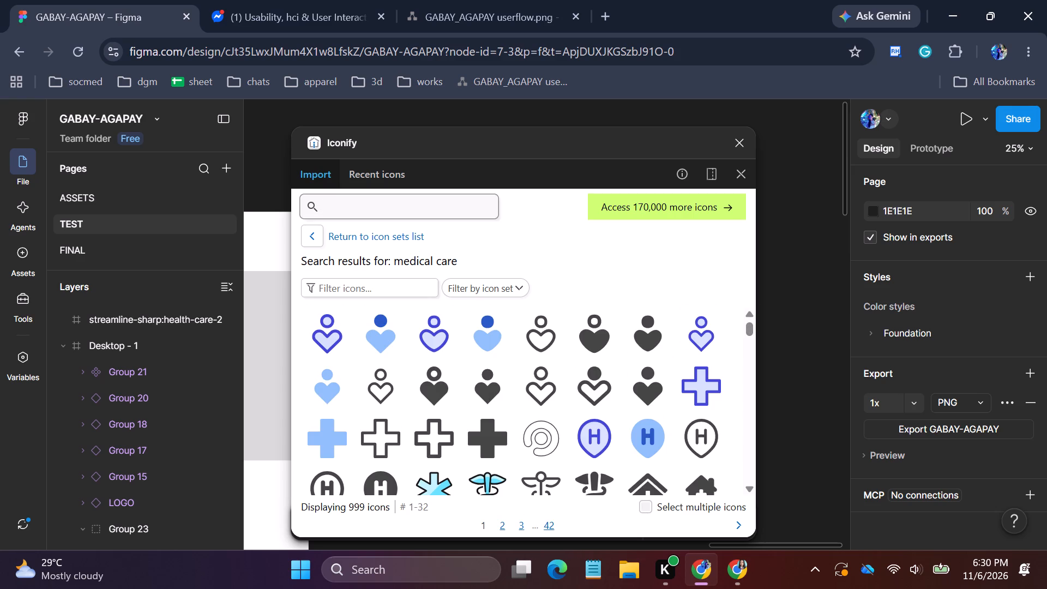
text(white)
key(space)
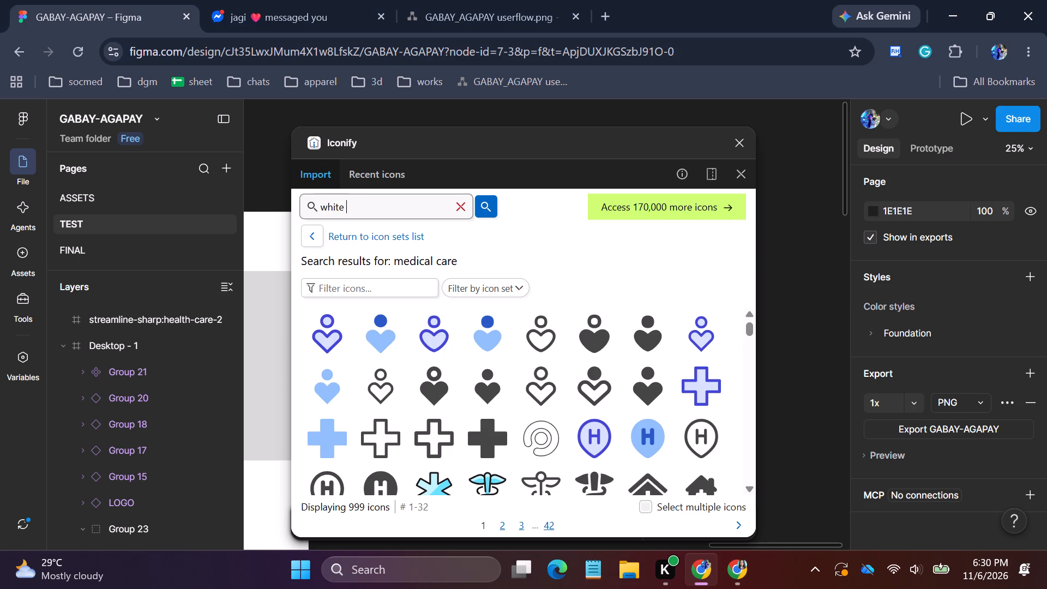
text(healthcart)
key(BackSpace)
key(e)
key(Return)
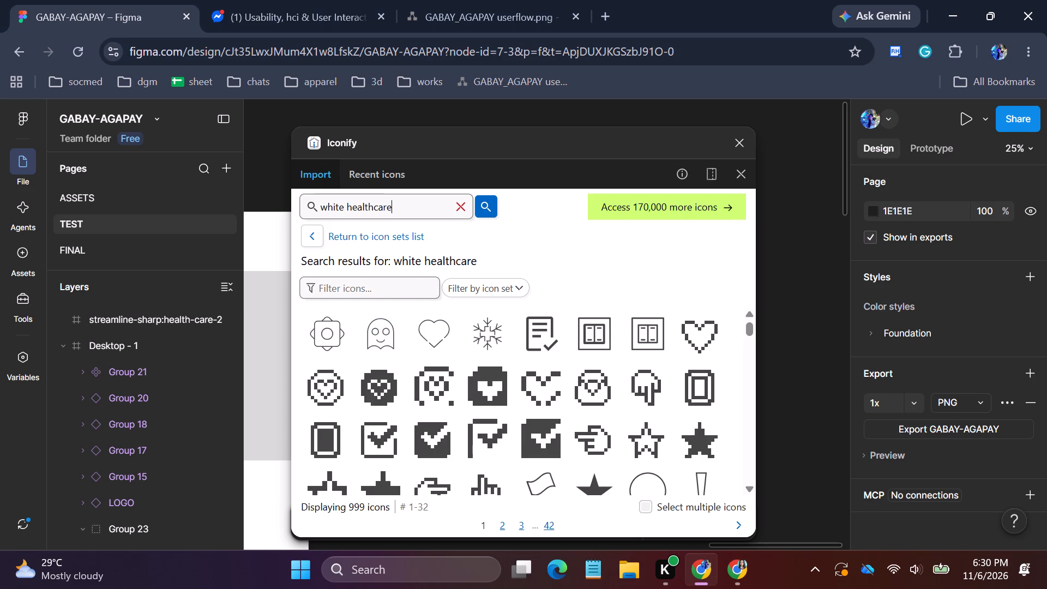
click(473, 284)
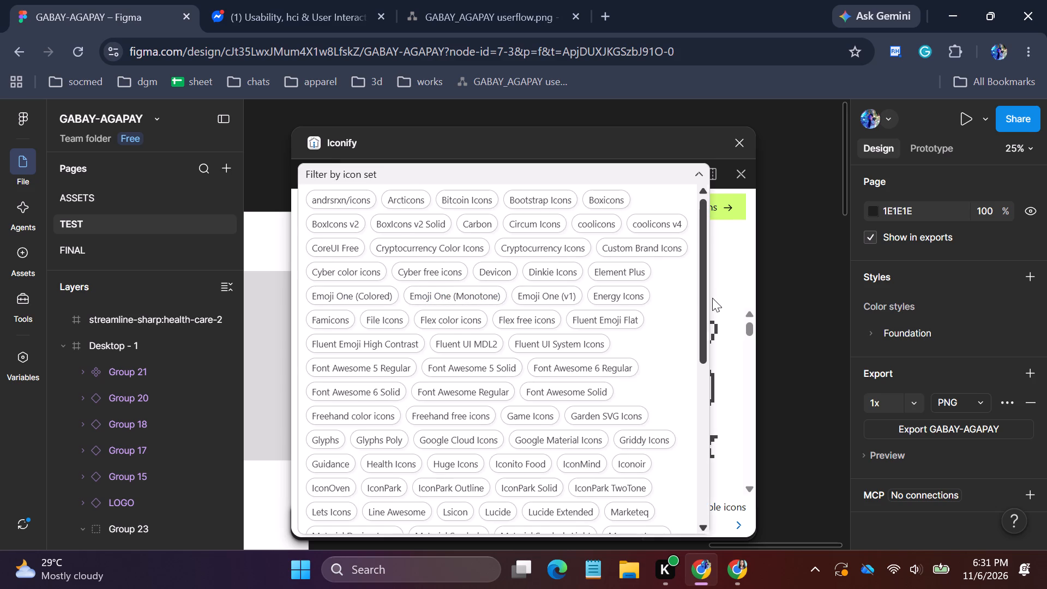
click(727, 283)
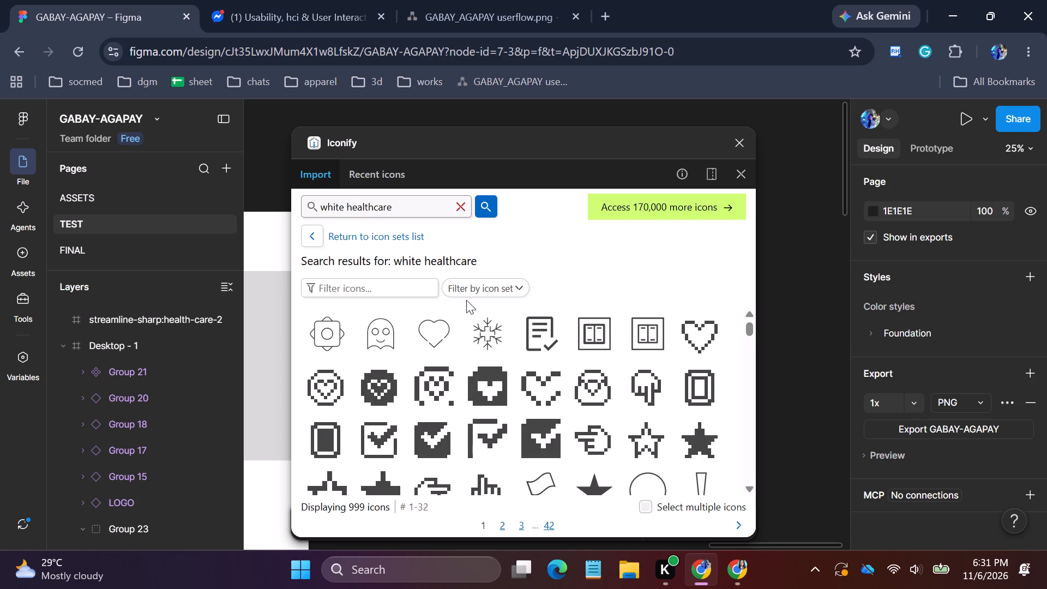
click(461, 204)
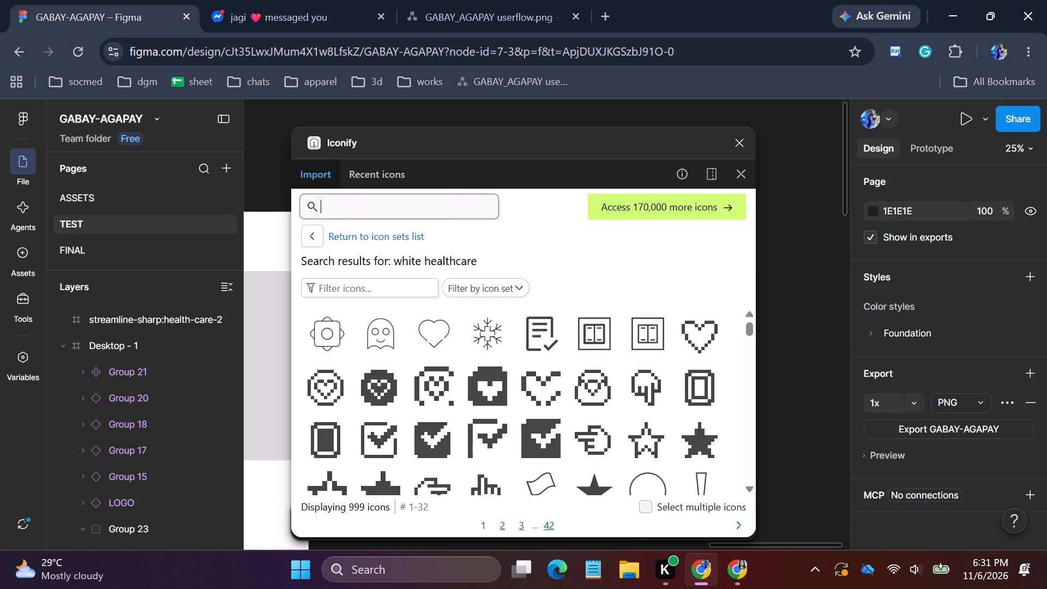
click(731, 141)
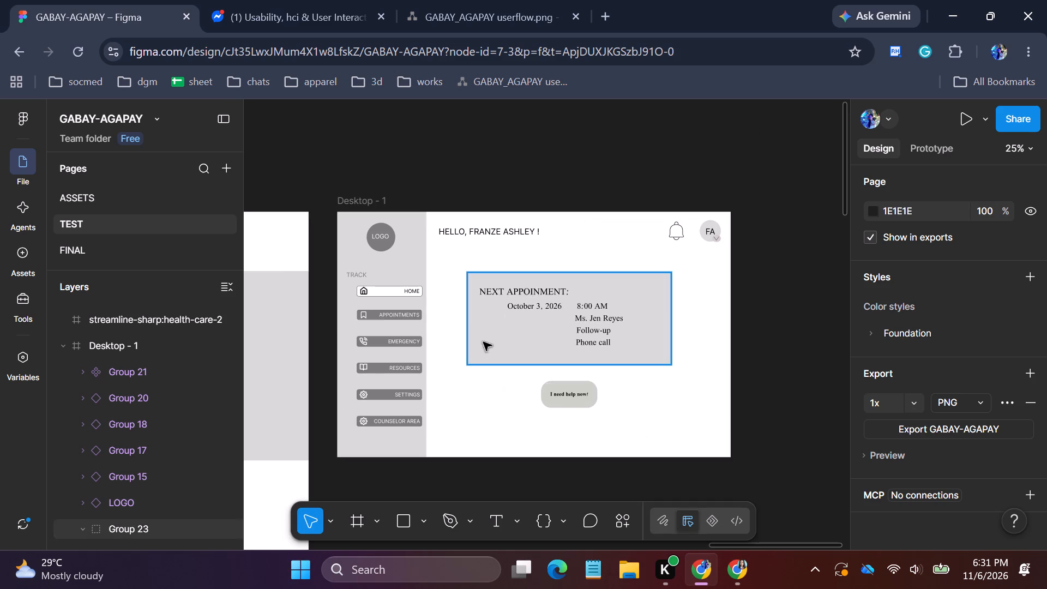
Undo the deletion of the heart icon's vector.
key(ctrl+z)
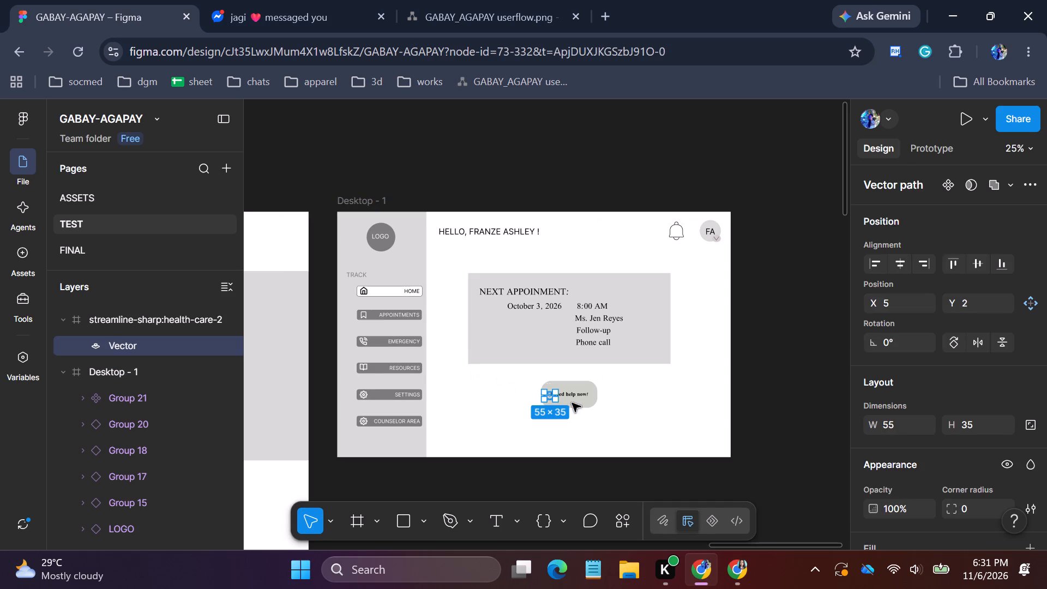
Set the heart icon vector's width to 70 and its height to 70.
click(895, 423)
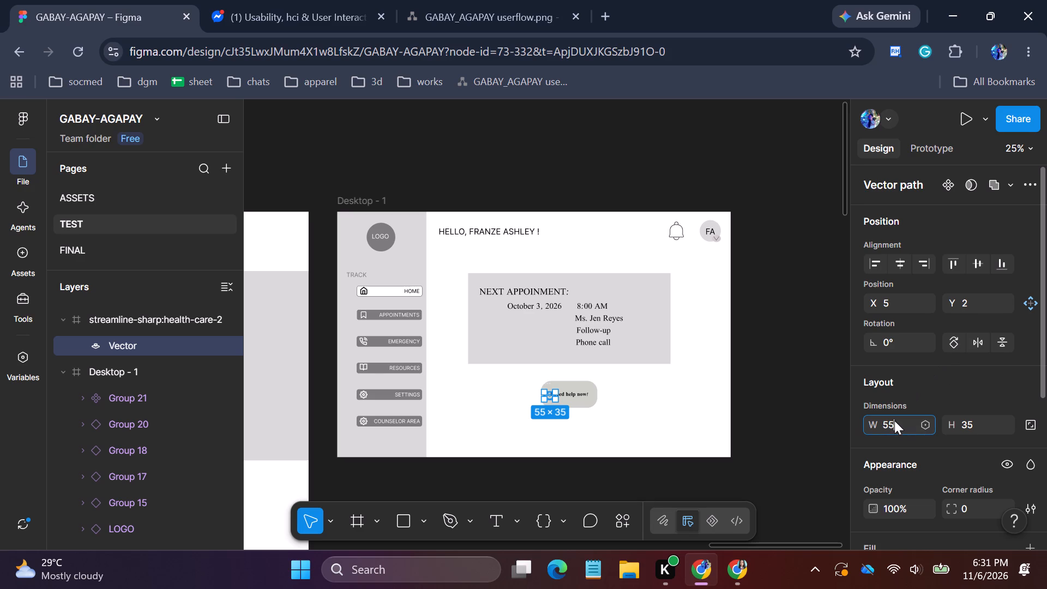
text(720)
key(BackSpace)
key(BackSpace)
key(0)
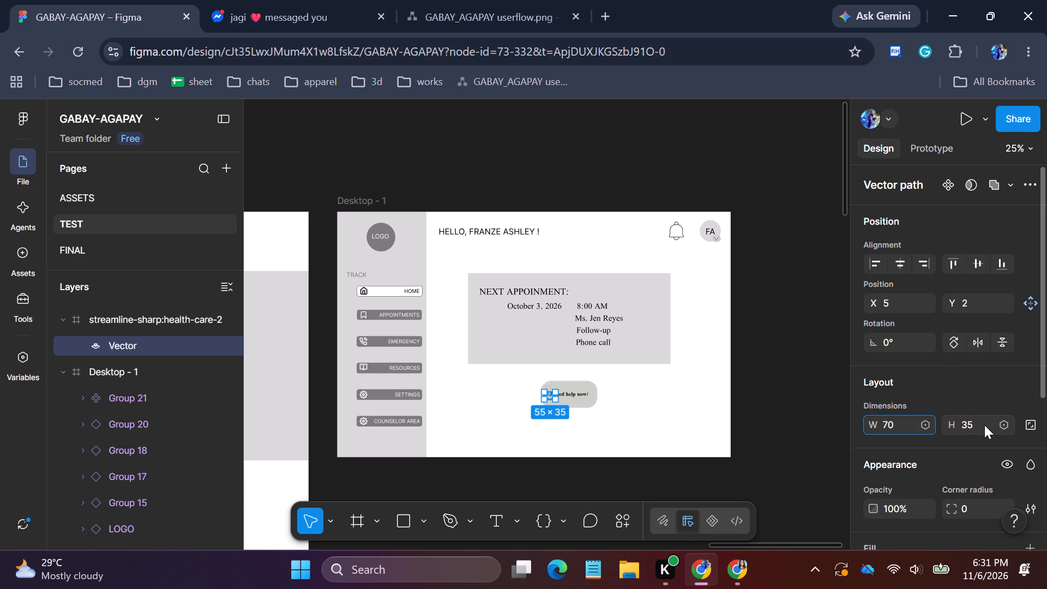
click(983, 425)
key(7)
key(0)
key(Return)
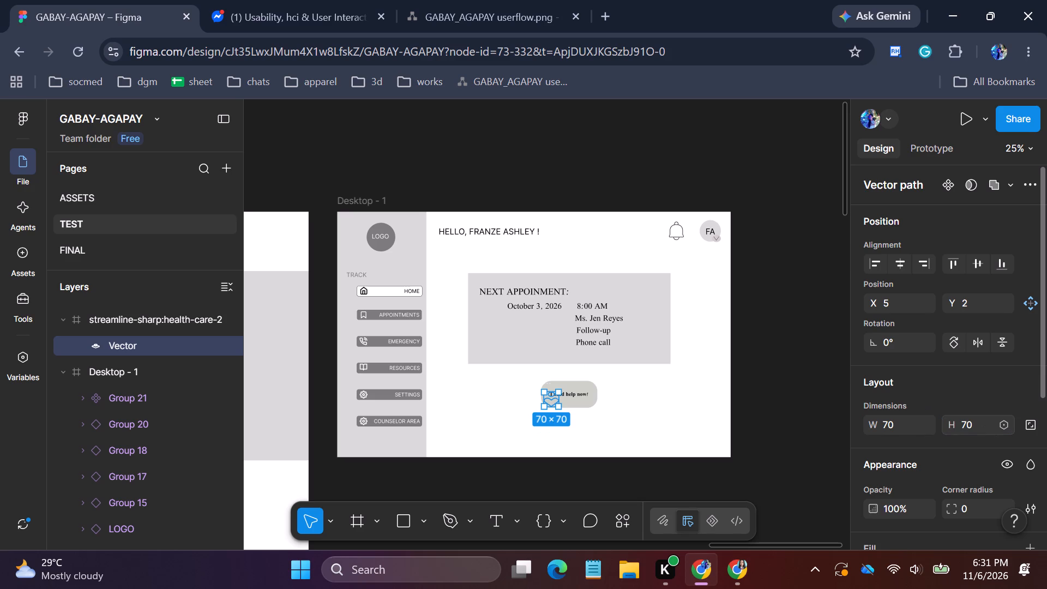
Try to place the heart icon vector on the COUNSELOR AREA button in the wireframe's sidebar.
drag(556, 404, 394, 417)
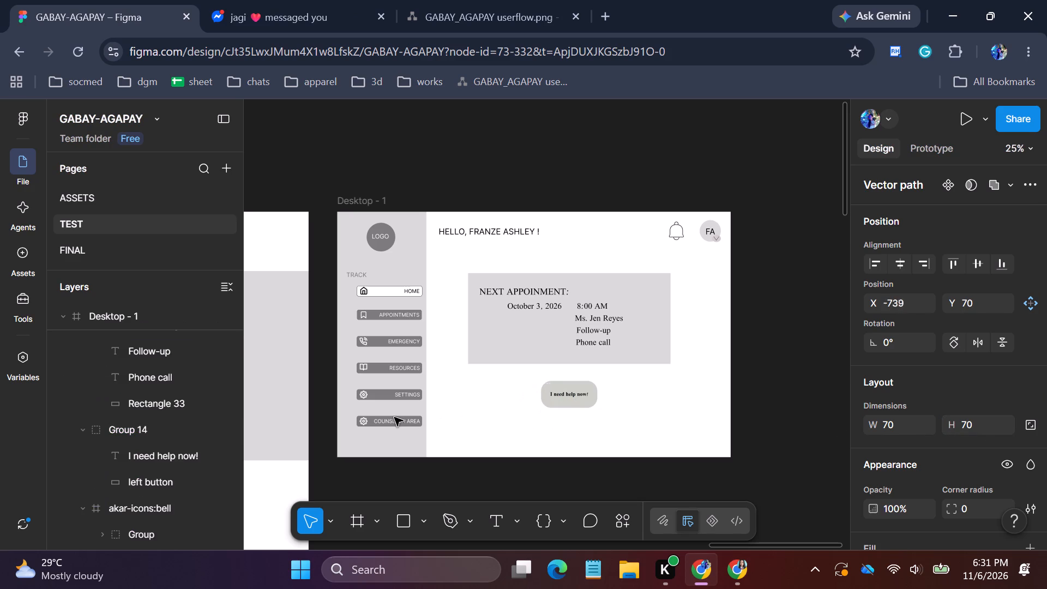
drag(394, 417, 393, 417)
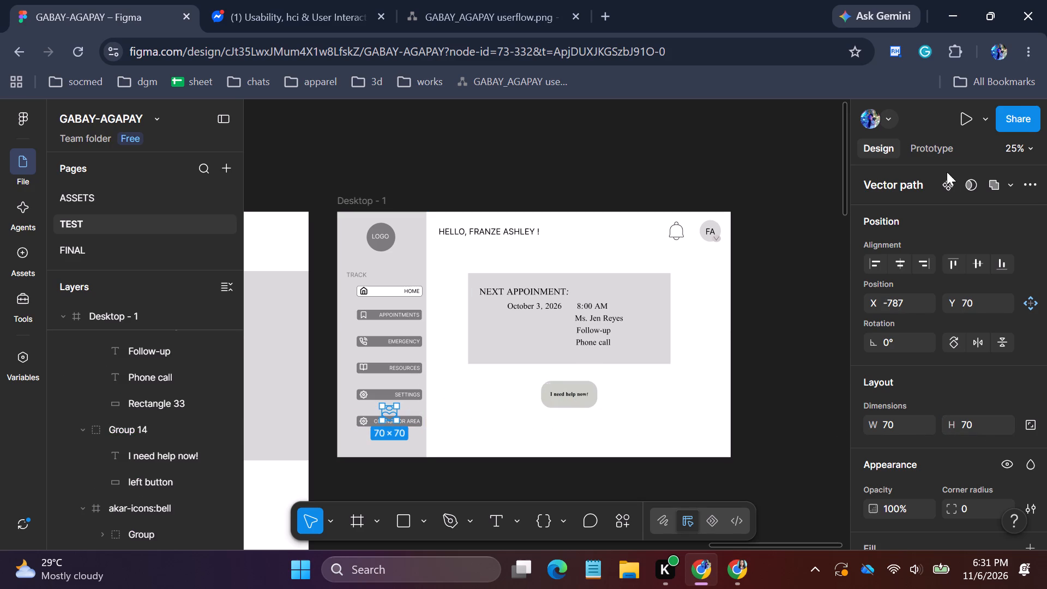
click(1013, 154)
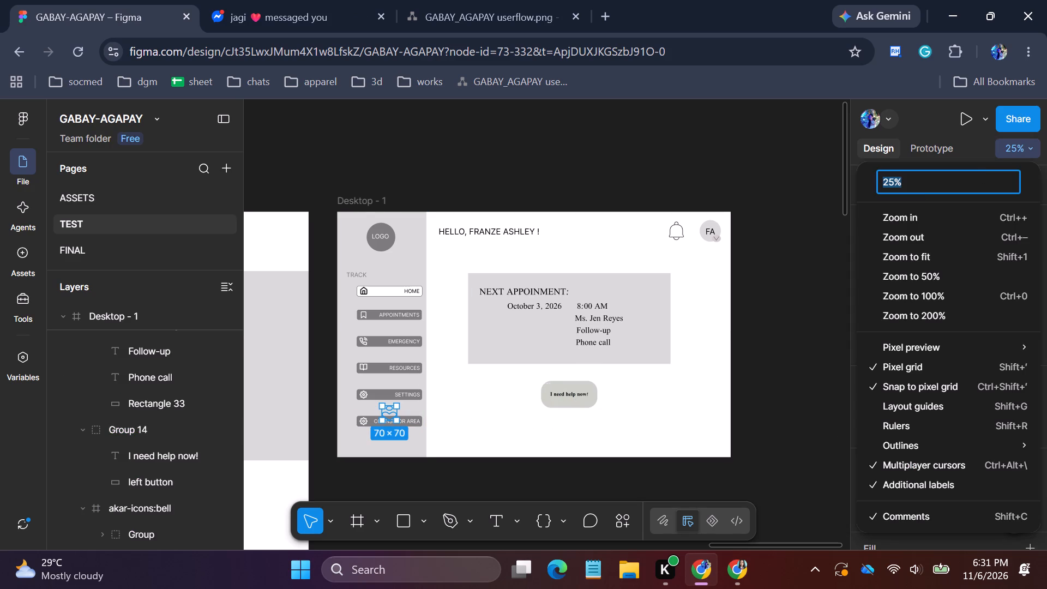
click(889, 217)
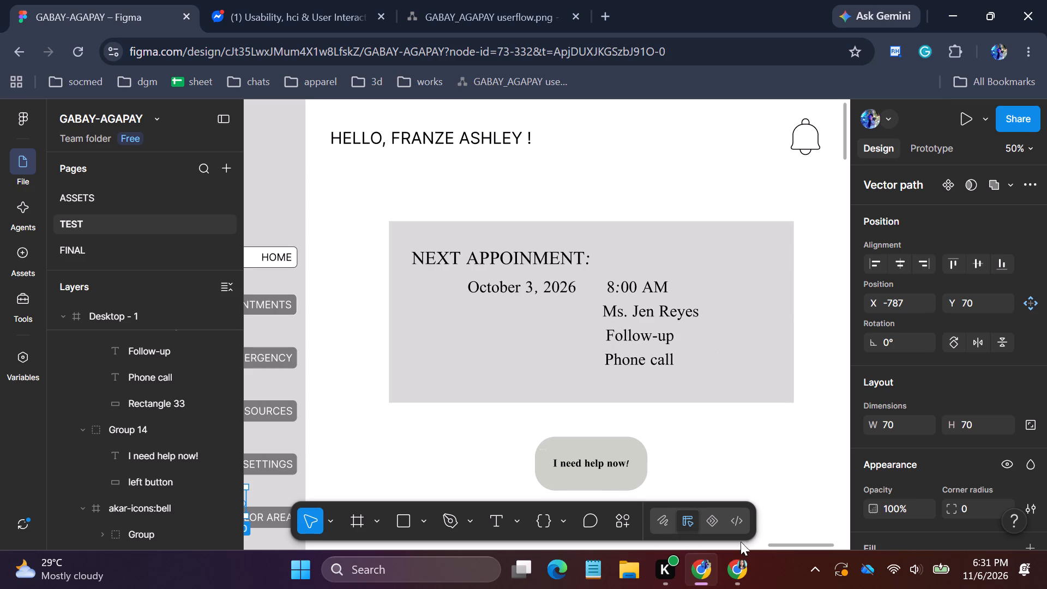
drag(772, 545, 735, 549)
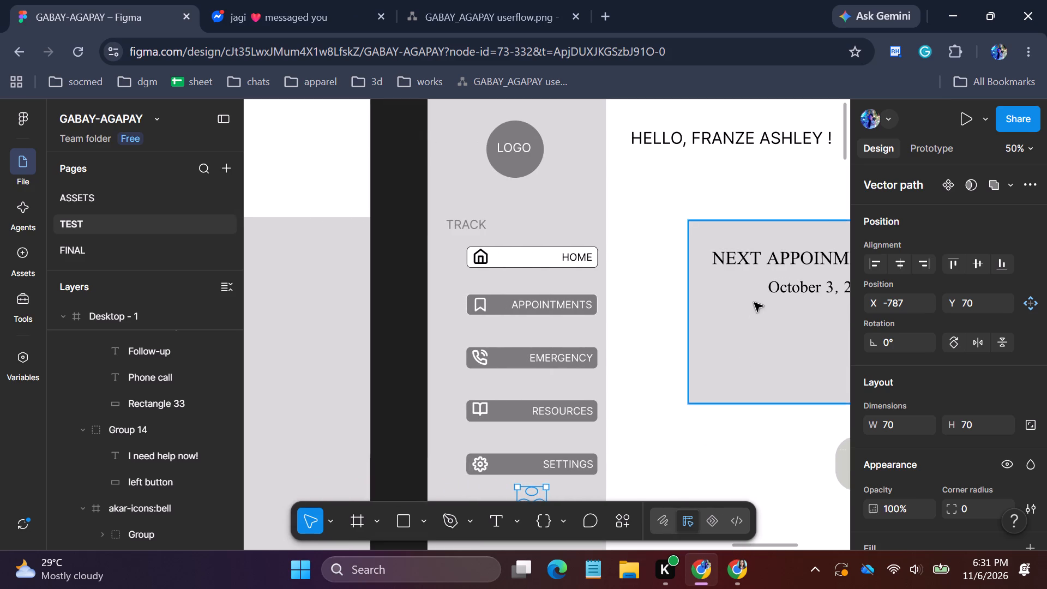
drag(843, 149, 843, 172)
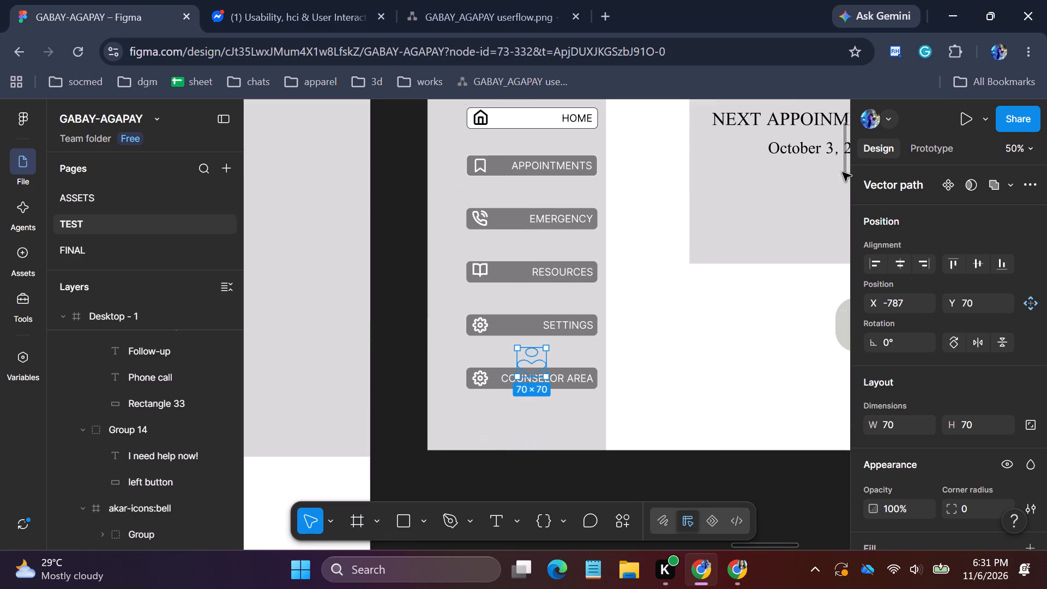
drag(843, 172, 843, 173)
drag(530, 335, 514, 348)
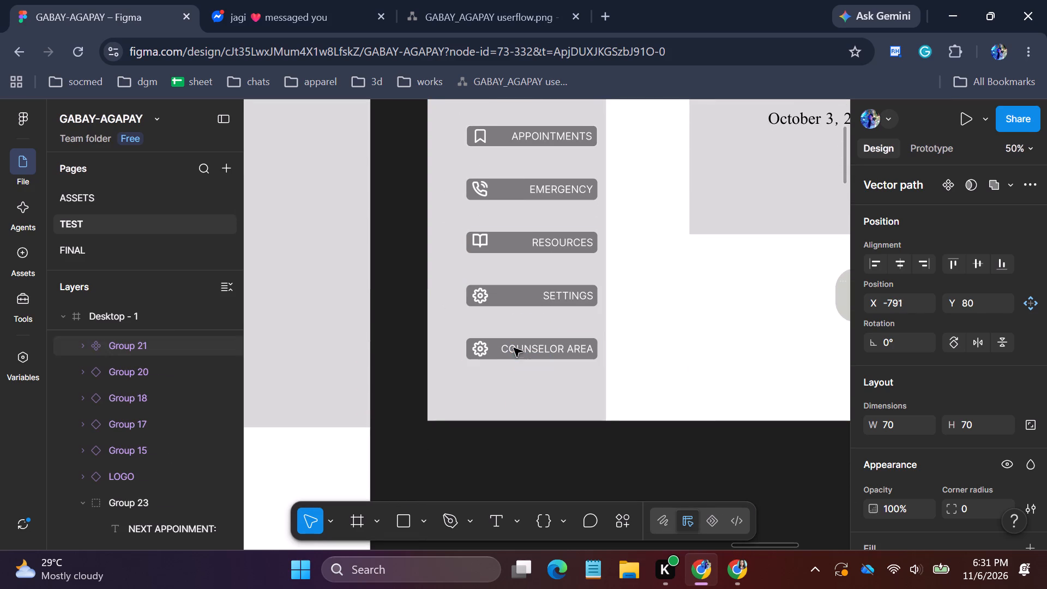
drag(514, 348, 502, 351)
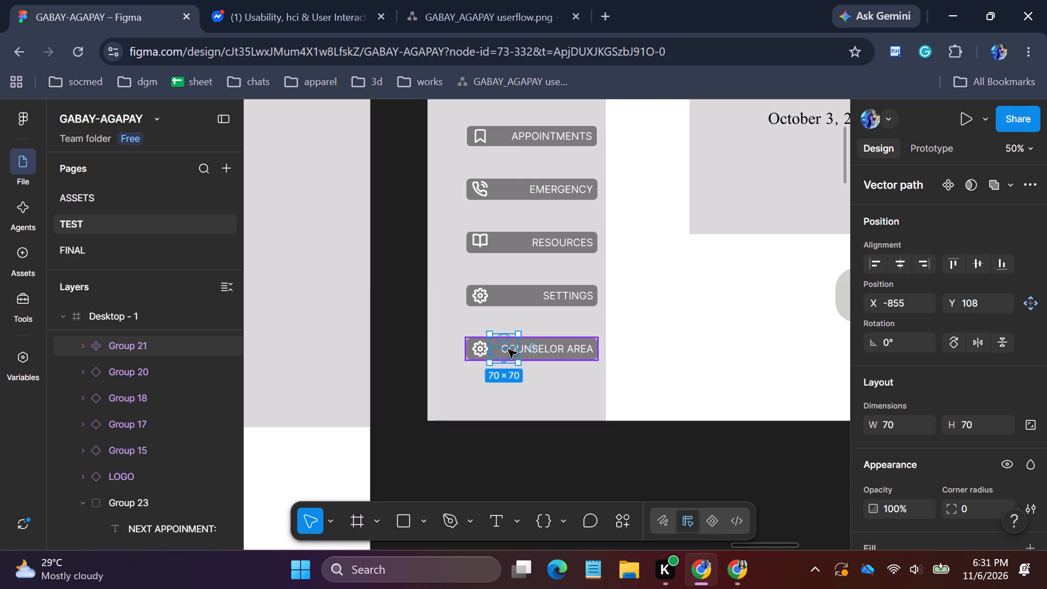
Move the heart icon vector into the Desktop - 1 frame, at the lower-left corner of the next-appointment card.
drag(508, 350, 719, 213)
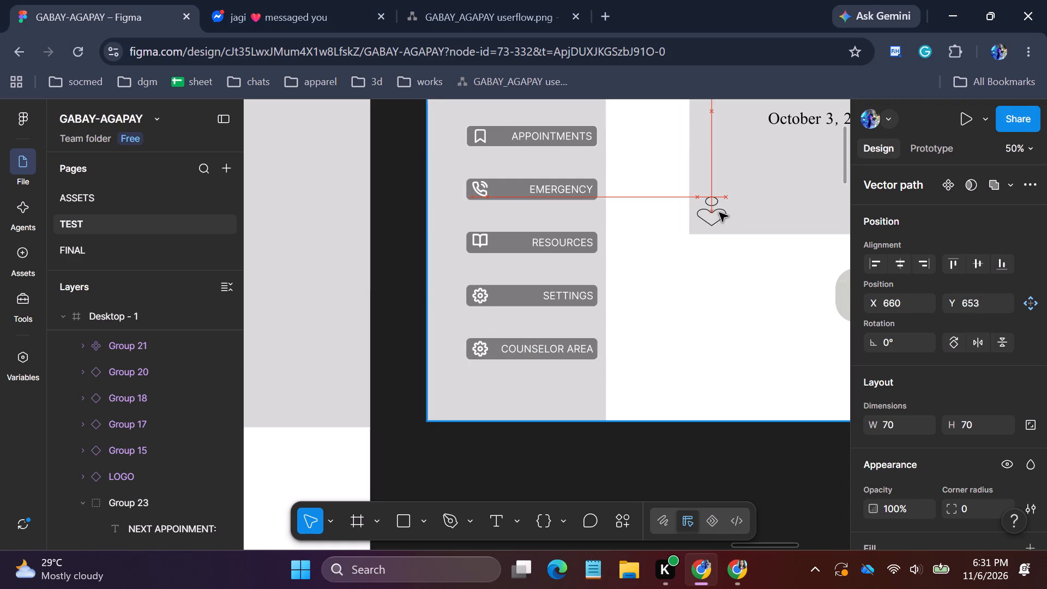
Remove the Settings gear icon from the COUNSELOR AREA button, inside the nested Group 21.
click(480, 349)
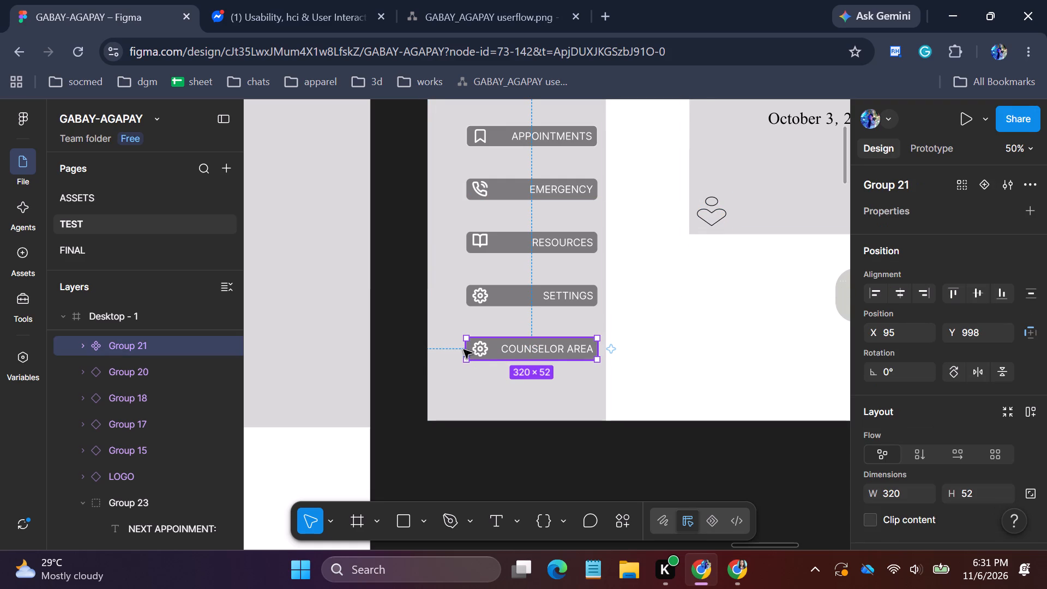
click(82, 345)
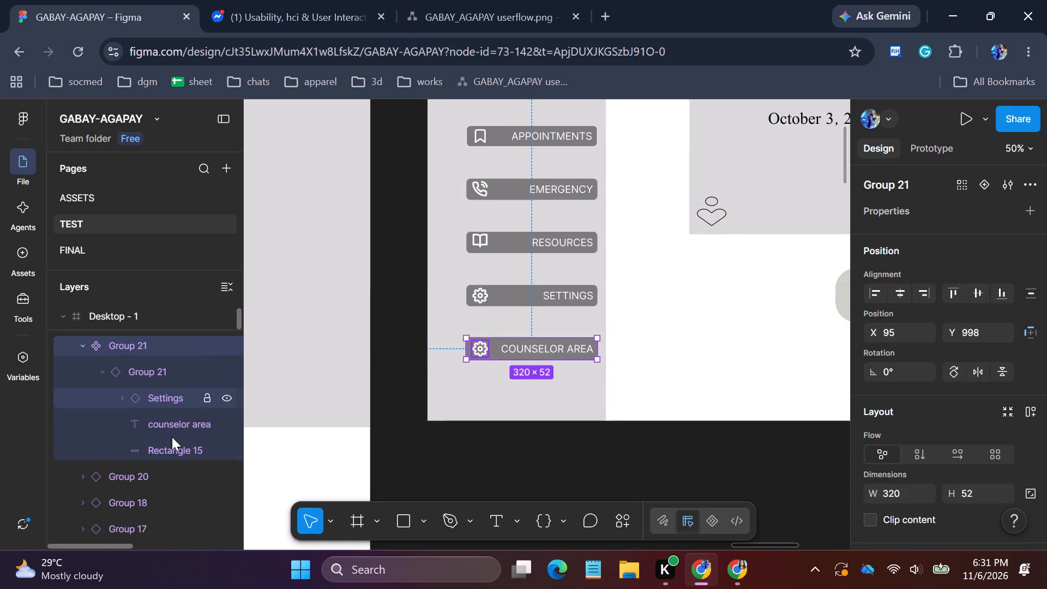
click(148, 397)
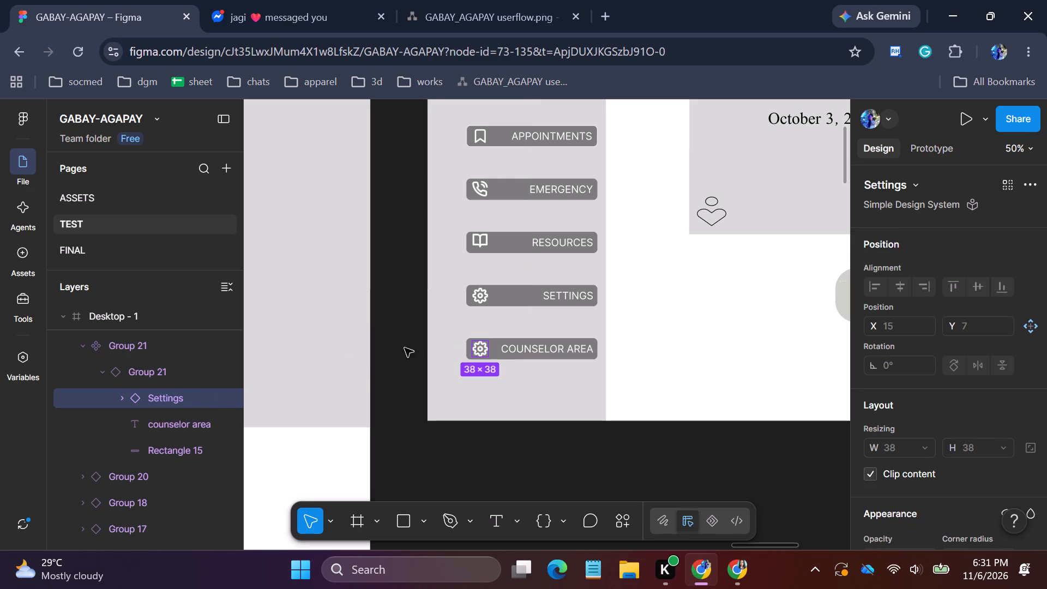
click(169, 393)
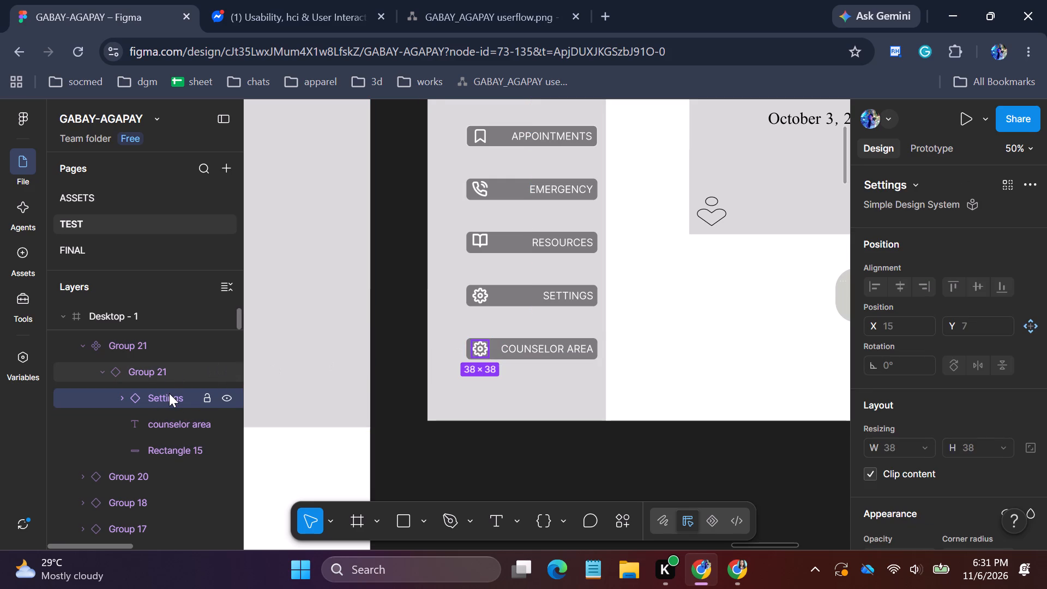
right_click(169, 393)
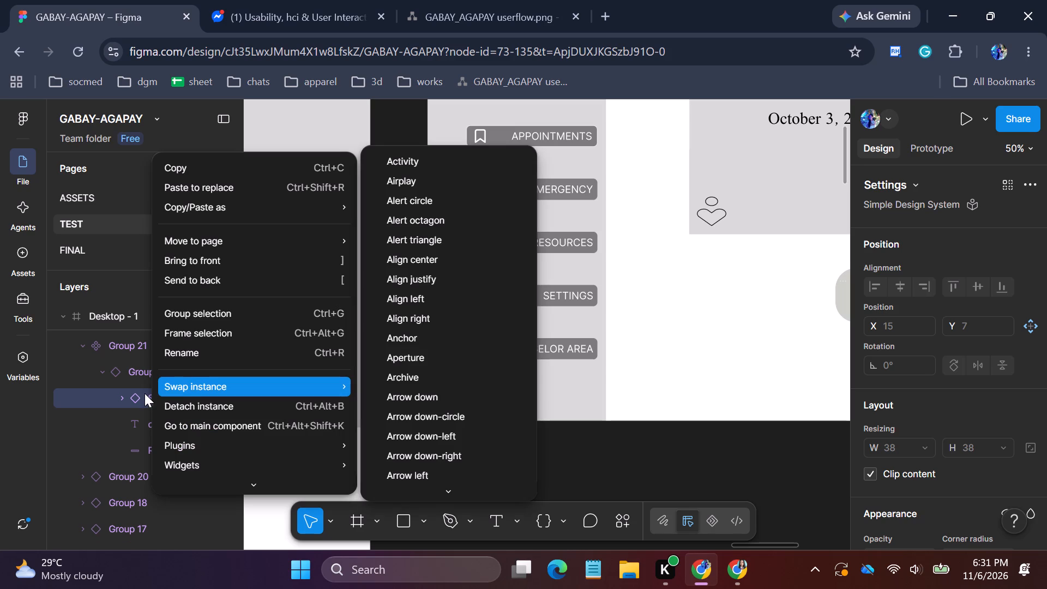
click(125, 393)
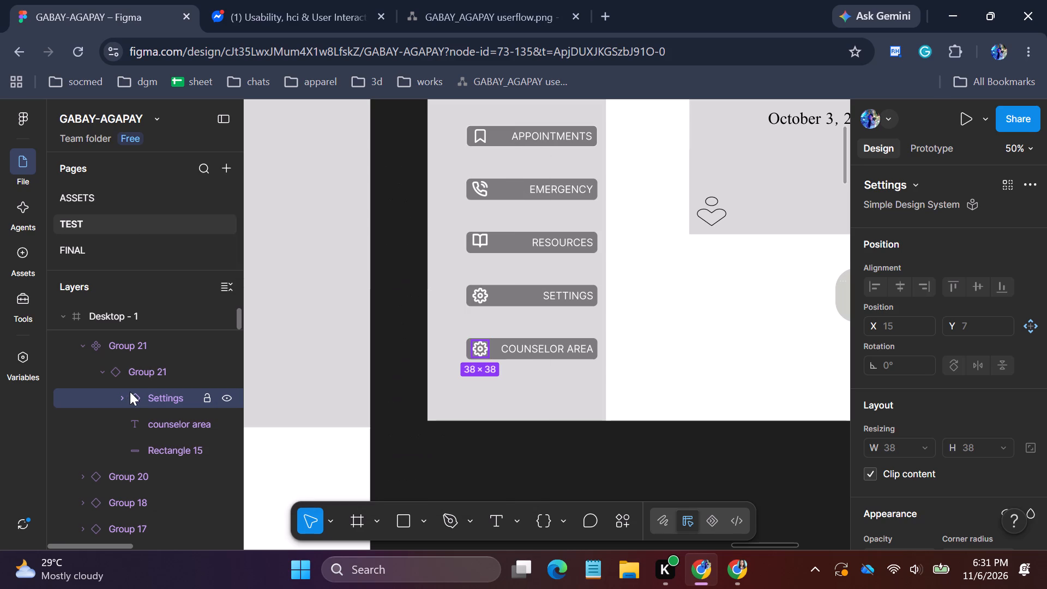
key(Delete)
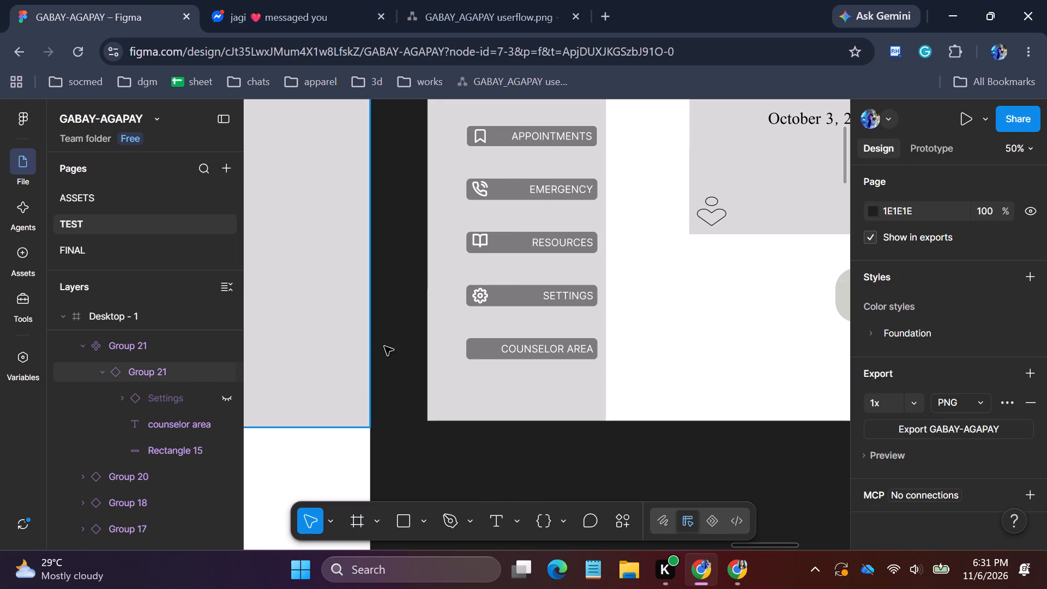
Change the heart icon vector's stroke colour to the near-white F8EEEE.
click(715, 210)
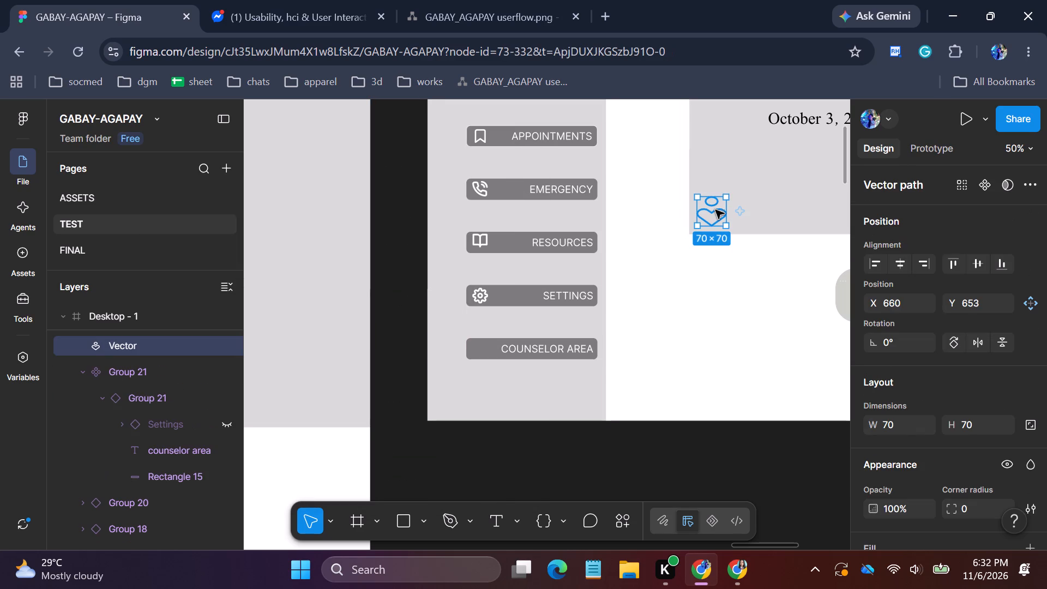
drag(1046, 246, 1046, 351)
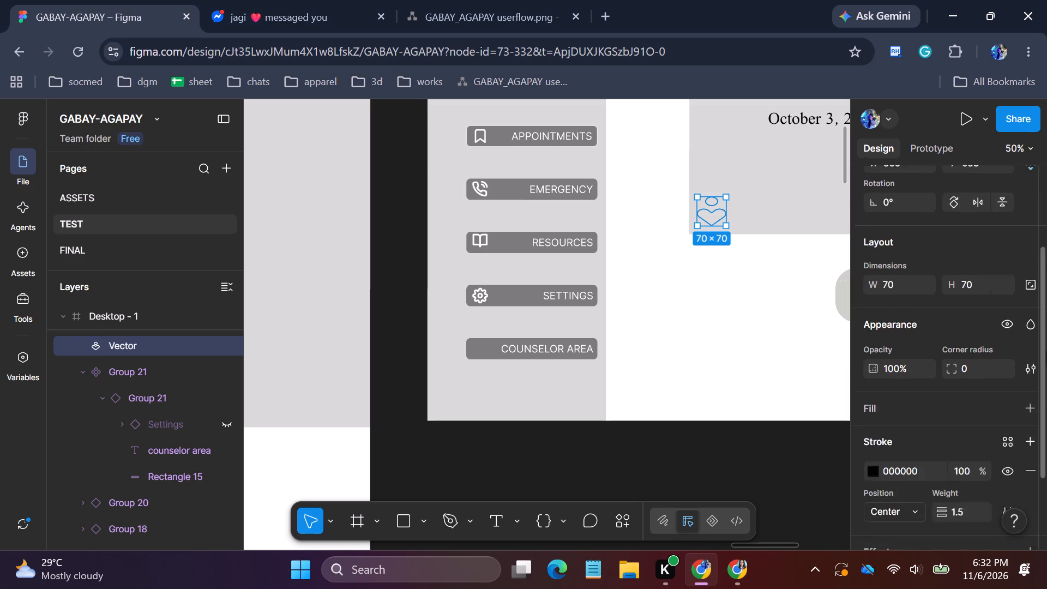
drag(1046, 351, 1046, 422)
click(874, 374)
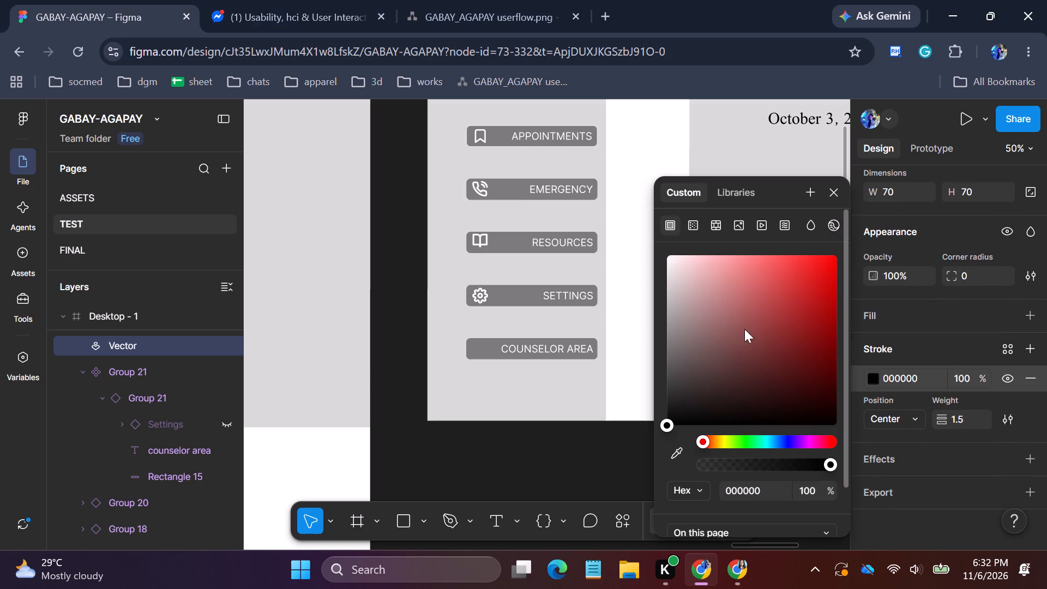
click(674, 261)
click(704, 147)
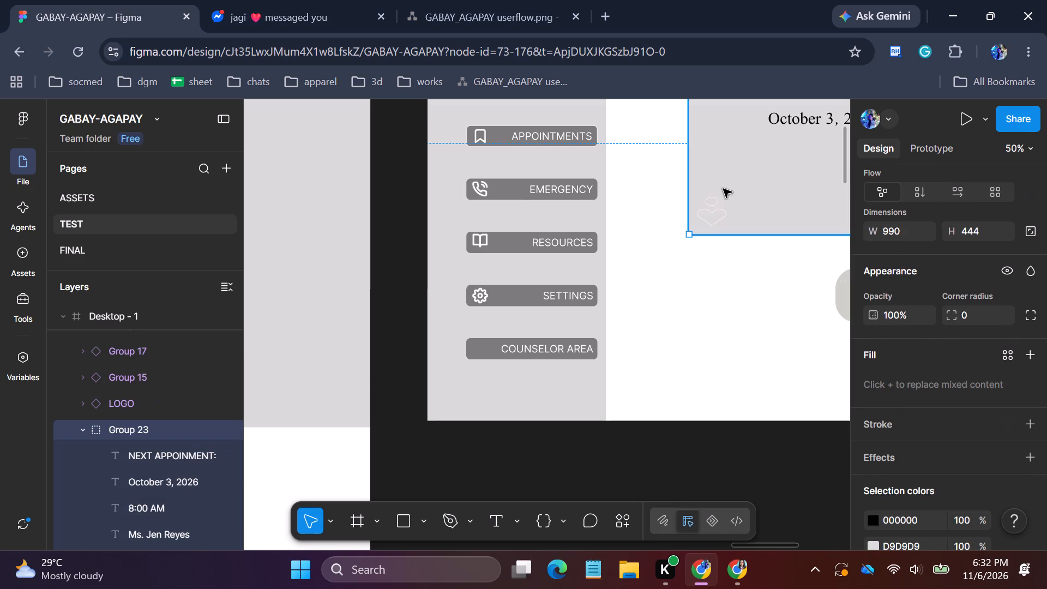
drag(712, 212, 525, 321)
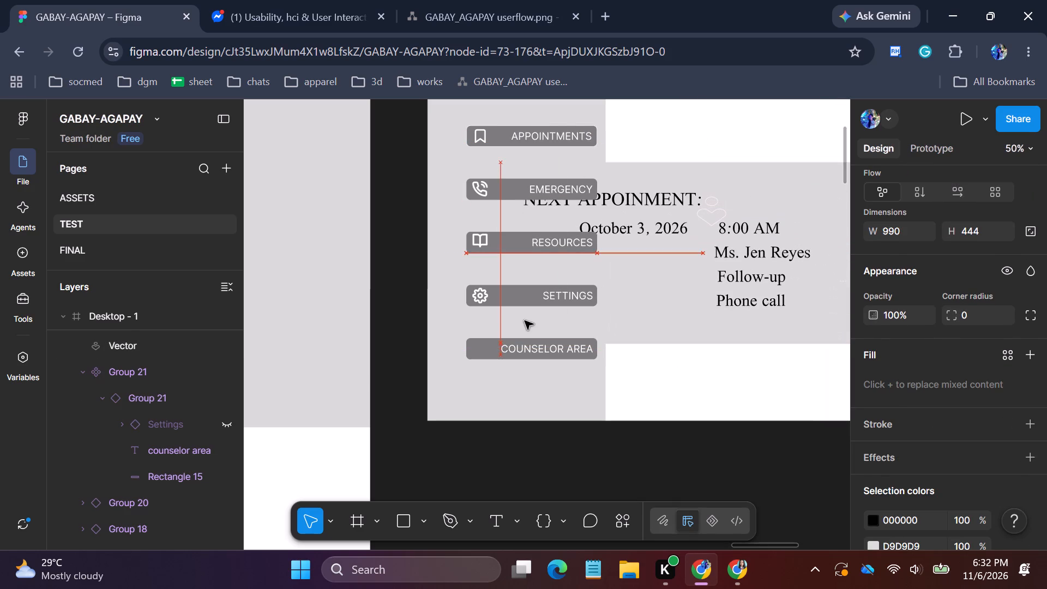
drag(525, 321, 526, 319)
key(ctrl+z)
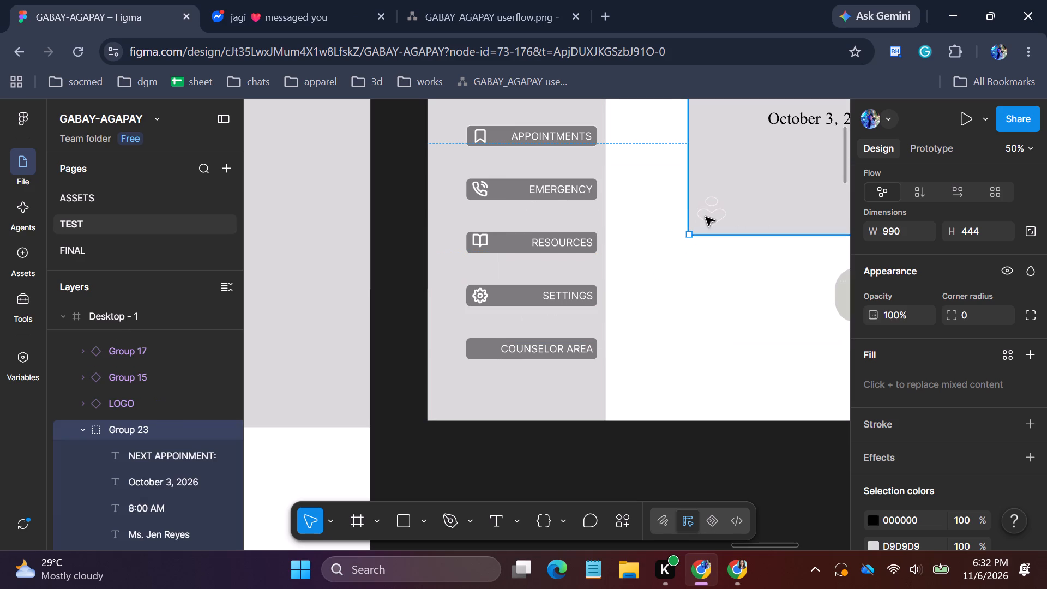
Move the heart icon vector onto the COUNSELOR AREA button's left end and shrink it to about 47 × 44.
click(712, 209)
drag(713, 214, 484, 347)
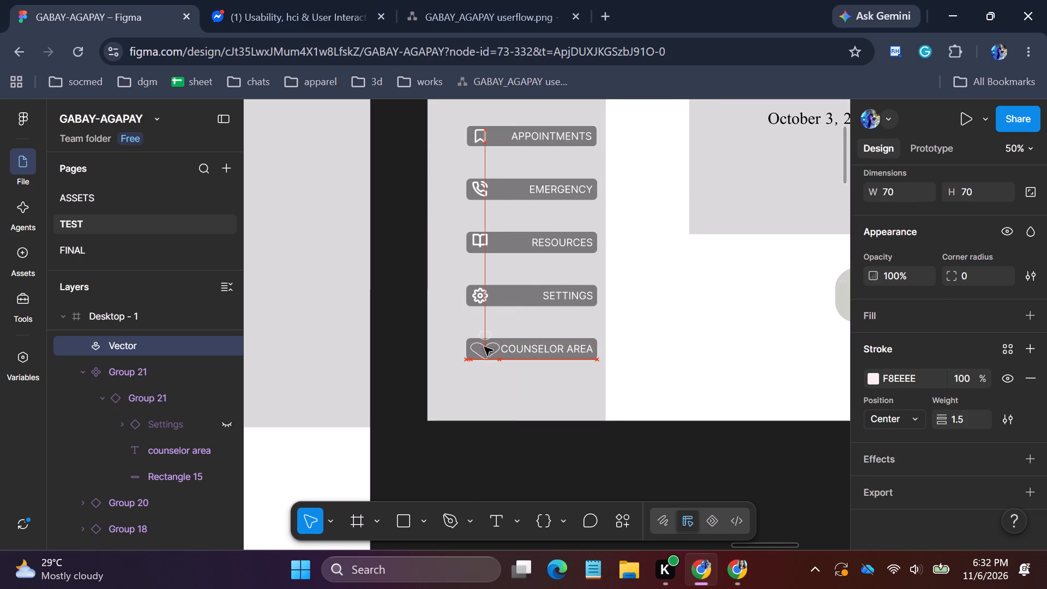
drag(484, 347, 481, 356)
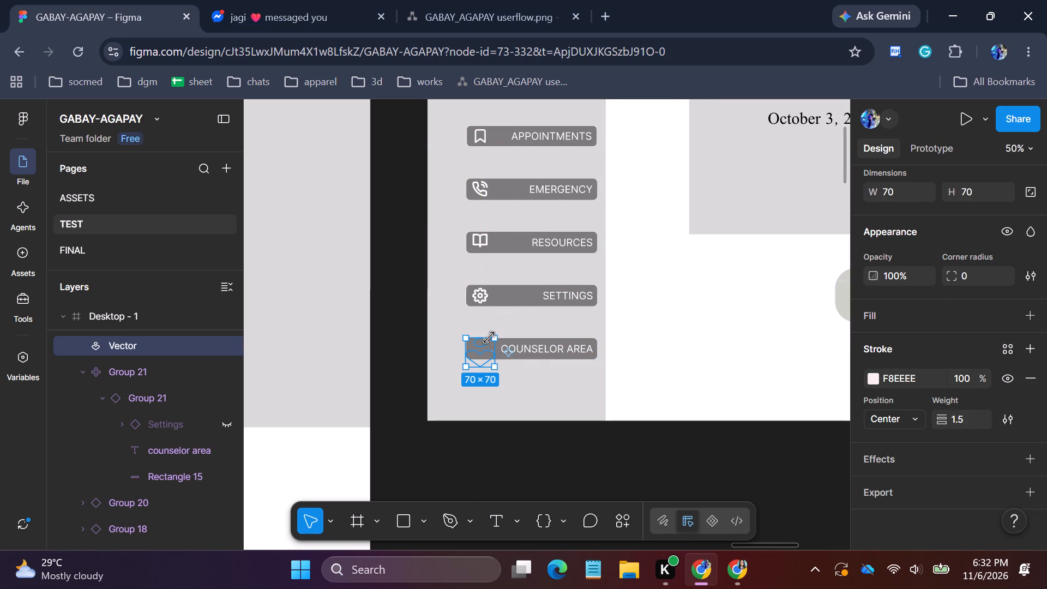
drag(492, 339, 485, 350)
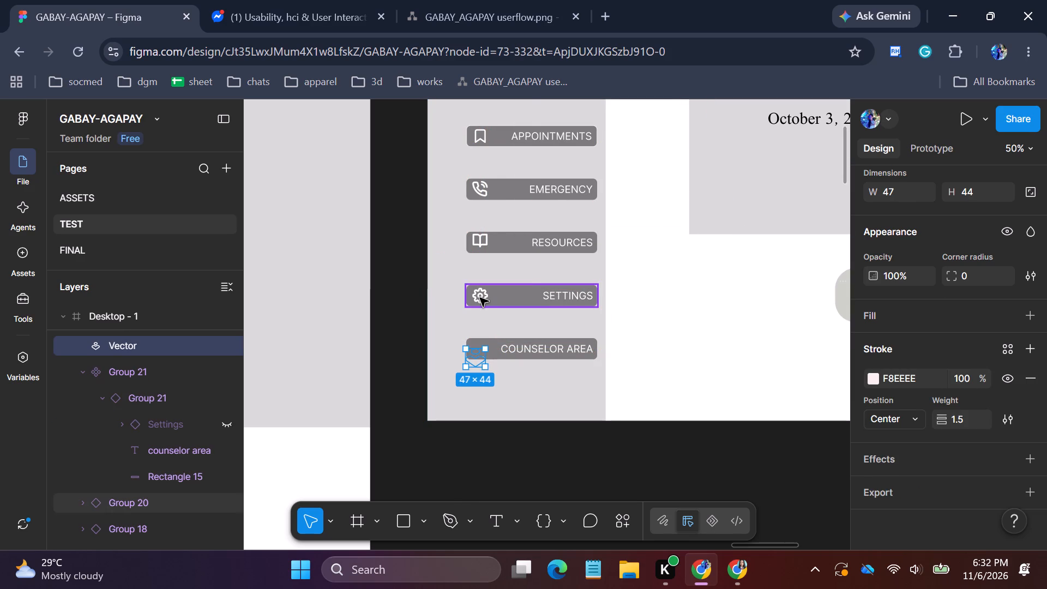
Resize the heart icon vector to 38 × 38, matching the Settings gear icon in Group 20.
click(480, 298)
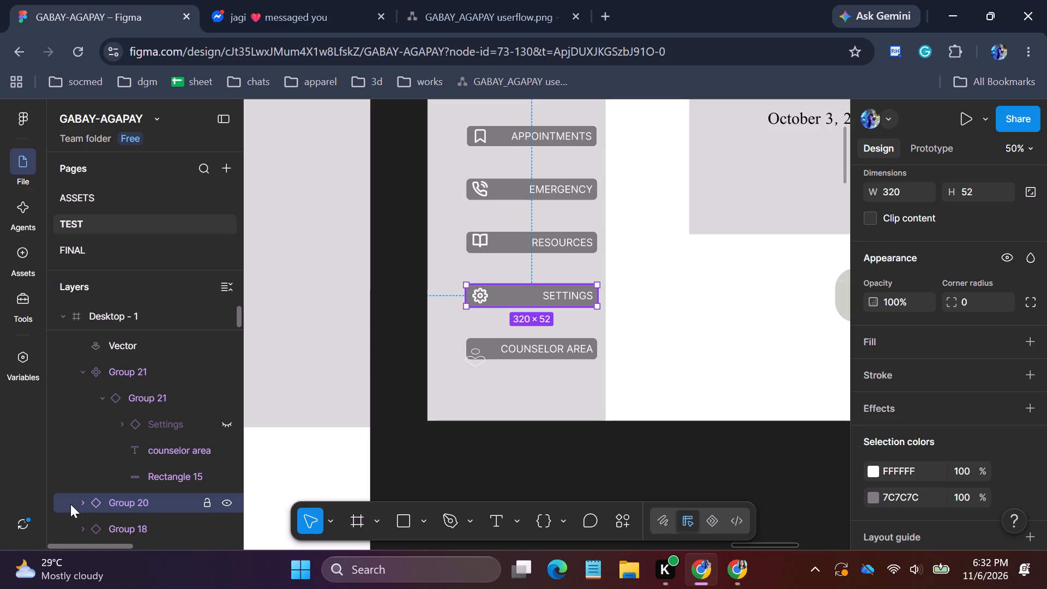
click(82, 504)
click(152, 526)
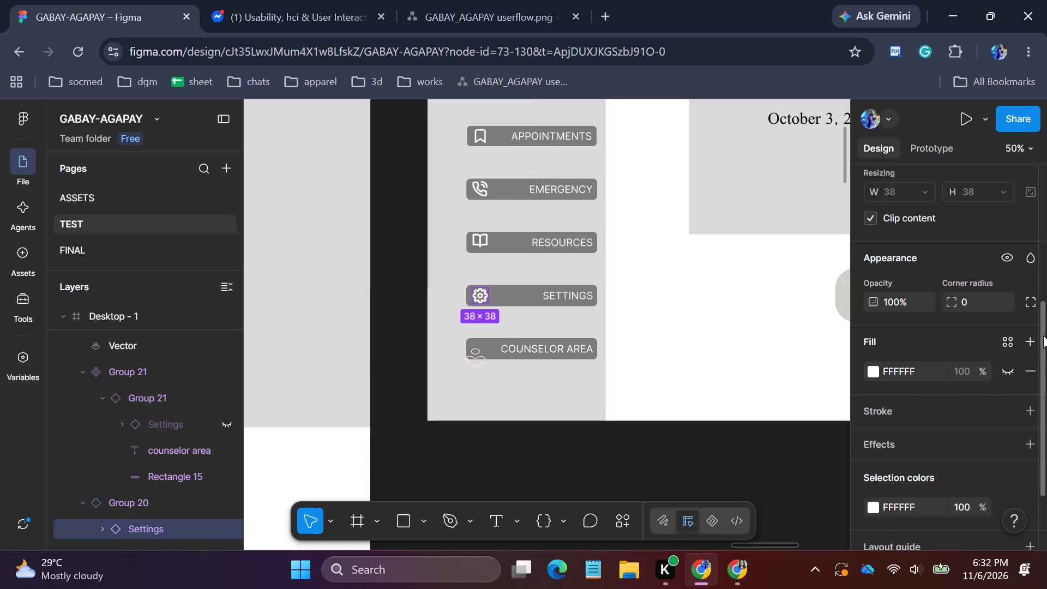
click(1046, 318)
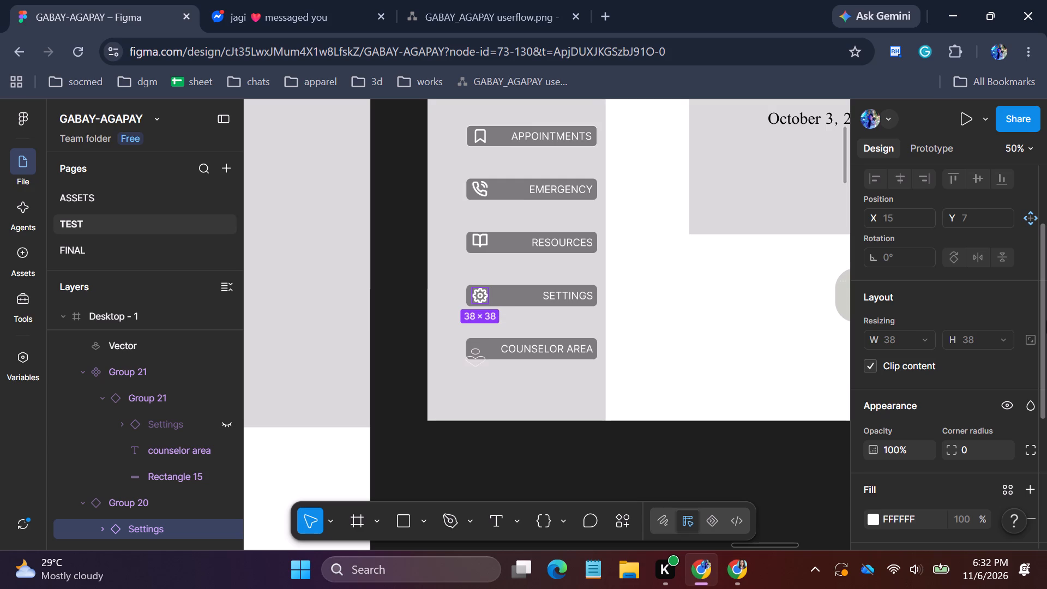
click(472, 353)
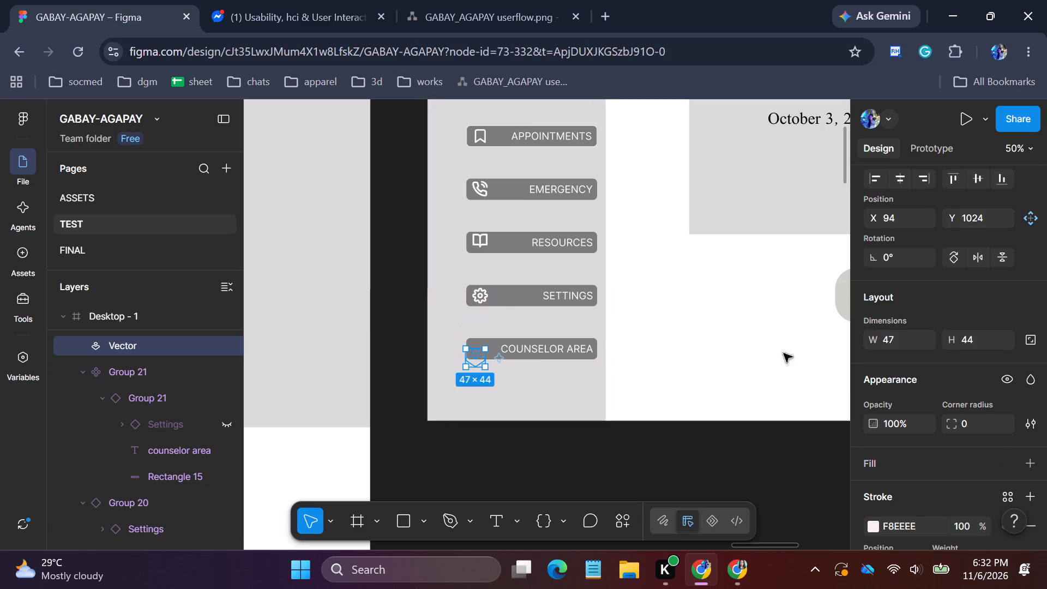
click(904, 335)
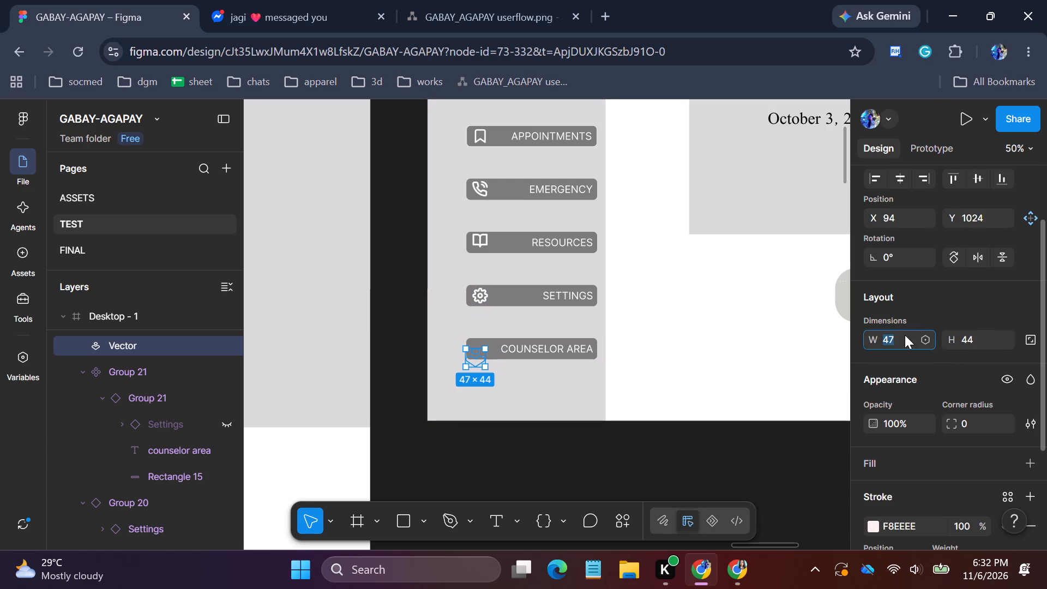
key(3)
key(8)
click(977, 336)
text(38)
key(Return)
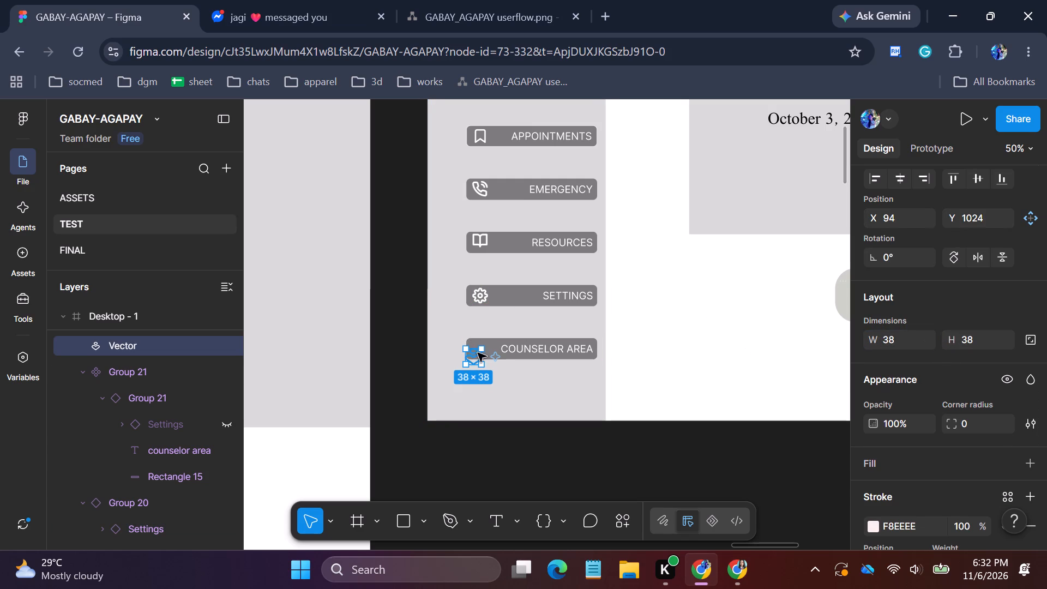
Place the heart icon vector inside Group 21 at X 13, Y 7, before the COUNSELOR AREA label.
drag(476, 362, 483, 354)
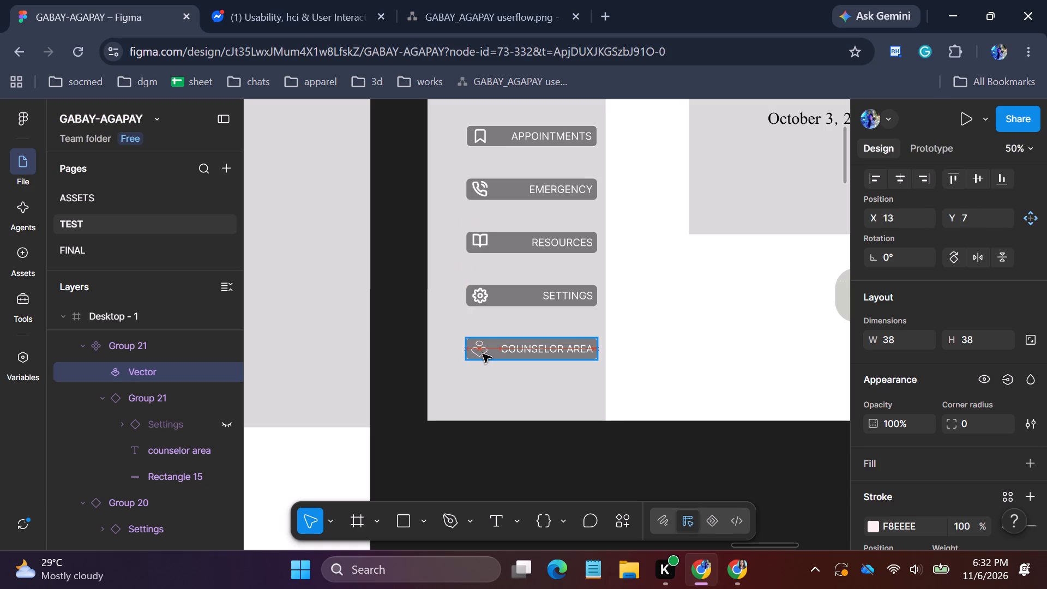
drag(483, 354, 483, 354)
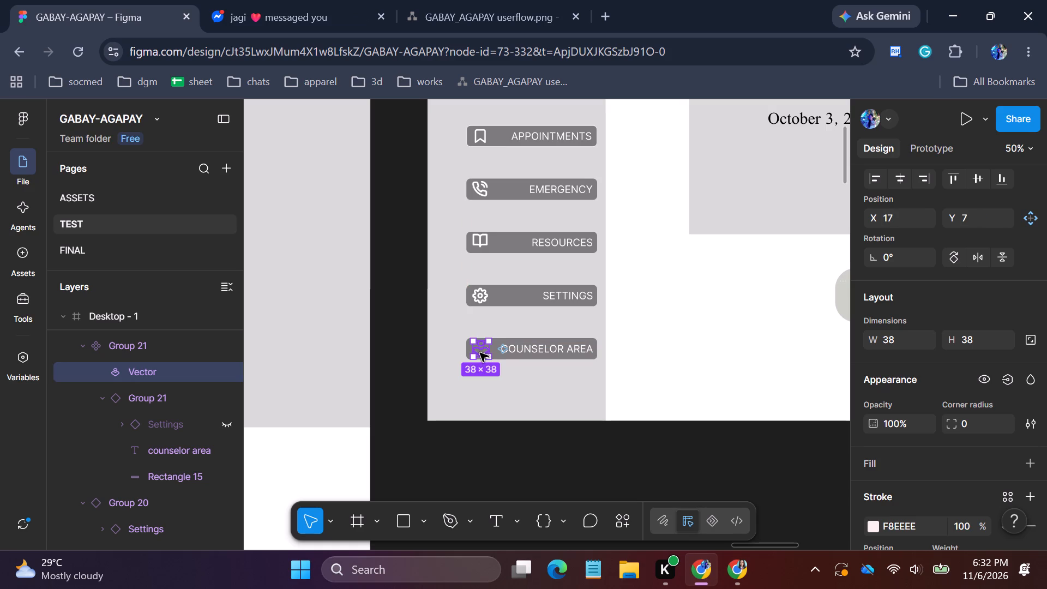
click(691, 271)
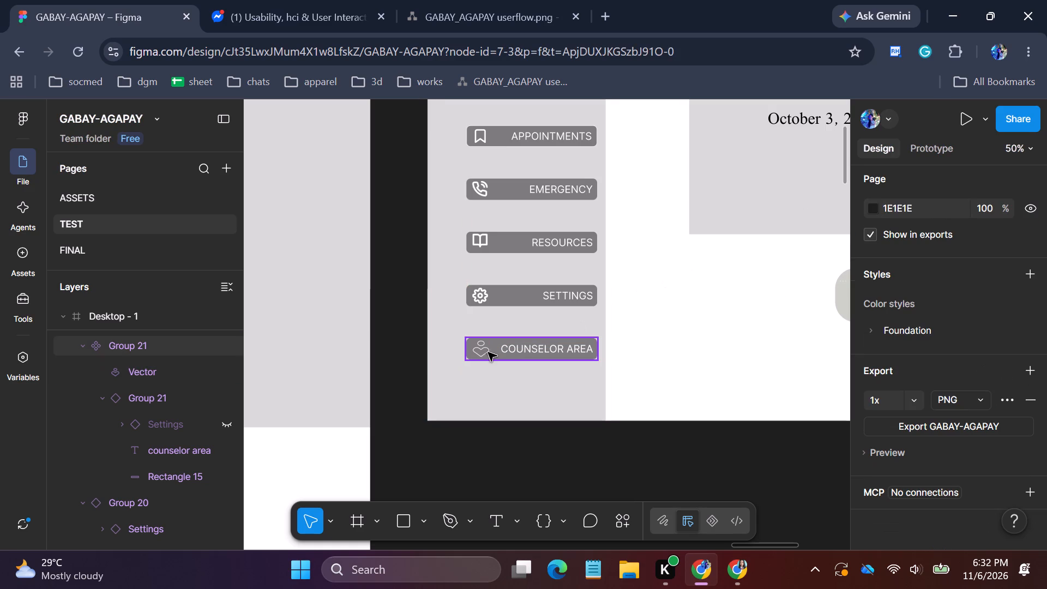
click(486, 350)
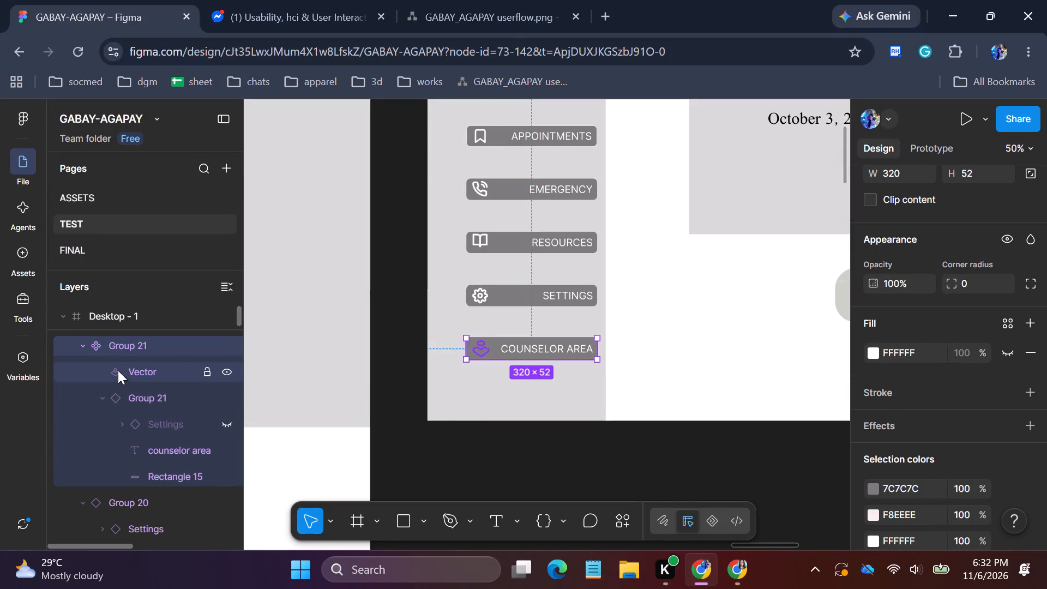
click(118, 370)
click(482, 349)
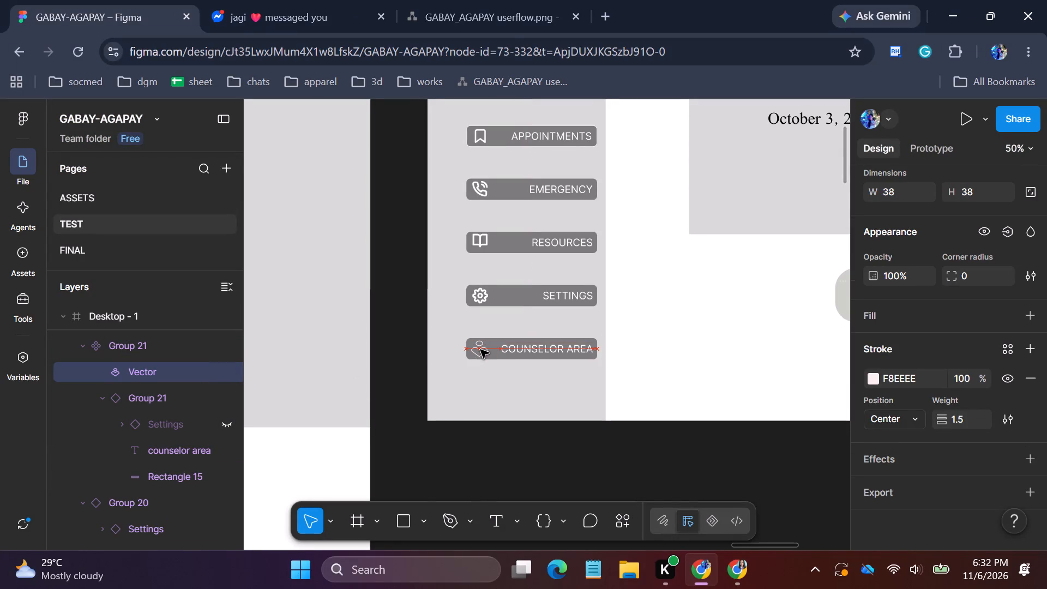
click(691, 352)
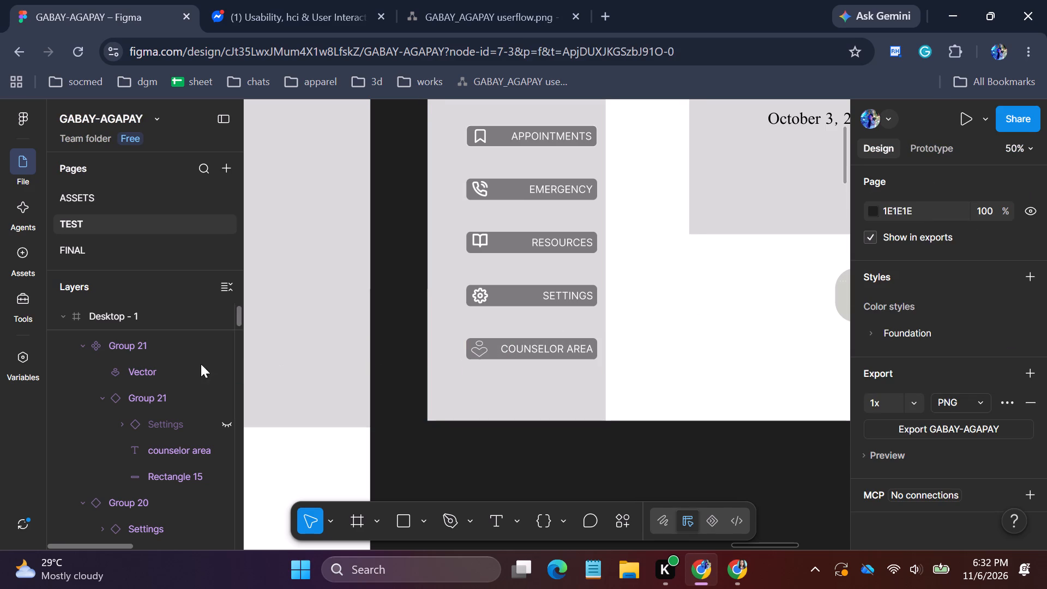
Review the position, size, fill and stroke properties of the heart icon vector in Group 21.
click(174, 367)
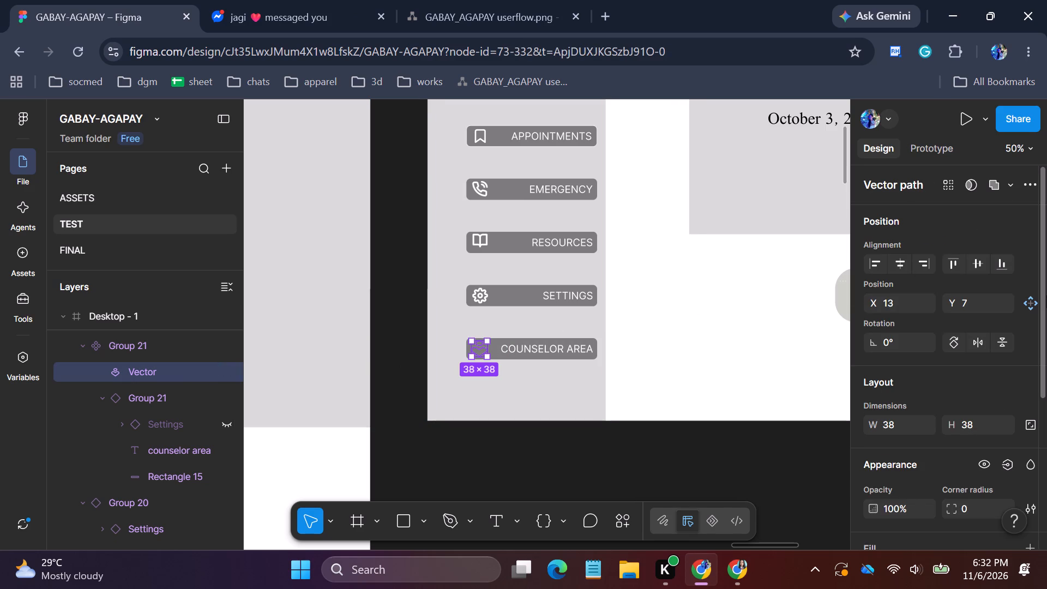
drag(1046, 295, 1046, 333)
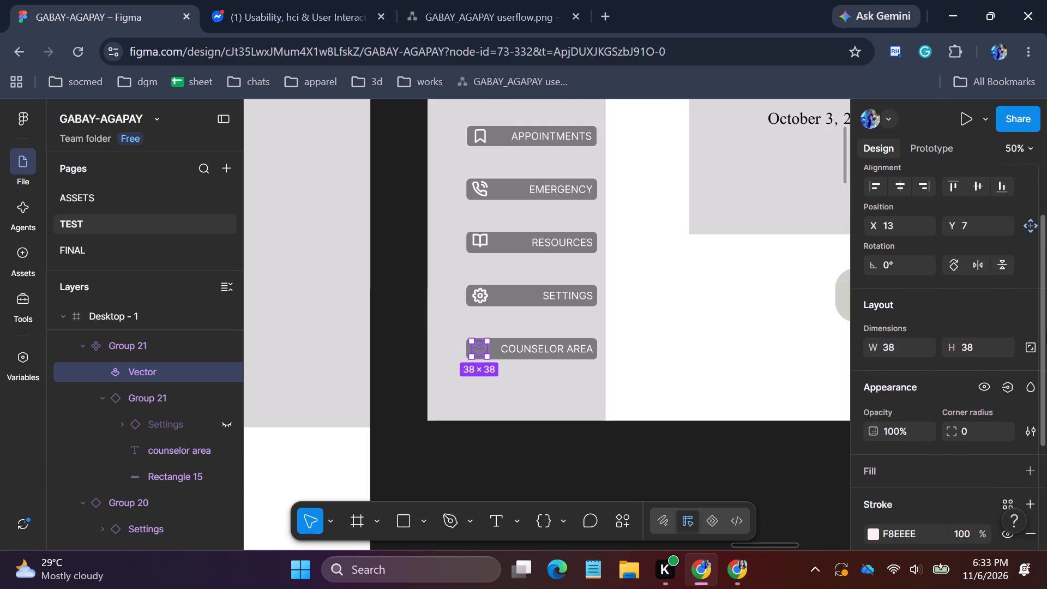
drag(1046, 333, 1046, 444)
drag(1046, 440, 1046, 361)
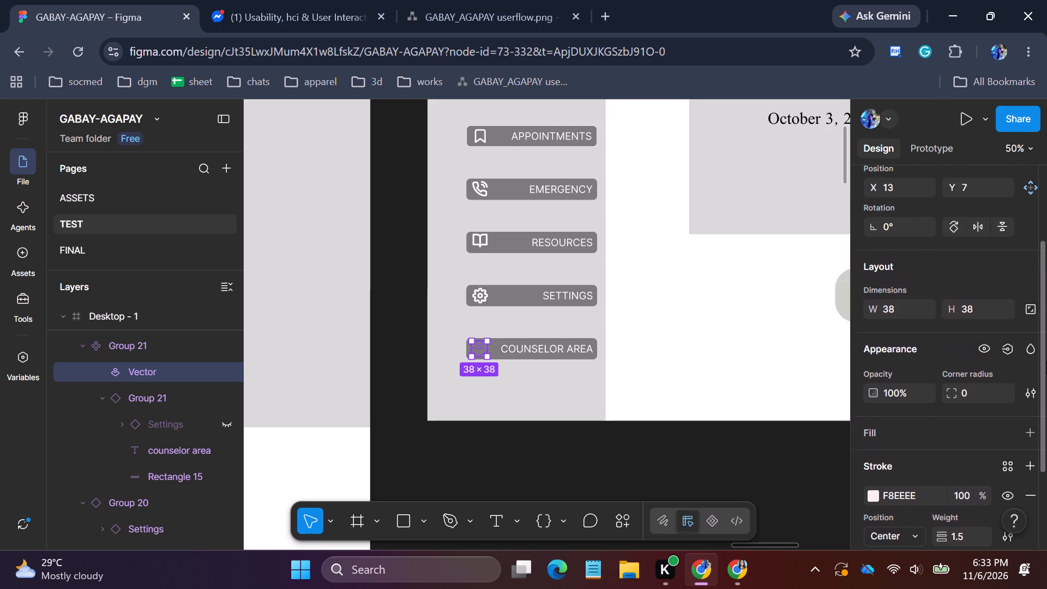
drag(1046, 361, 1046, 266)
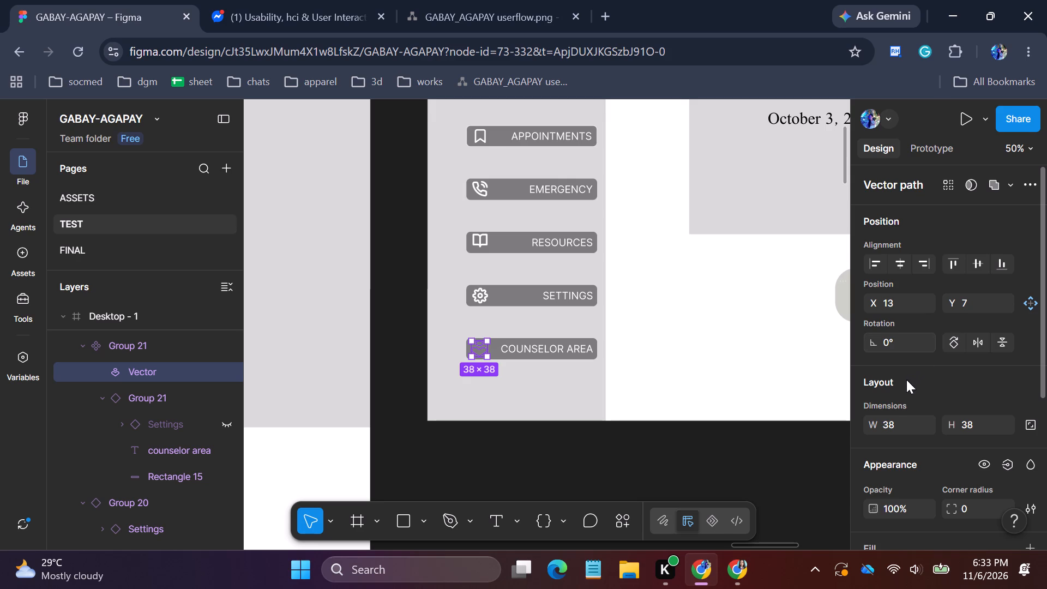
drag(1046, 342, 1046, 390)
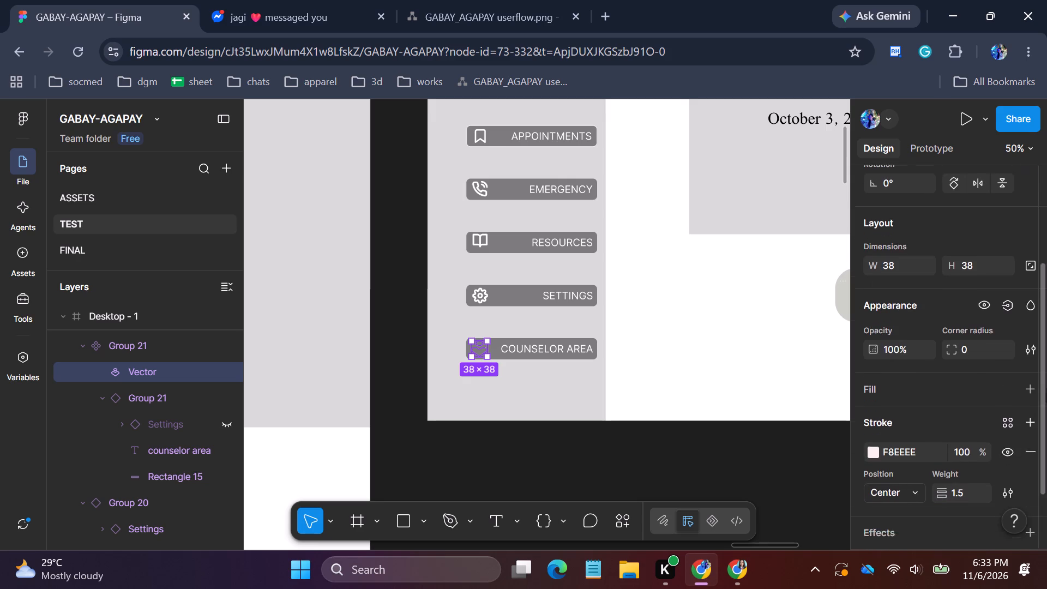
drag(1046, 390, 1046, 447)
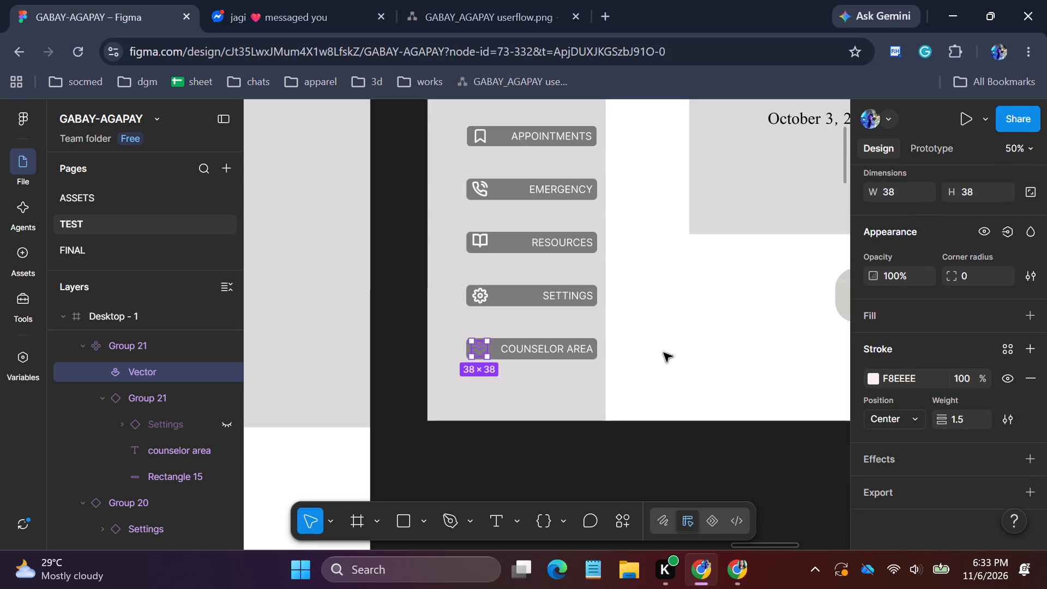
Search Iconify for "health care" and import the first outlined person-with-heart icon (streamline-color:health-care-2) into Group 21 as a frame.
click(606, 515)
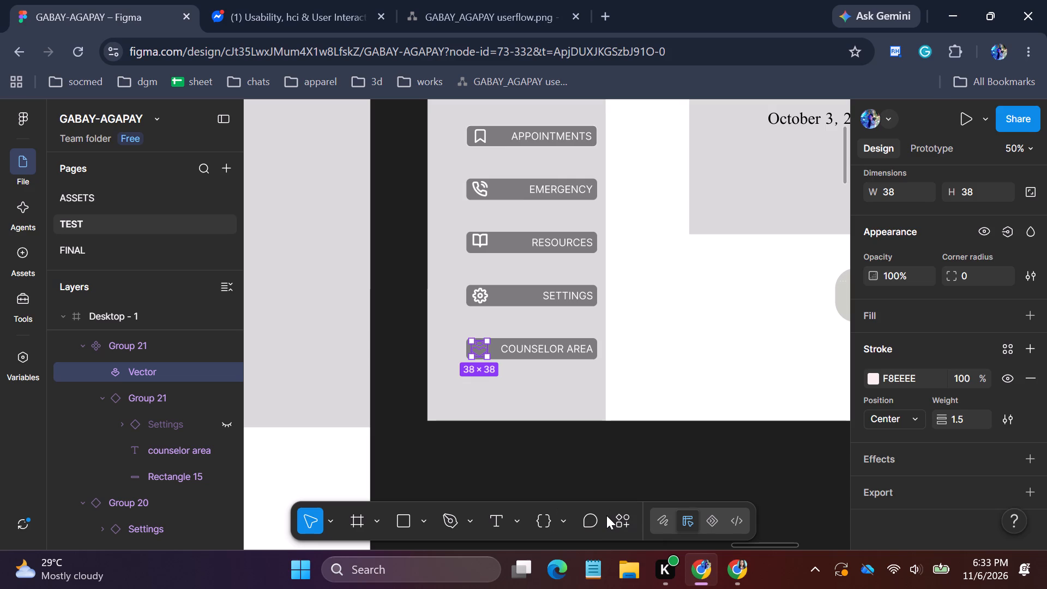
click(622, 518)
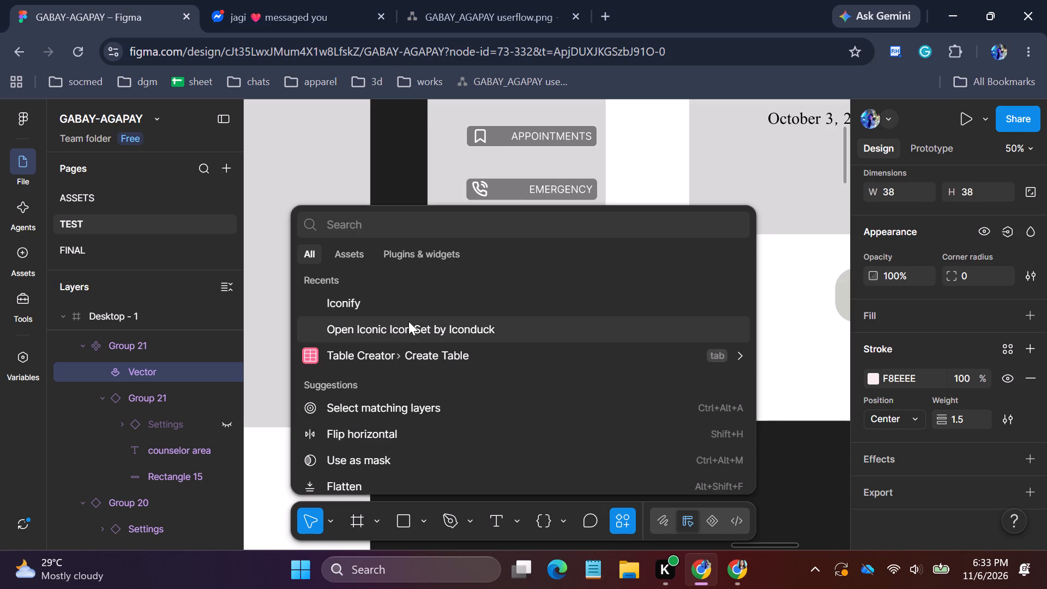
click(403, 295)
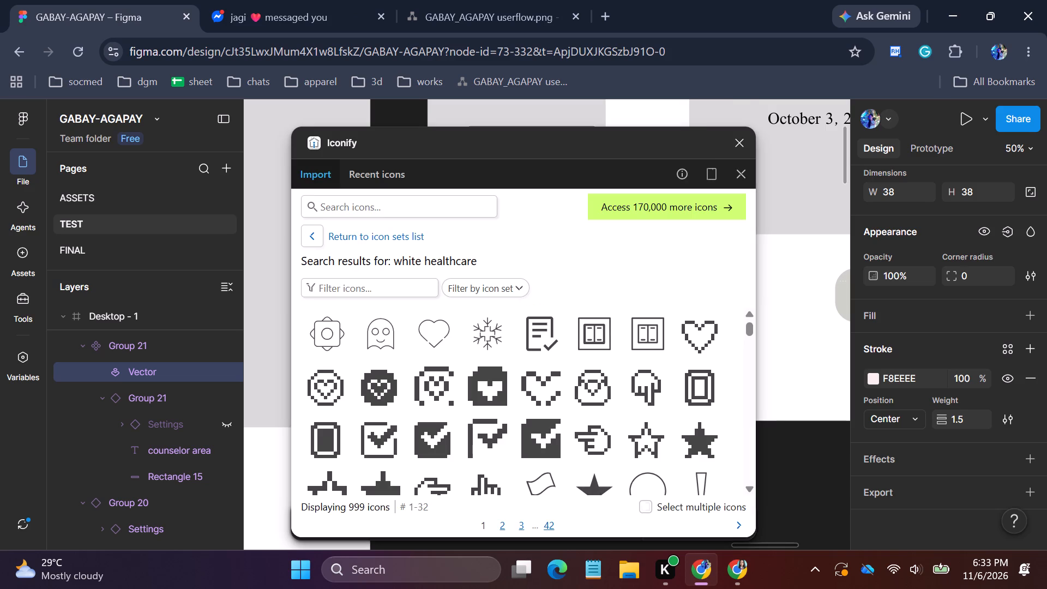
click(386, 206)
text(hea)
text(lth care)
key(Return)
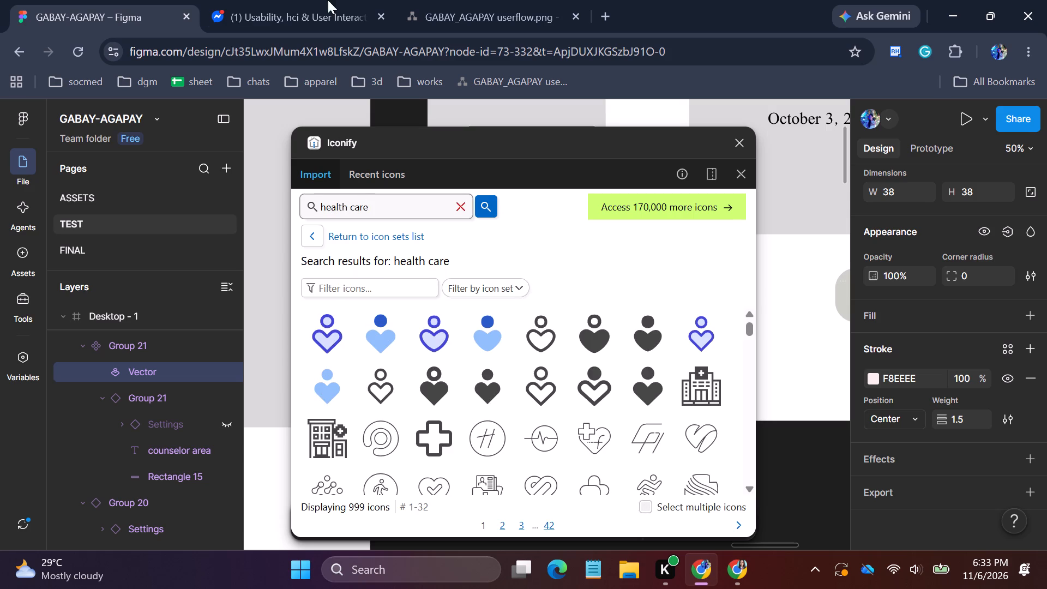
click(340, 327)
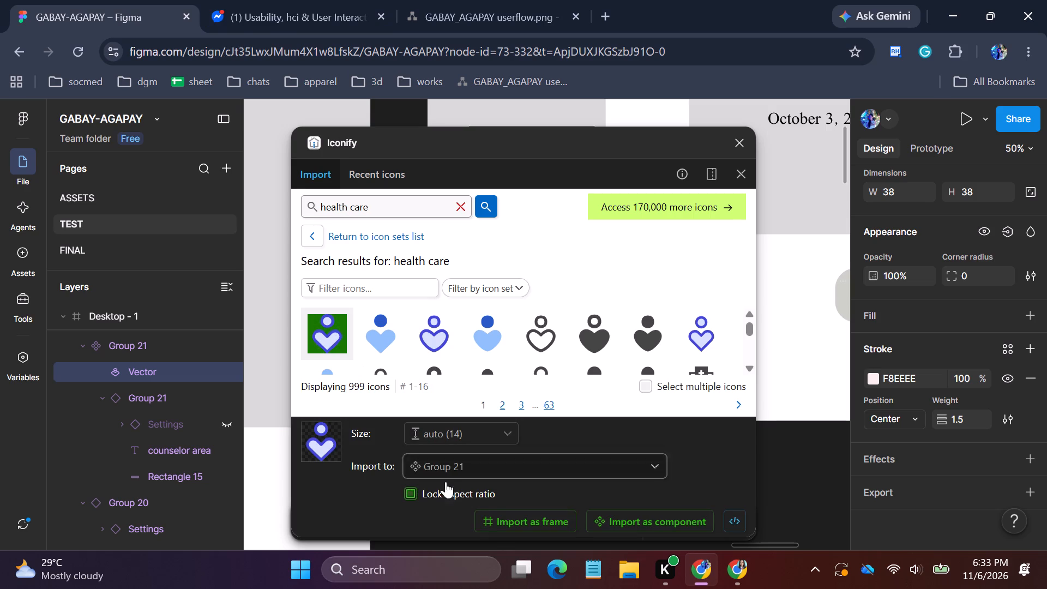
click(508, 518)
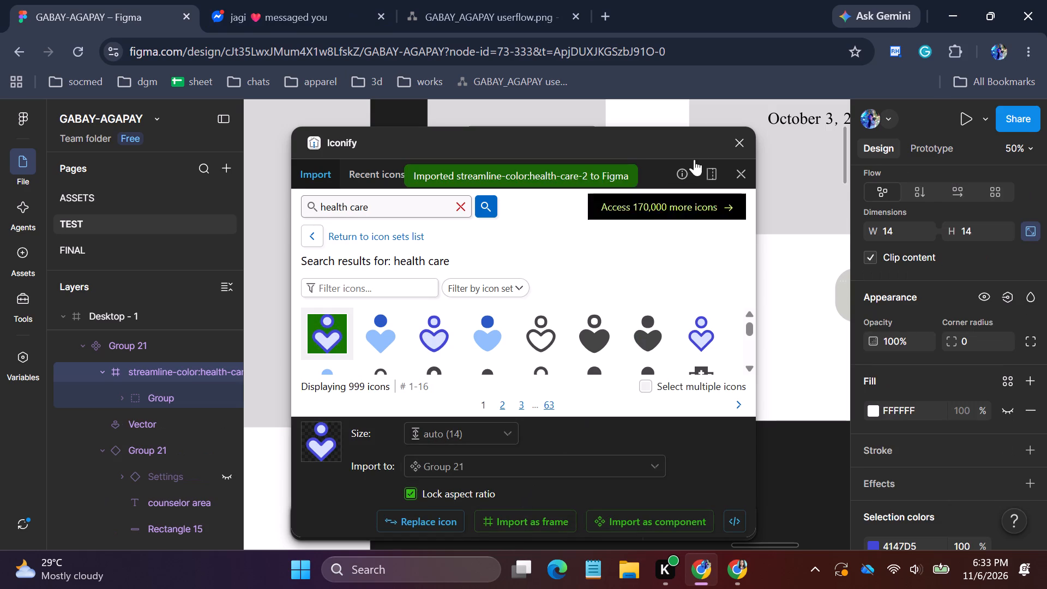
click(749, 141)
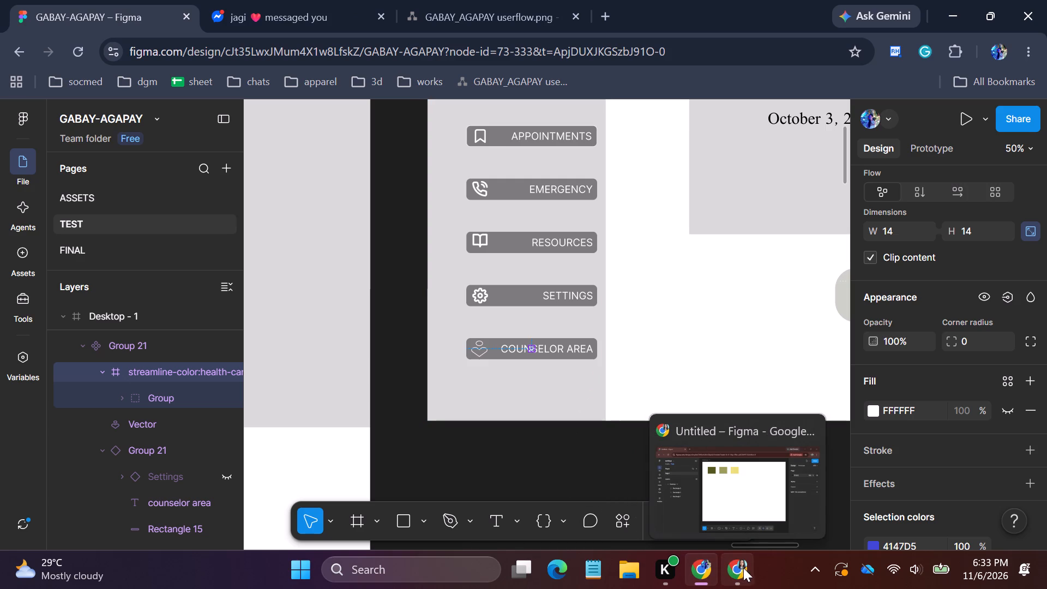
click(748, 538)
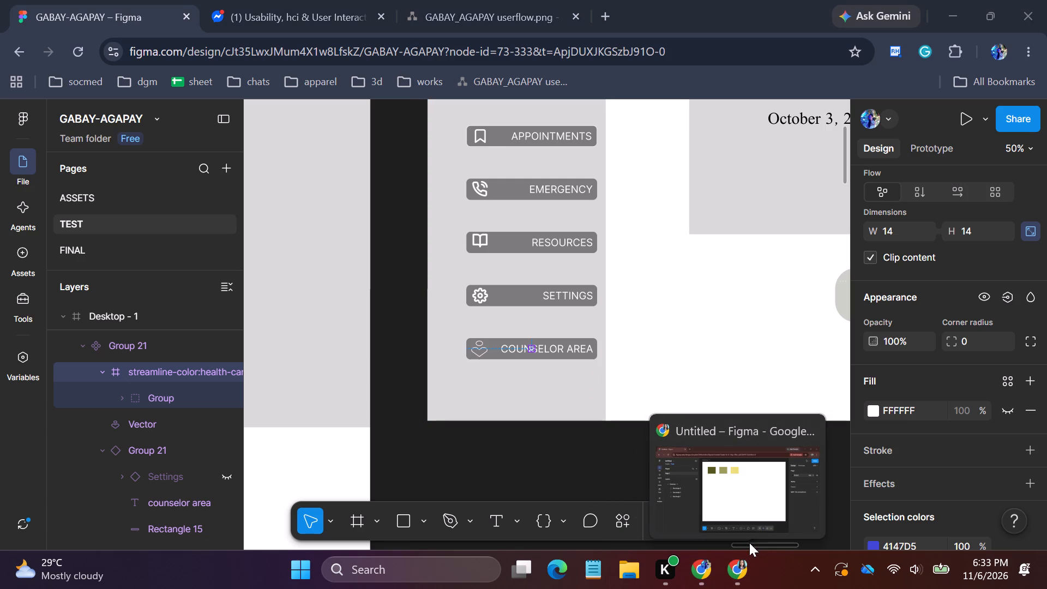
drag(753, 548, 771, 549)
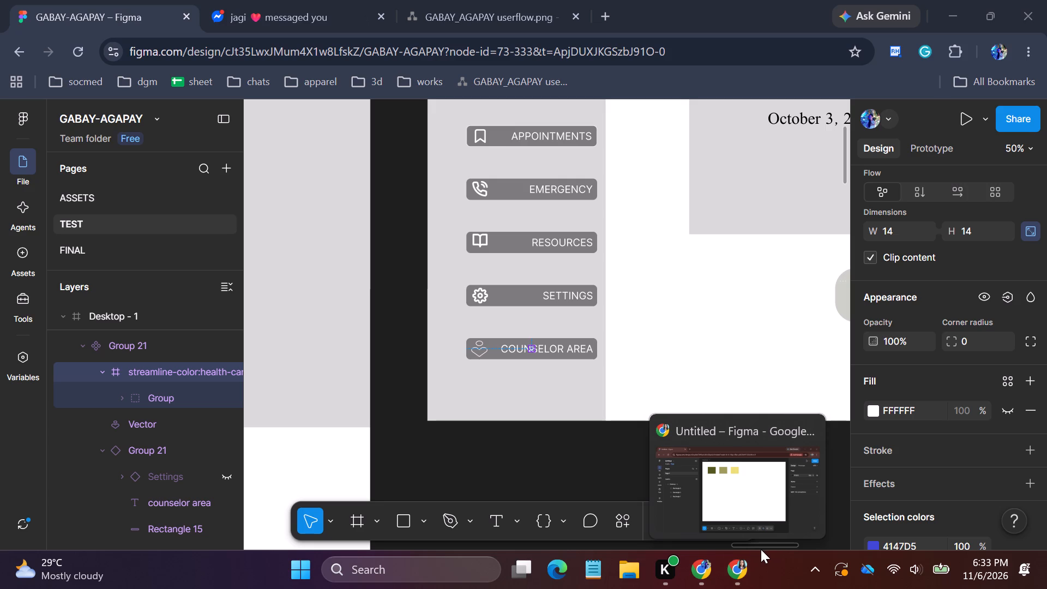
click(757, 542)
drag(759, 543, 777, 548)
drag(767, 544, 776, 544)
Return to the GABAY-AGAPAY design window and examine the imported streamline-color:health-care-2 frame and its inner Group in Group 21.
click(701, 562)
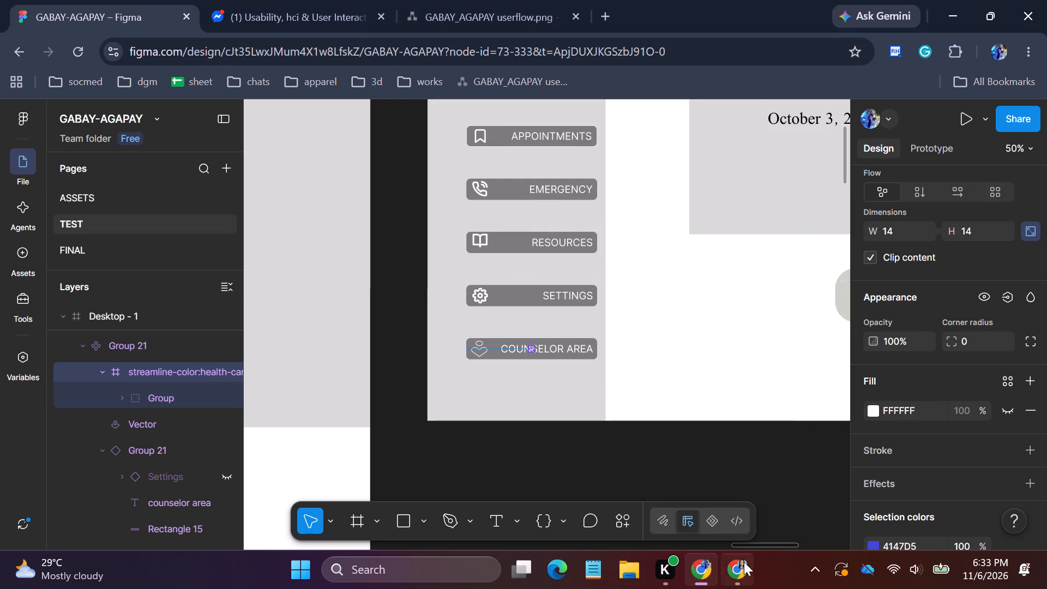
drag(749, 544, 789, 541)
drag(779, 543, 737, 548)
click(177, 372)
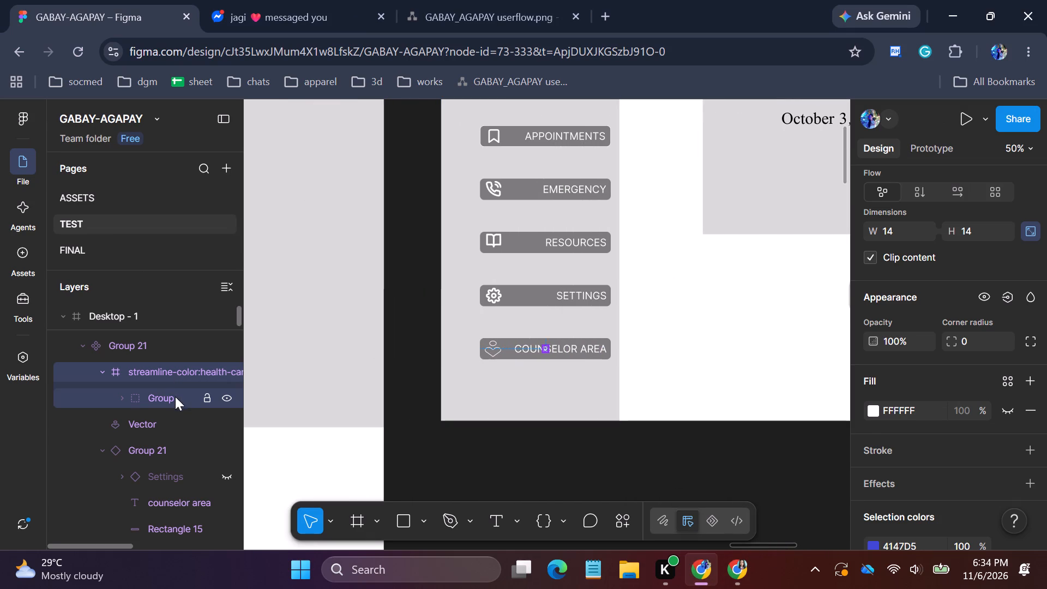
click(175, 398)
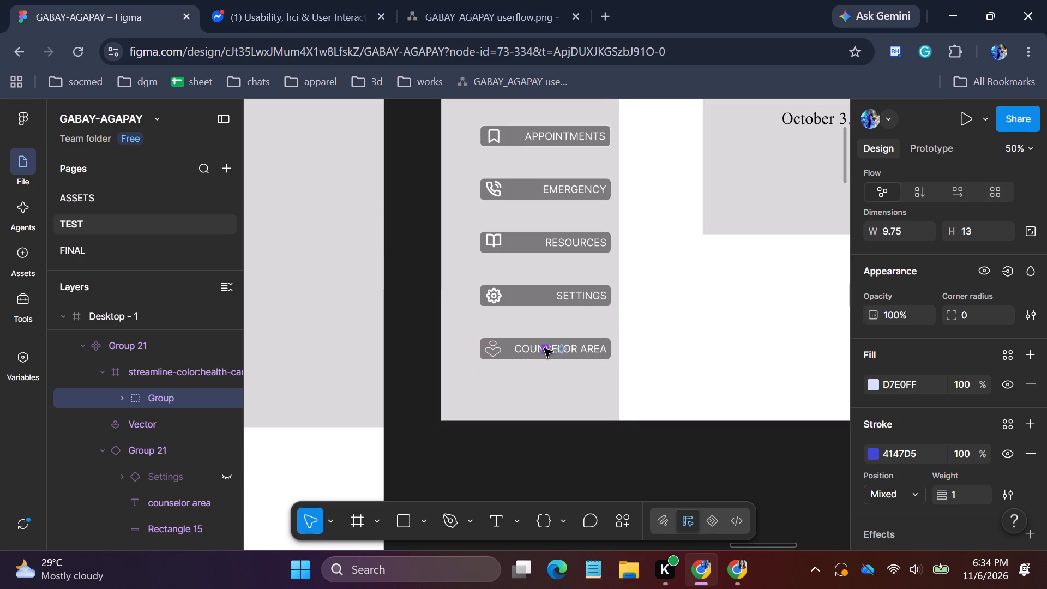
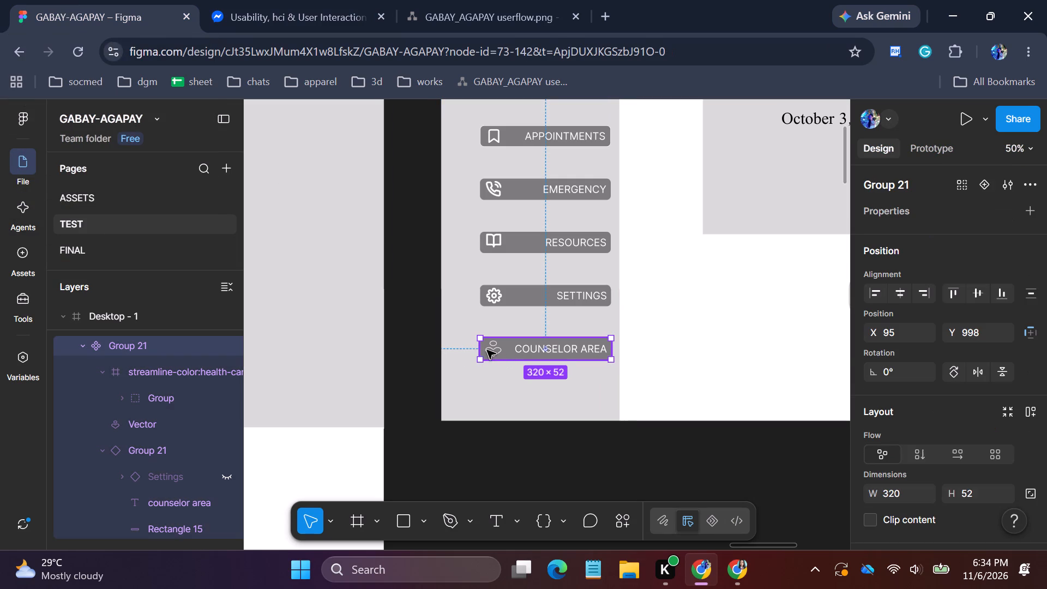
Select the 38 × 38 heart icon vector inside Group 21, beside the COUNSELOR AREA label.
click(491, 351)
double_click(493, 352)
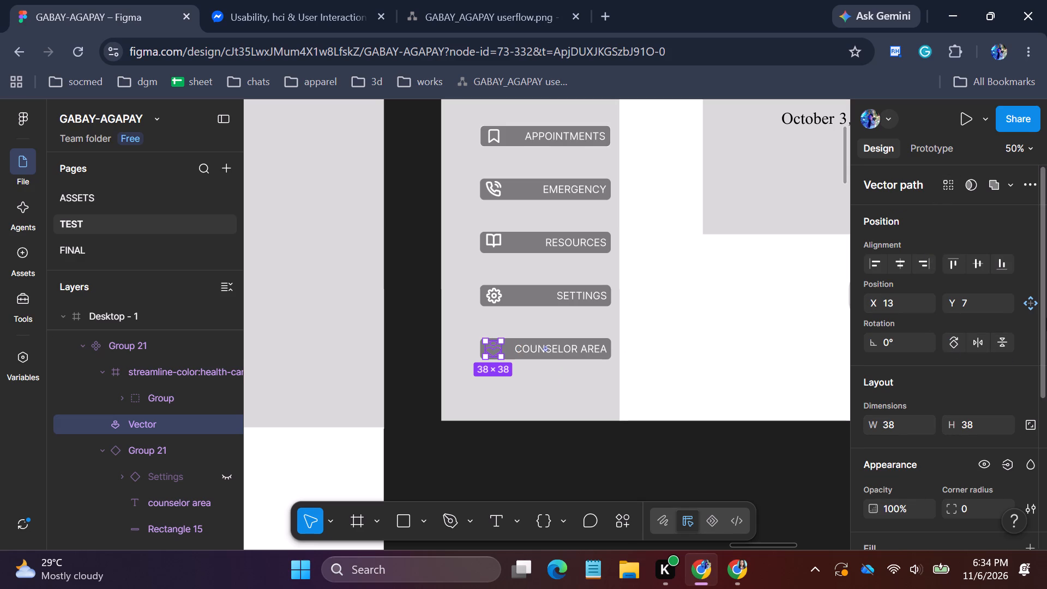
Check the stroke weight of the heart icon vector in Group 21.
drag(1046, 317, 1046, 400)
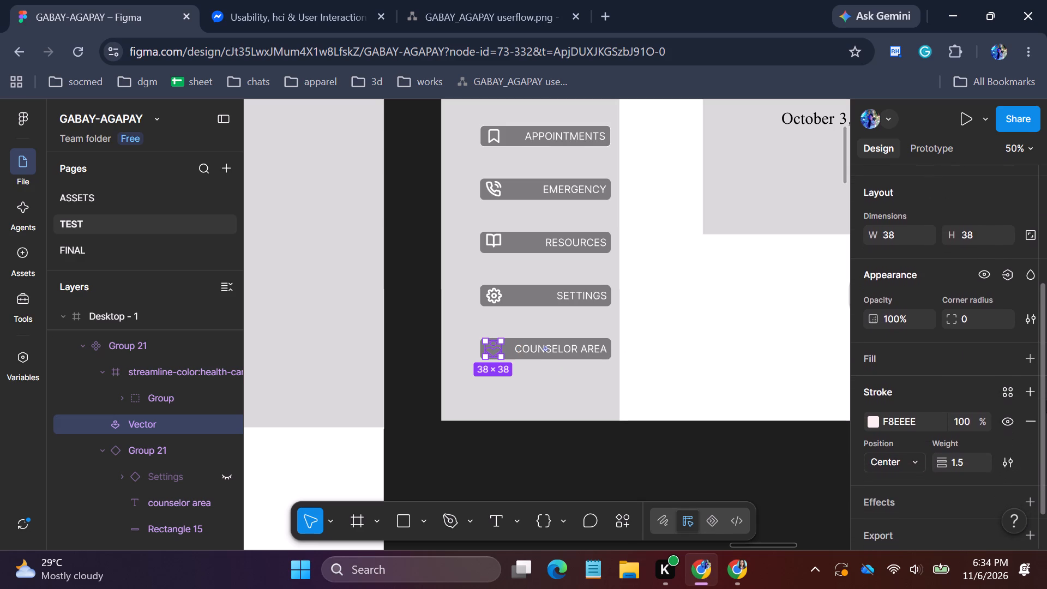
drag(1046, 400, 1046, 455)
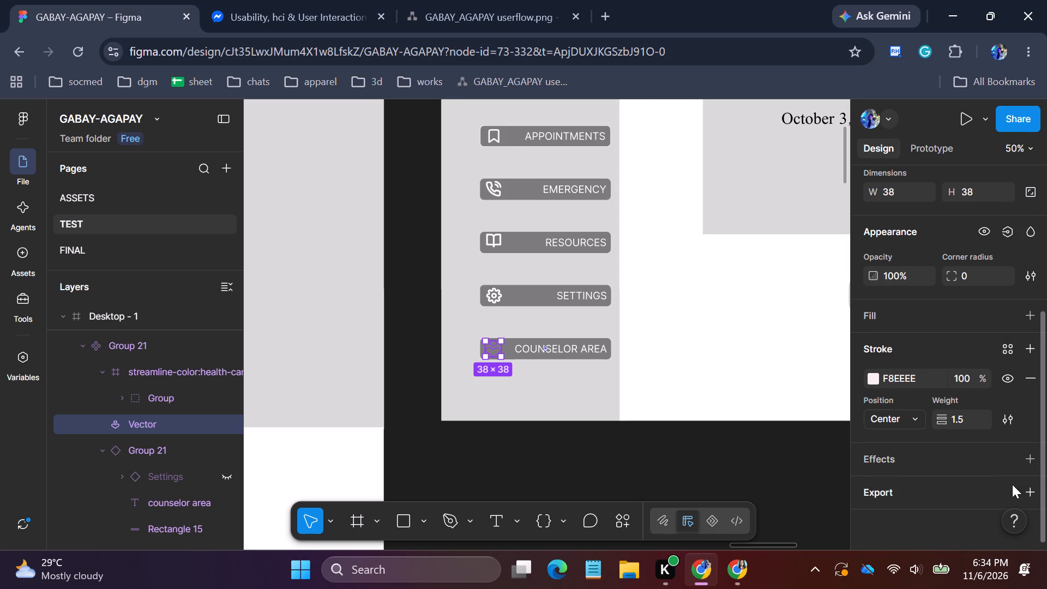
click(958, 416)
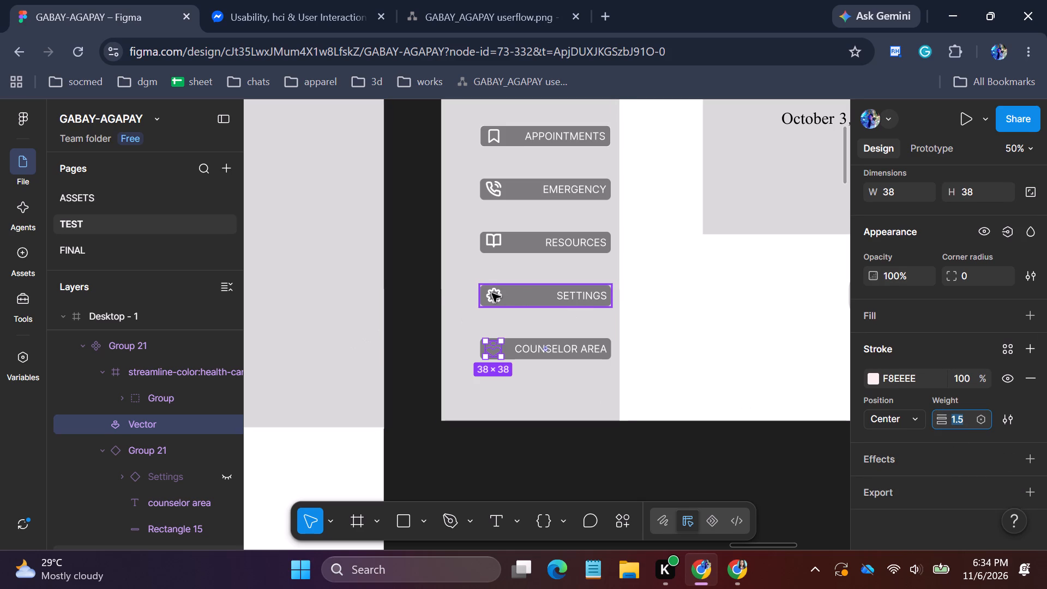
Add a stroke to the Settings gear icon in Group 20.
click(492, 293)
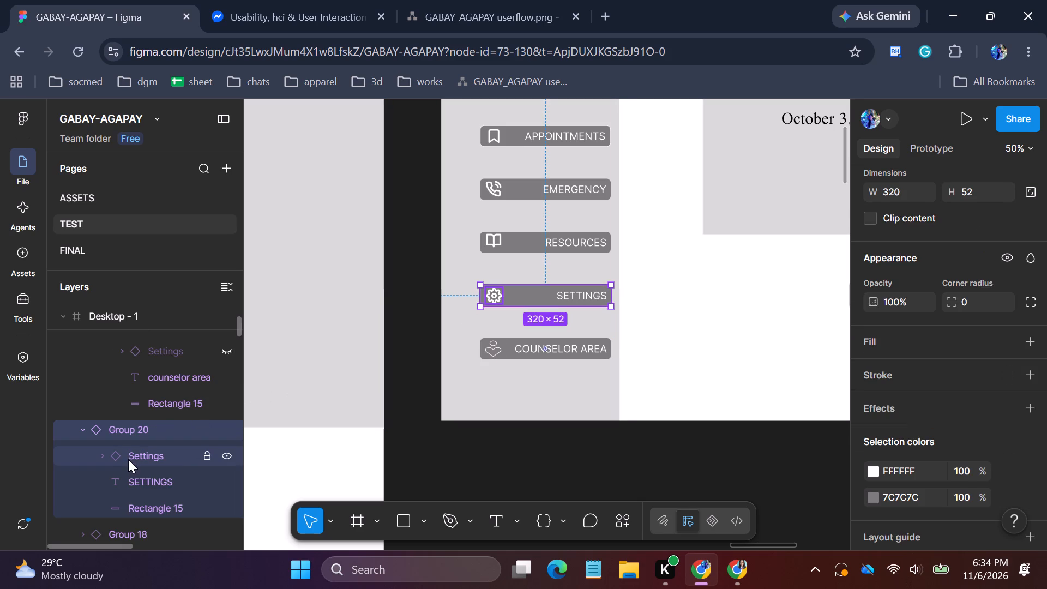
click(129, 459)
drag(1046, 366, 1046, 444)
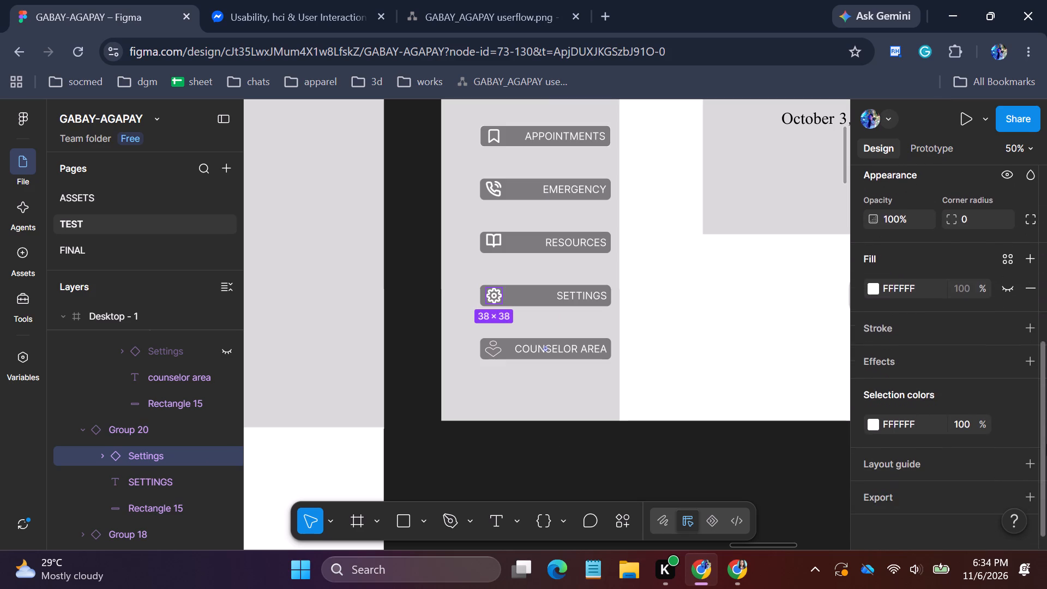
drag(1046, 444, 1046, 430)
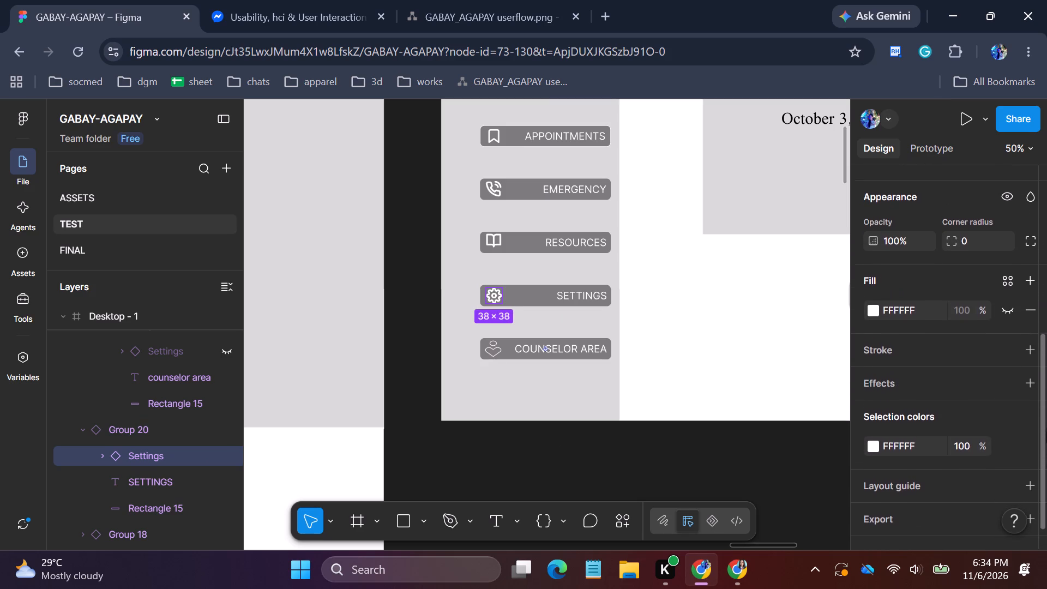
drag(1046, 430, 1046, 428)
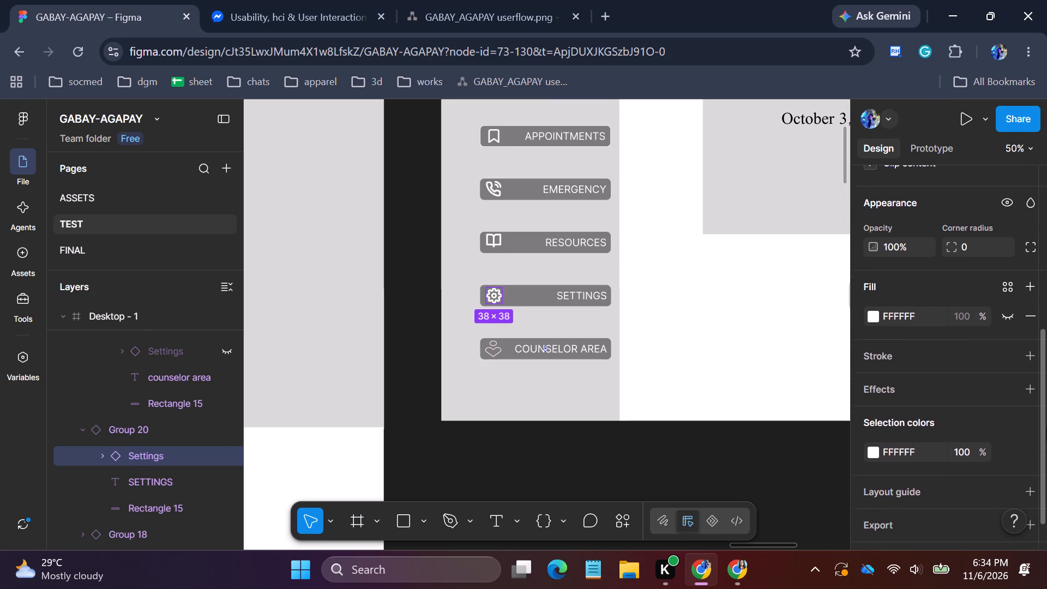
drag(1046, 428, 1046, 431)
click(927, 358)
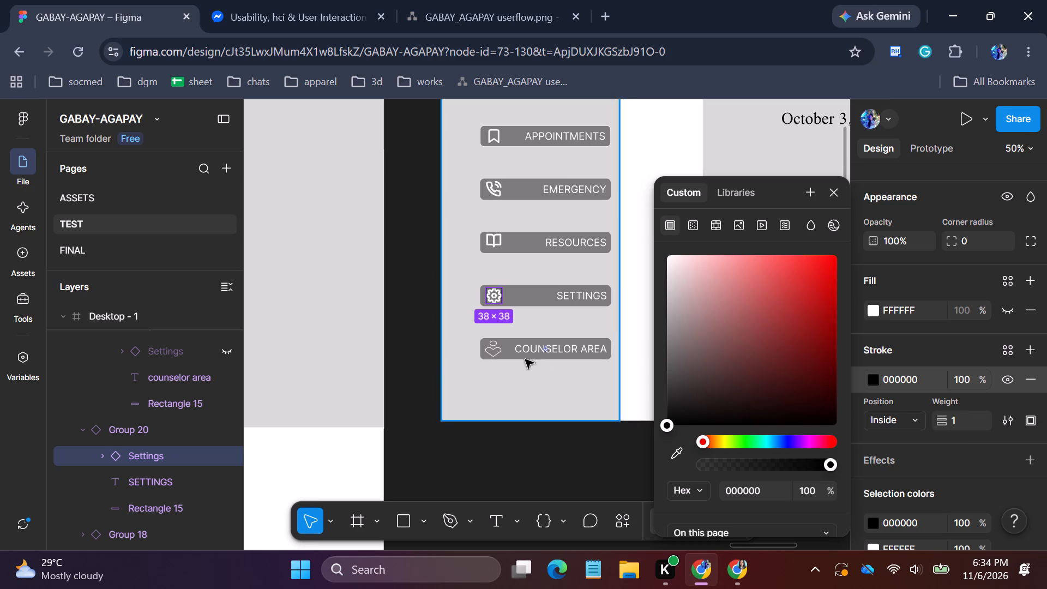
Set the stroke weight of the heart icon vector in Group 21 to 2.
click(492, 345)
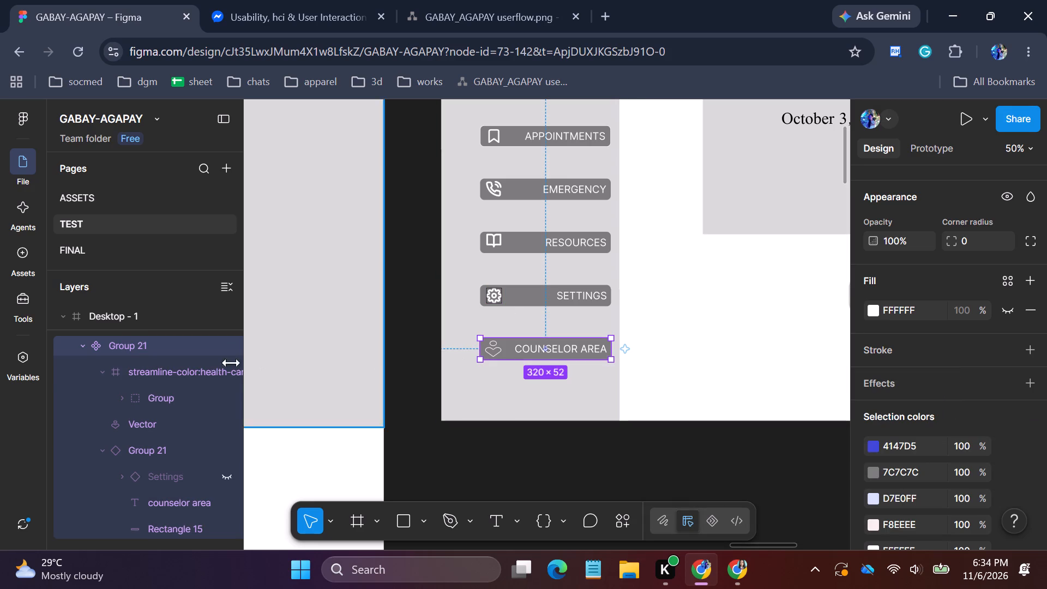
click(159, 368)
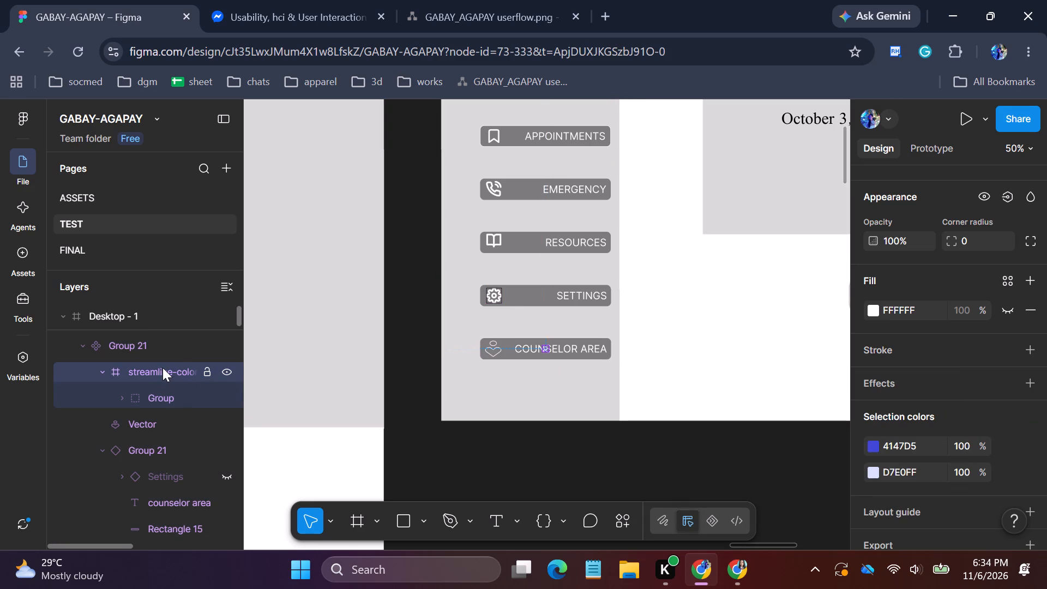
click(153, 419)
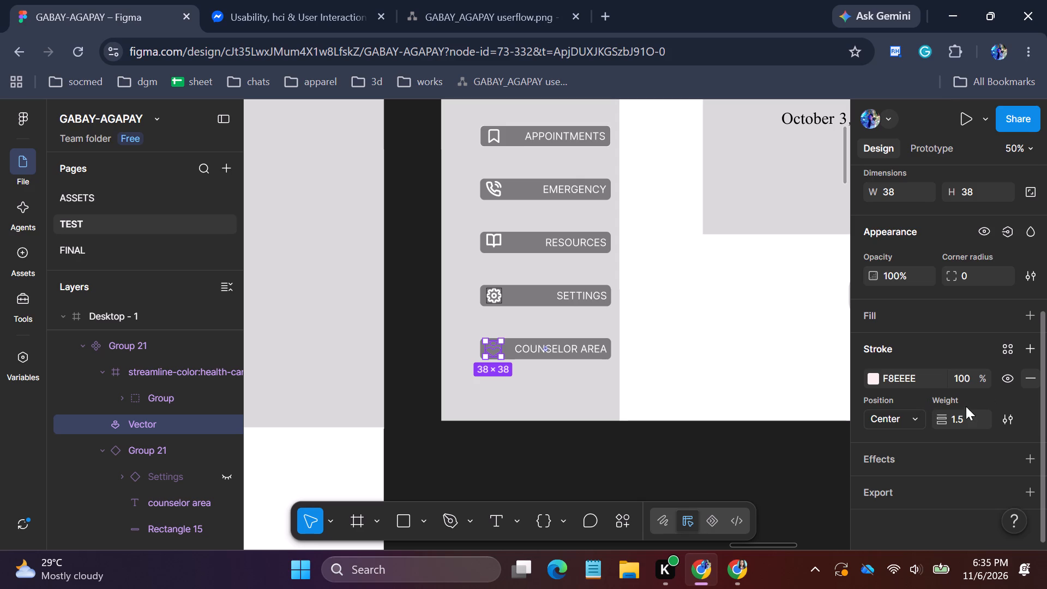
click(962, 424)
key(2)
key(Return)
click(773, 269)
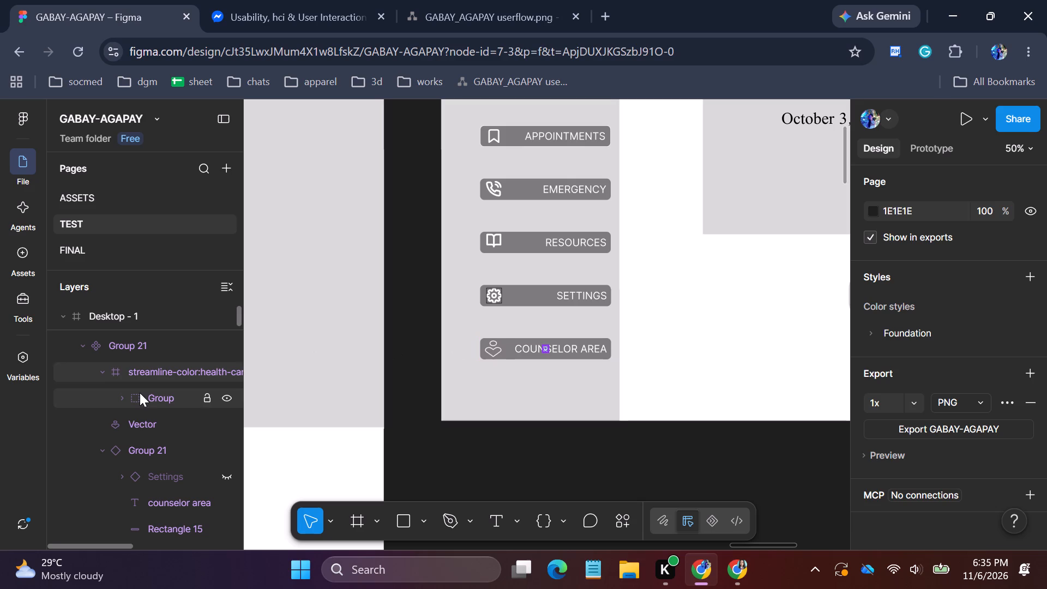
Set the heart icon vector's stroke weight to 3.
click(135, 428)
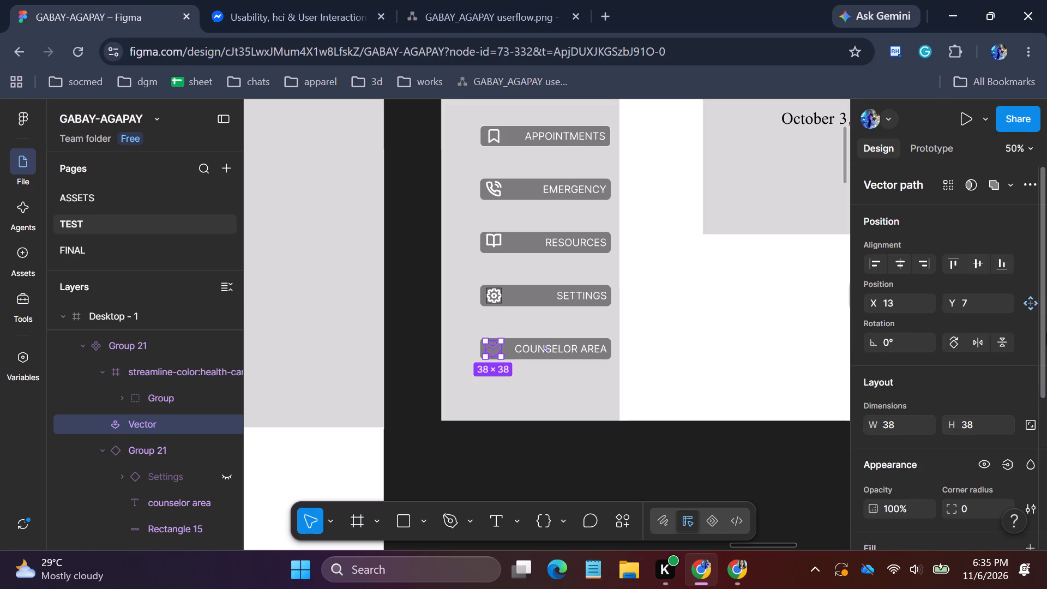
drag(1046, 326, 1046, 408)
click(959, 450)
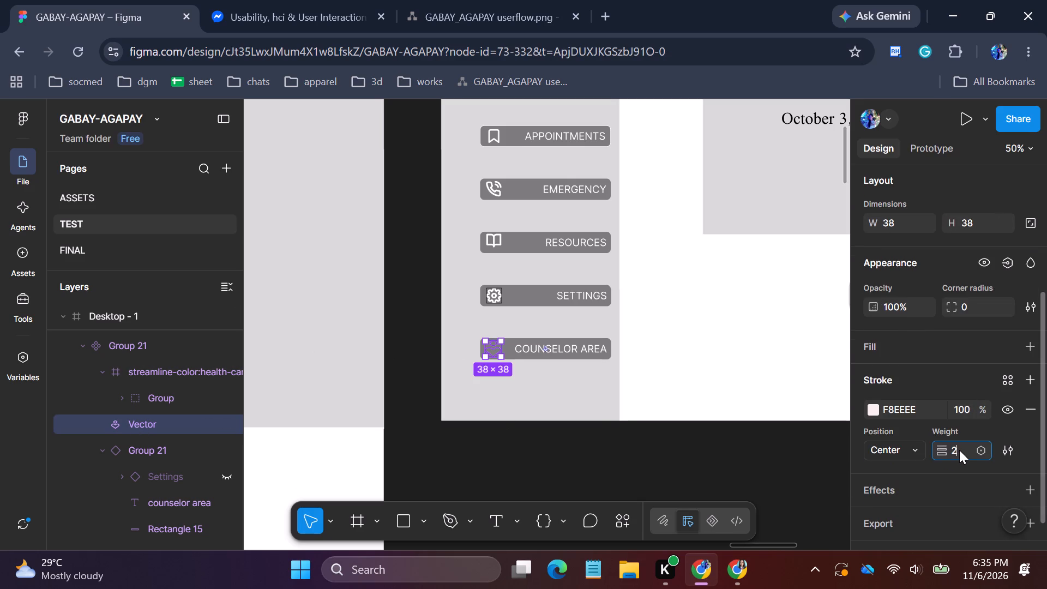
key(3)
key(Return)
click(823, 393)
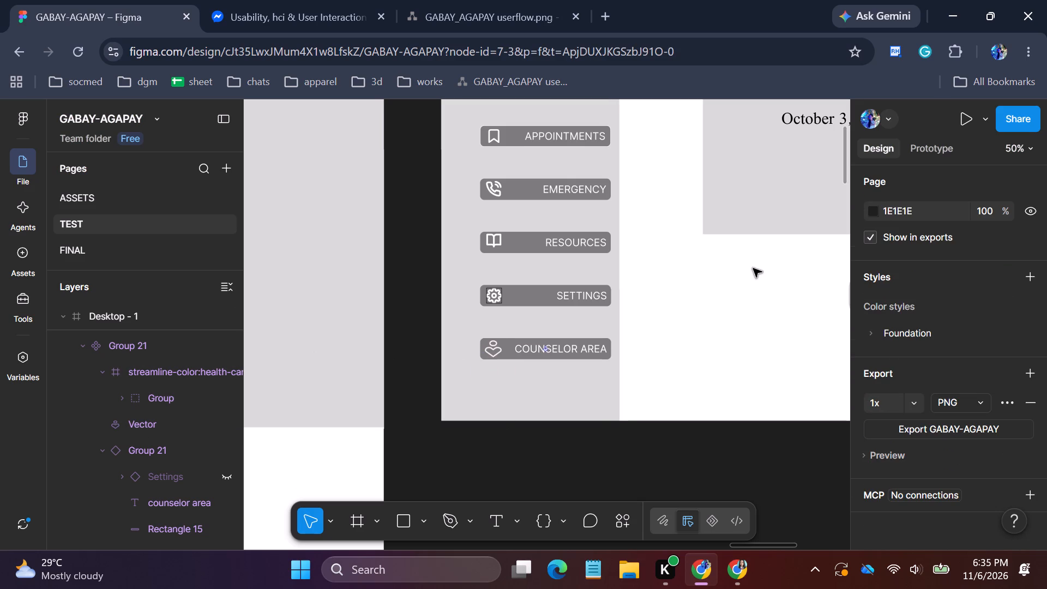
Examine the Settings gear icon in Group 20 for comparison with the heart icon.
click(526, 219)
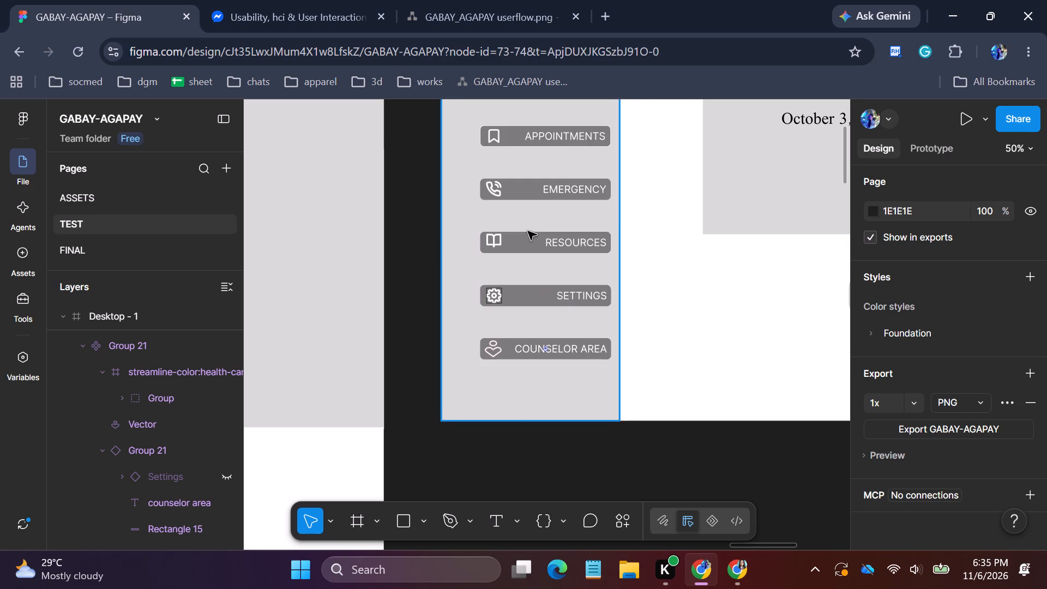
click(530, 243)
click(492, 292)
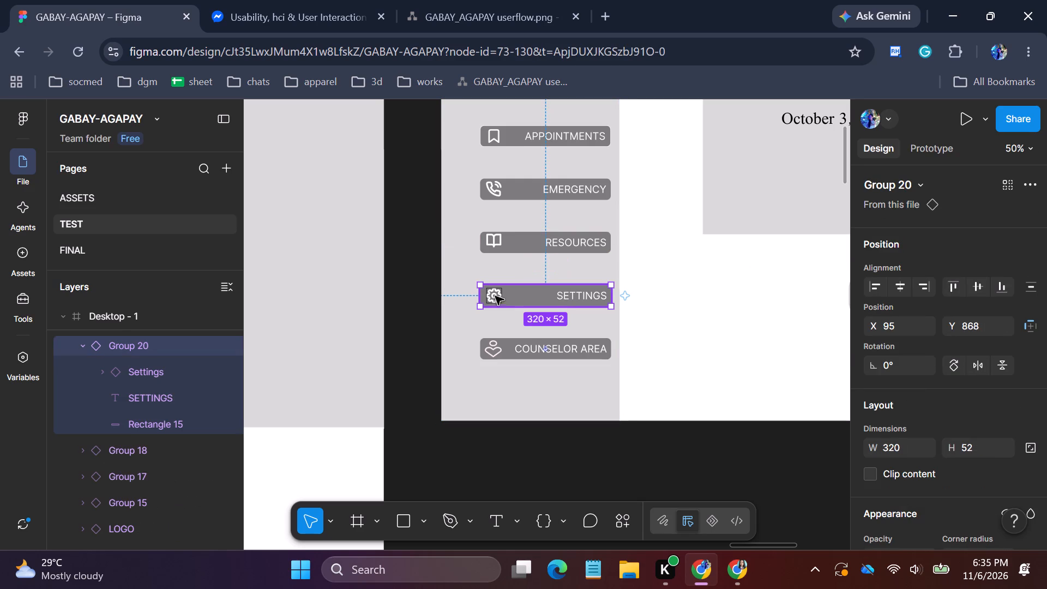
double_click(496, 297)
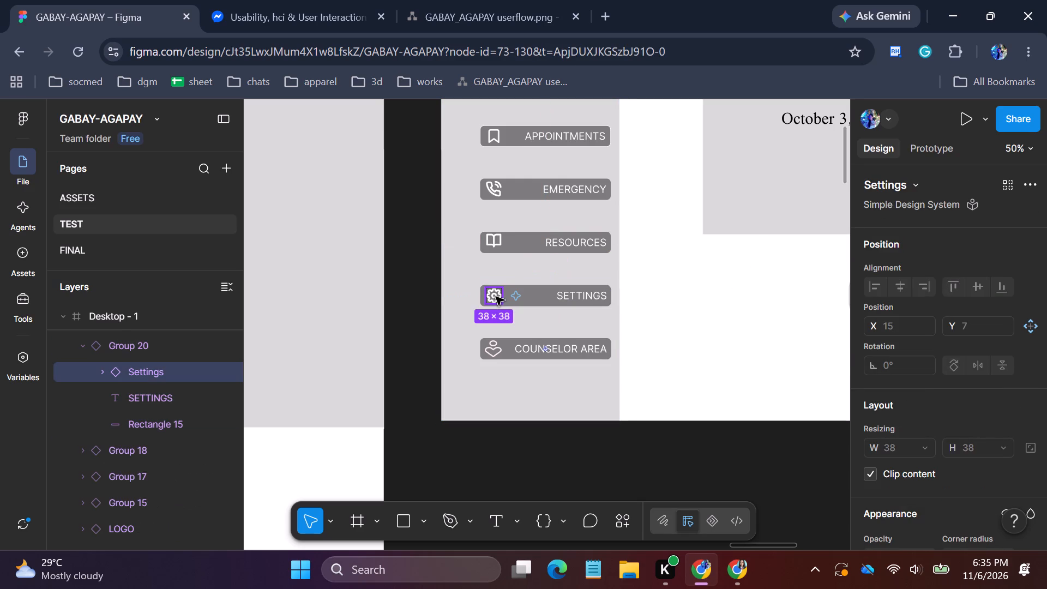
click(715, 306)
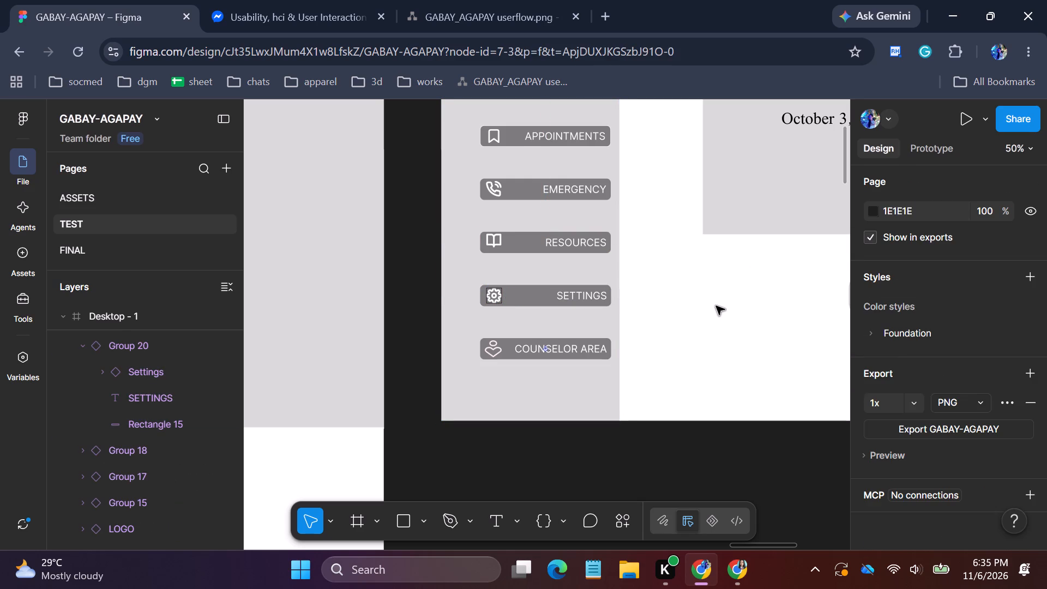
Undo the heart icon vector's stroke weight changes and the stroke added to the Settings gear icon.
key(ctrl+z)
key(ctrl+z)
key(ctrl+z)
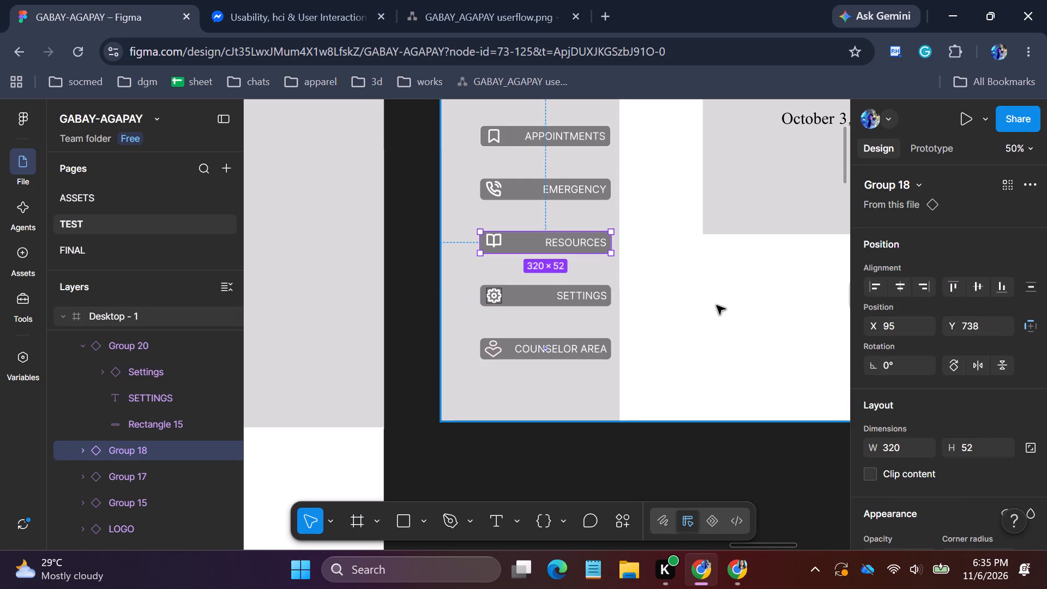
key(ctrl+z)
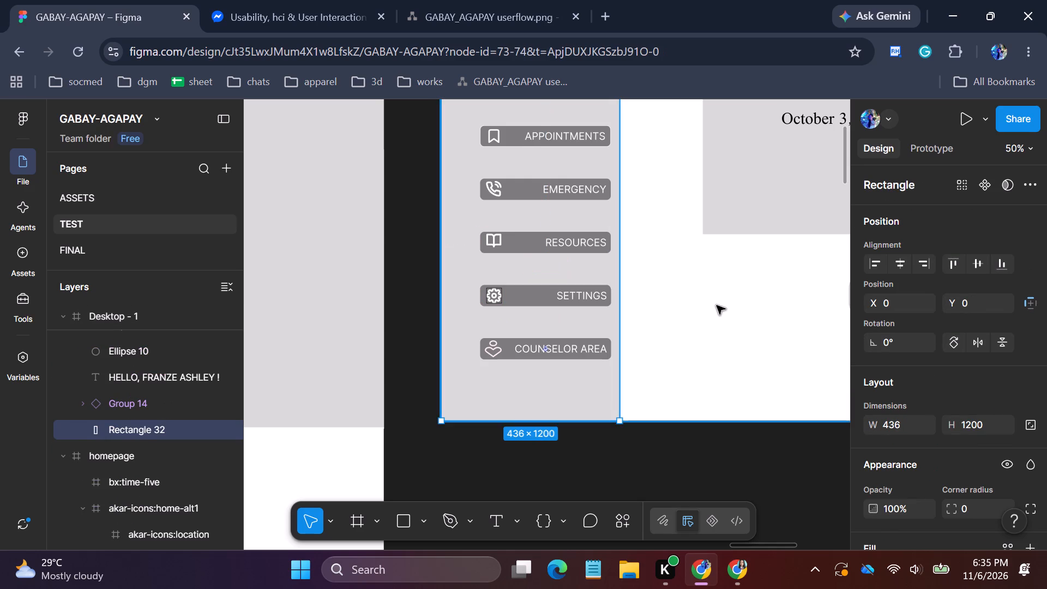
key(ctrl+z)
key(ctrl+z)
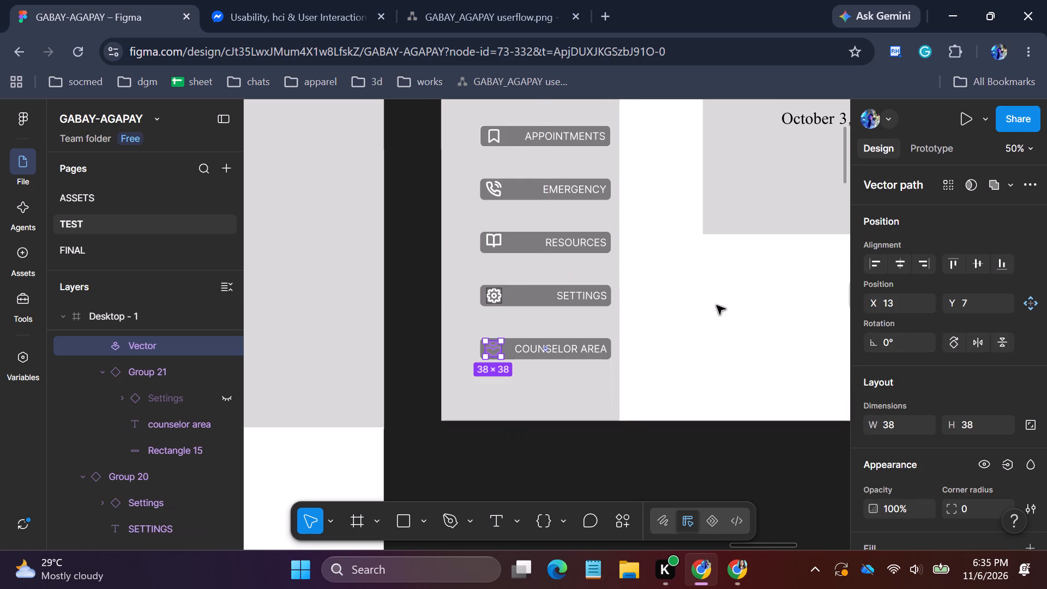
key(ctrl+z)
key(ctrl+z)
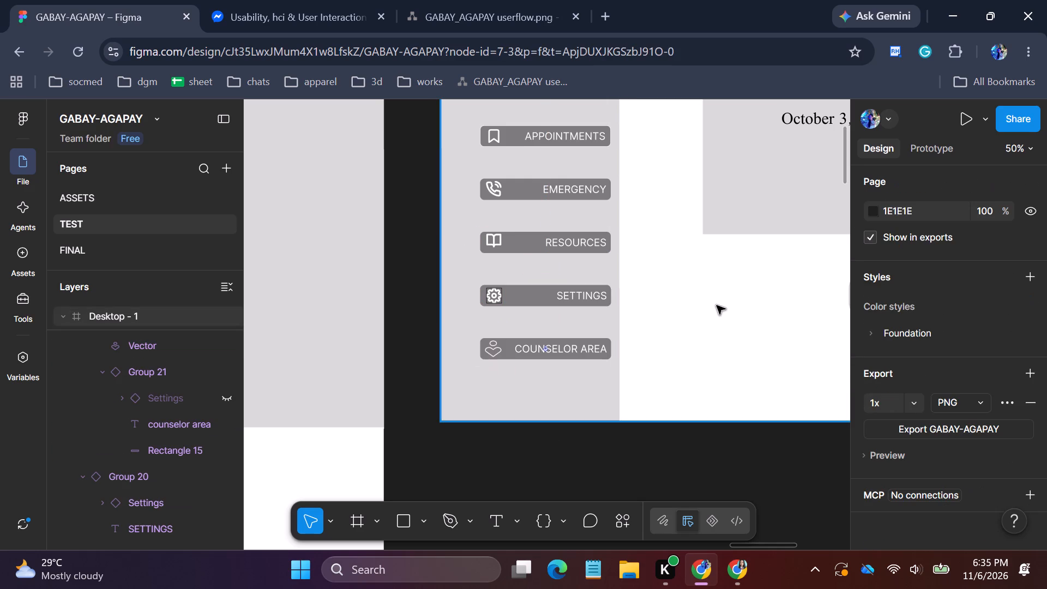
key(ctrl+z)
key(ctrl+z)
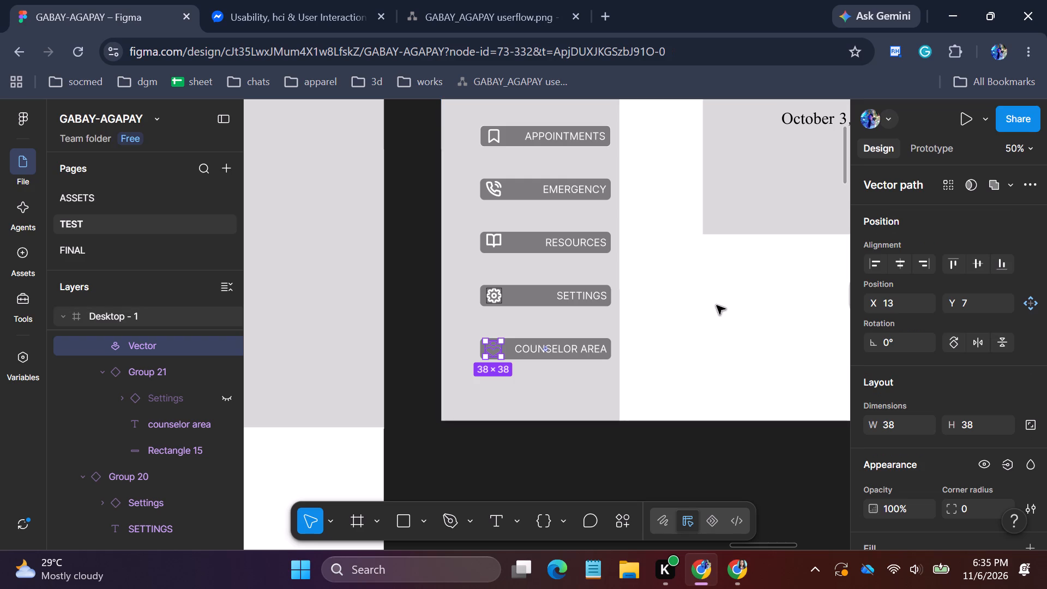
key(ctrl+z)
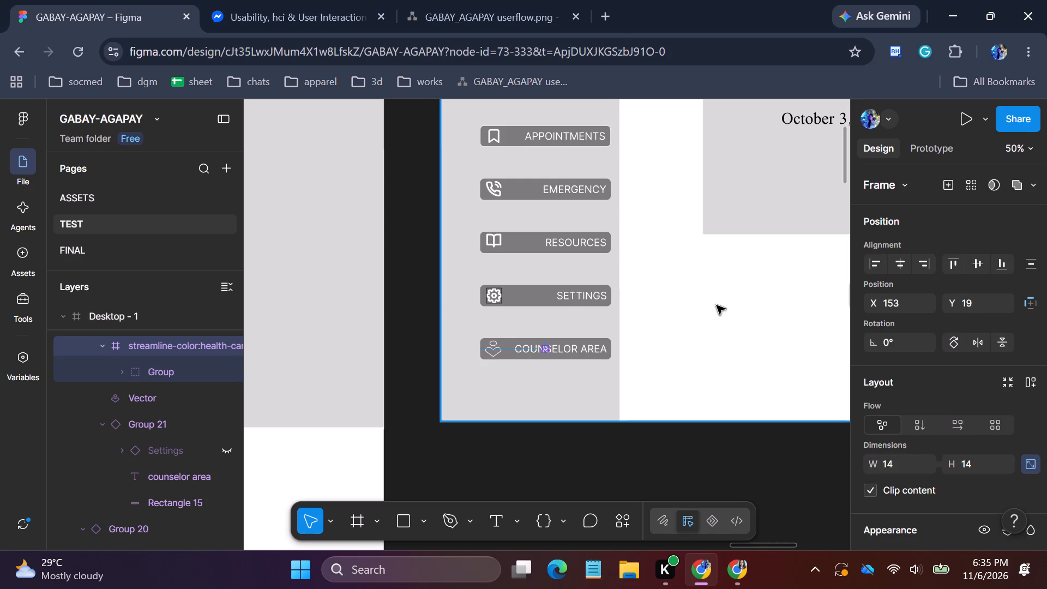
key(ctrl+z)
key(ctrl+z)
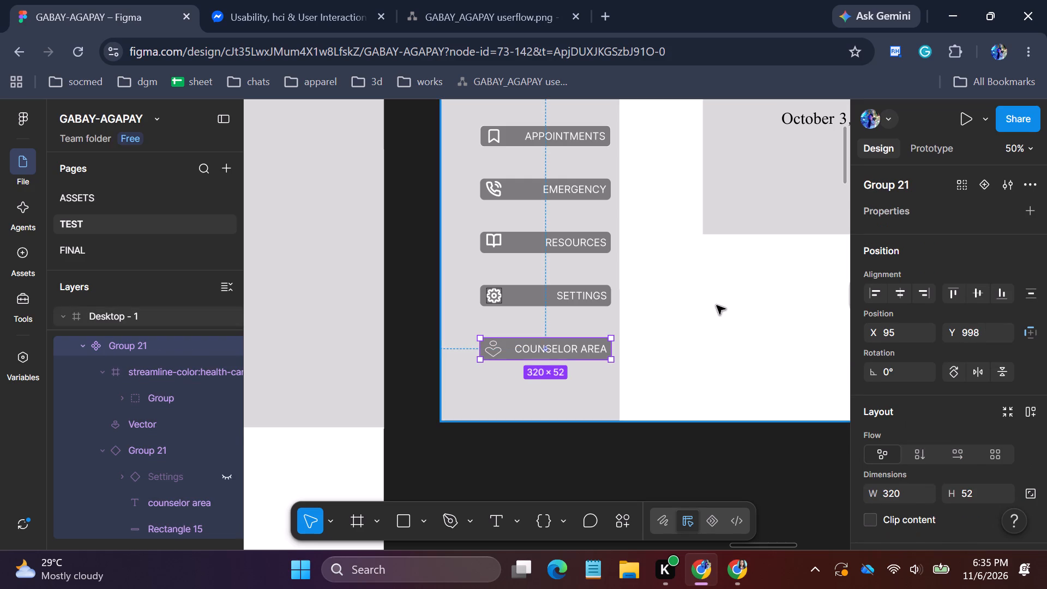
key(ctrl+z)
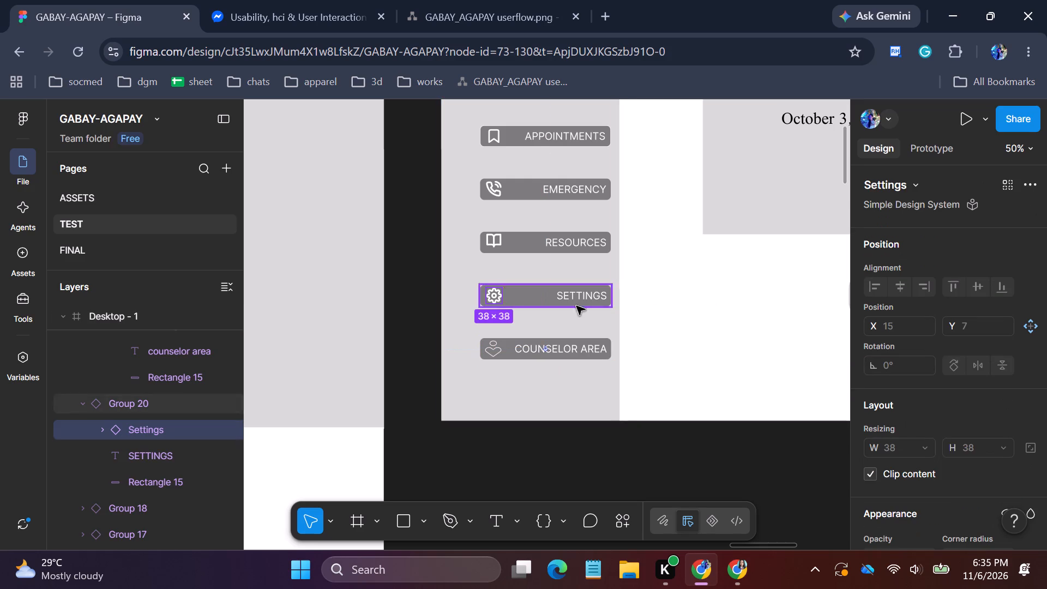
Set the stroke weight of the heart icon vector in Group 21 to 36.
click(495, 345)
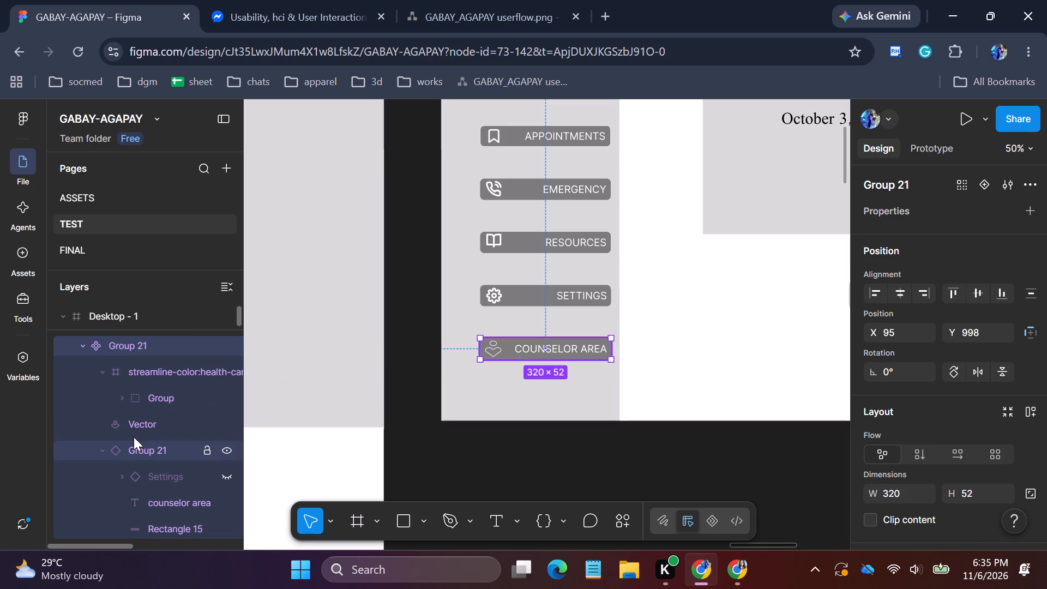
click(134, 420)
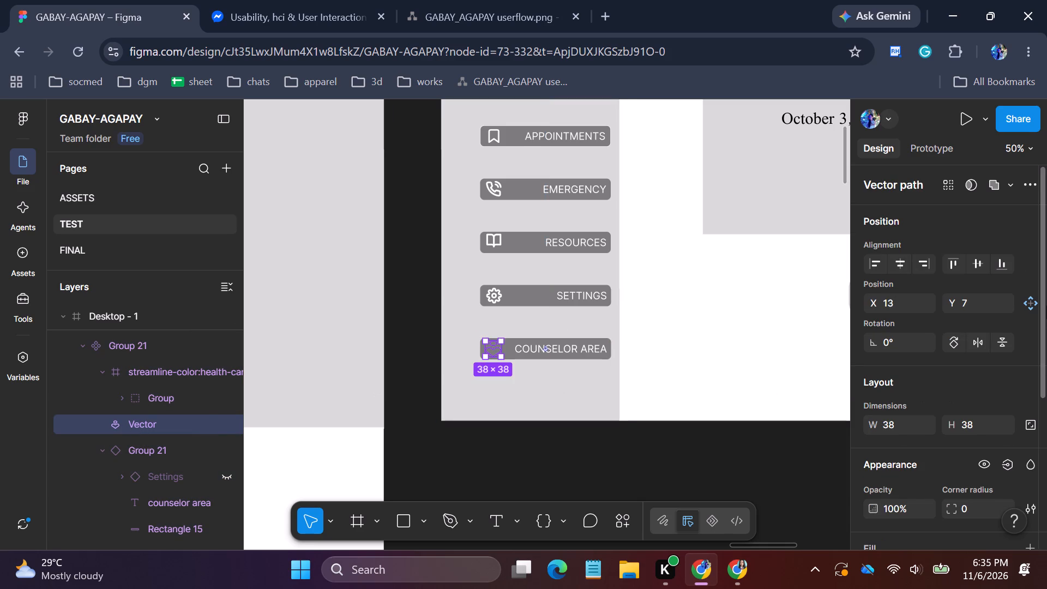
drag(1046, 306, 1046, 414)
click(966, 443)
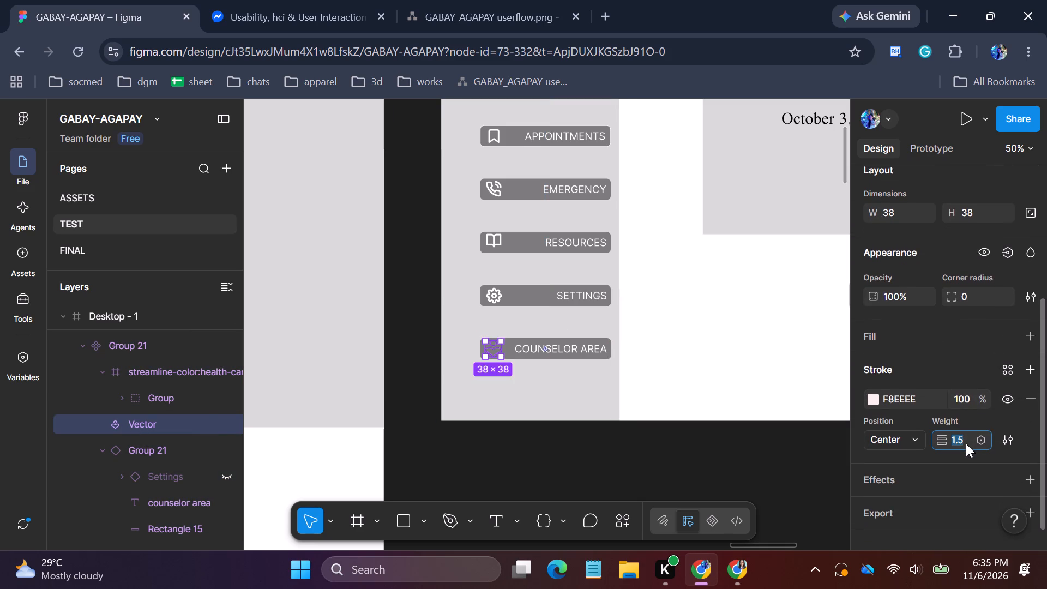
text(36)
key(Return)
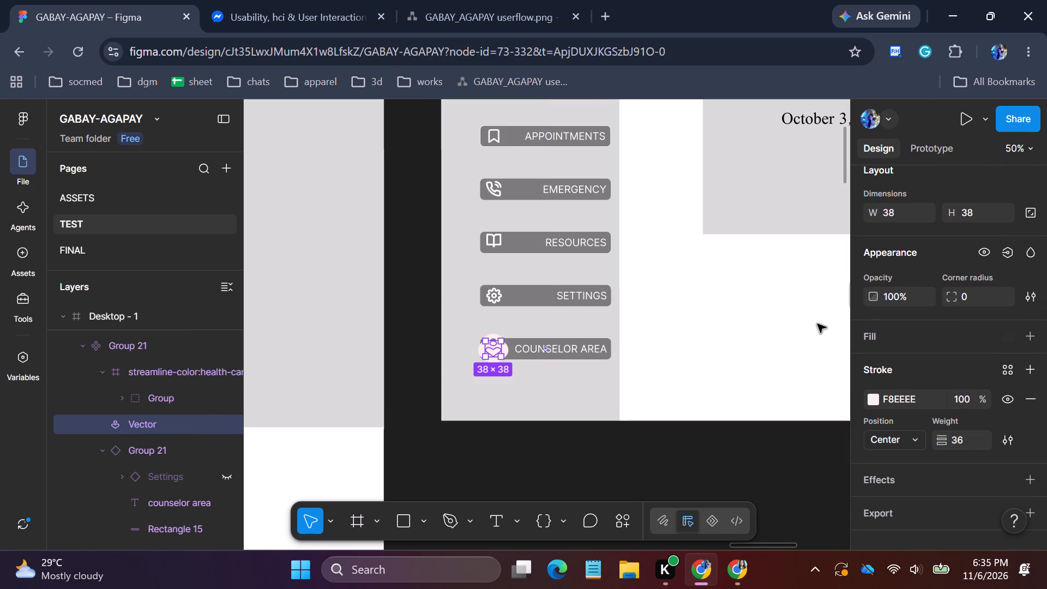
click(791, 243)
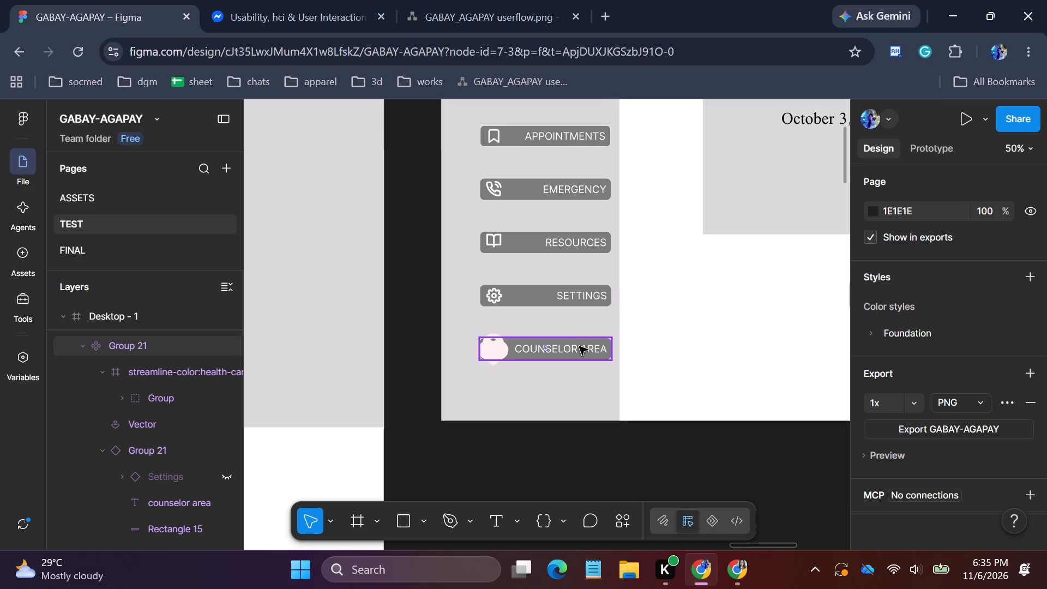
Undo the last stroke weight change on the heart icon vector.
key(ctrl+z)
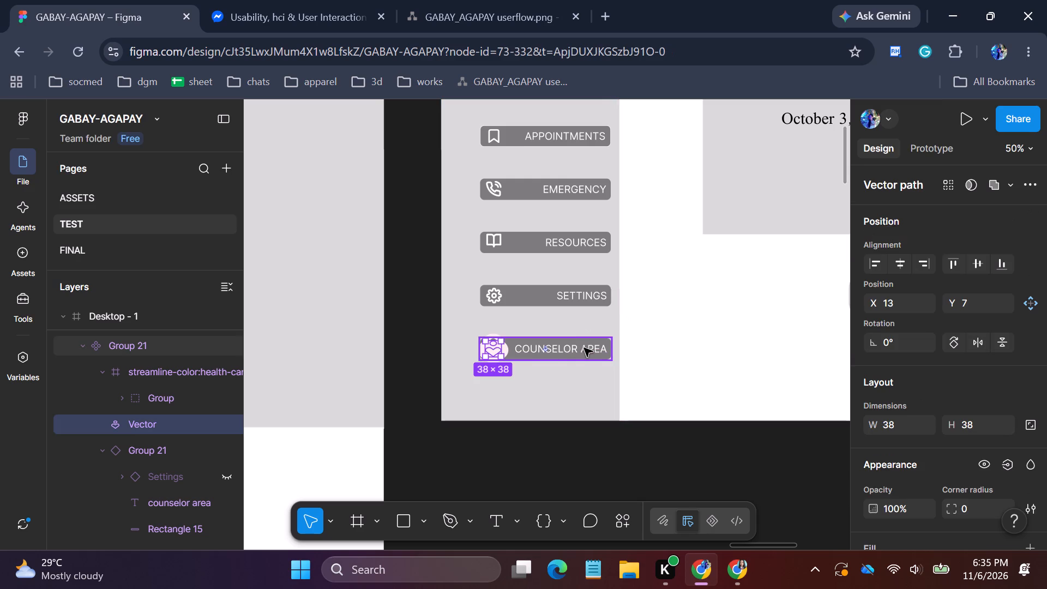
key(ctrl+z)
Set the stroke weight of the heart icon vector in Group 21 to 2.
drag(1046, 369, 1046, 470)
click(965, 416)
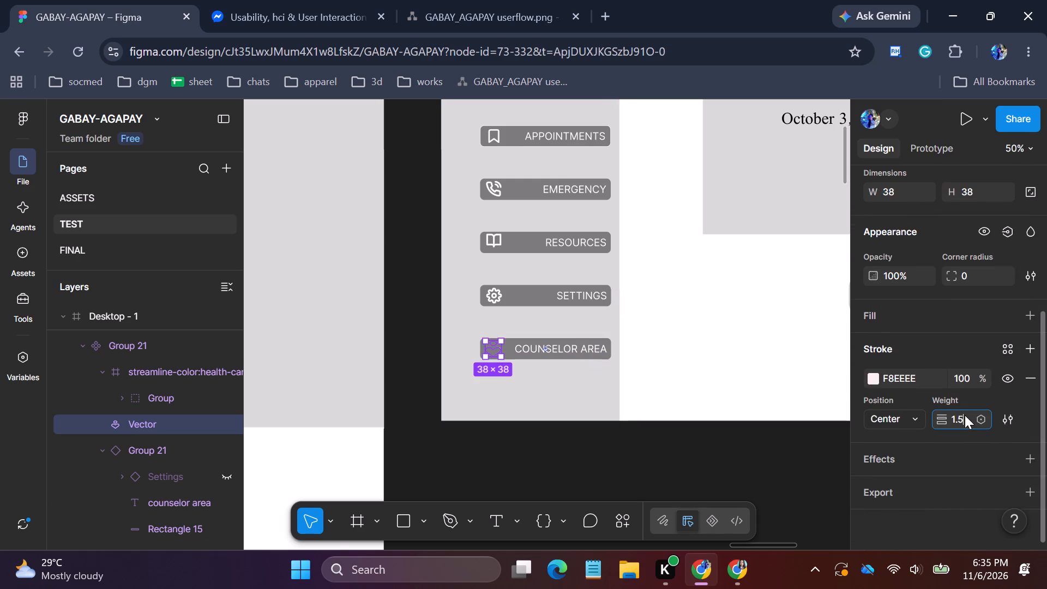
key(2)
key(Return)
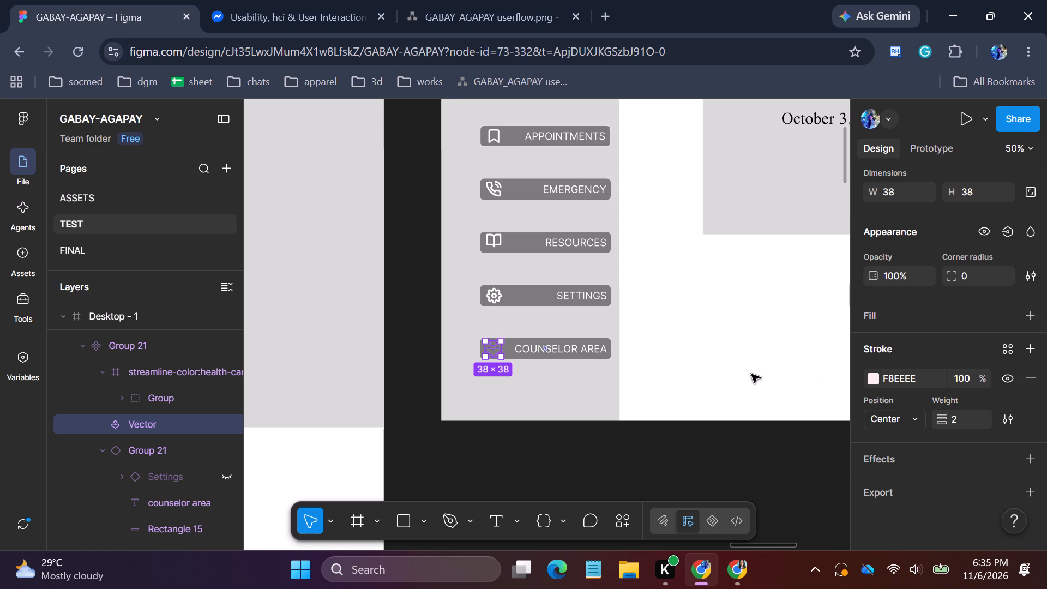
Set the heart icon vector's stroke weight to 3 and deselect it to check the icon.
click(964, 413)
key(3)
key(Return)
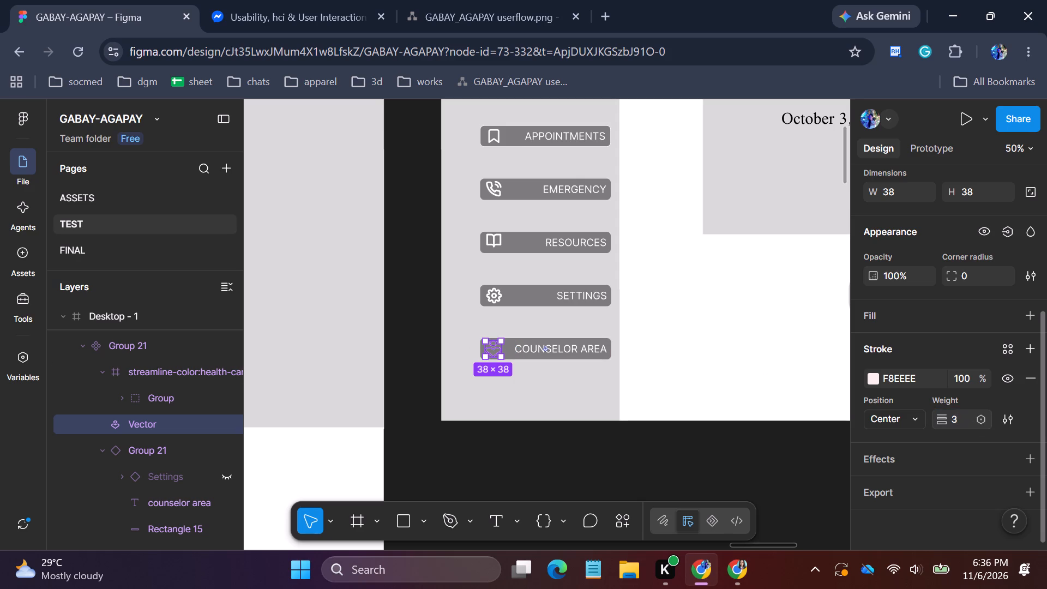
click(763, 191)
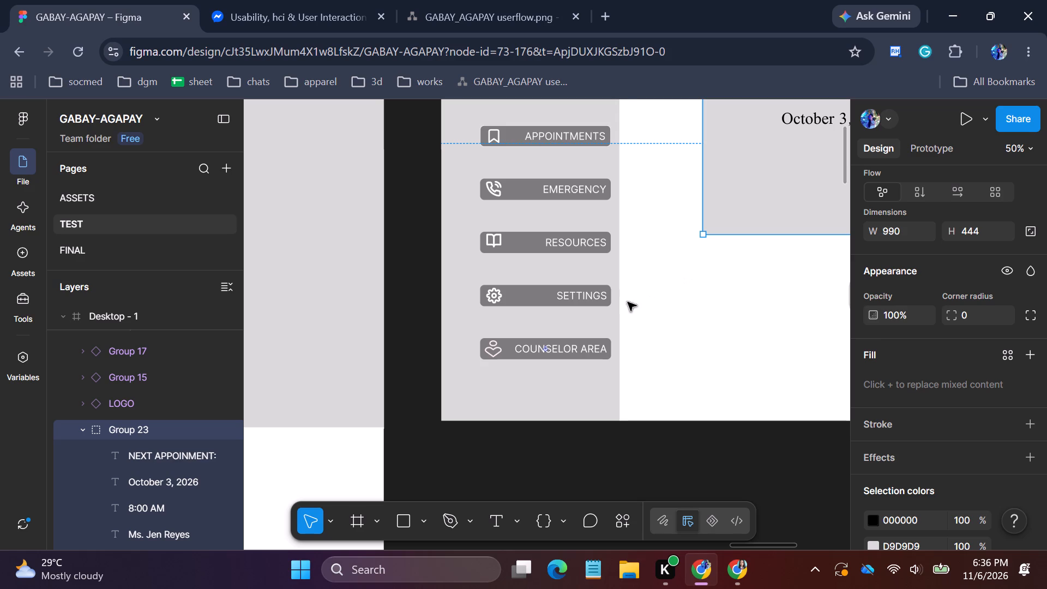
Set the stroke weight of the heart icon vector in the COUNSELOR AREA button to 4.
click(494, 348)
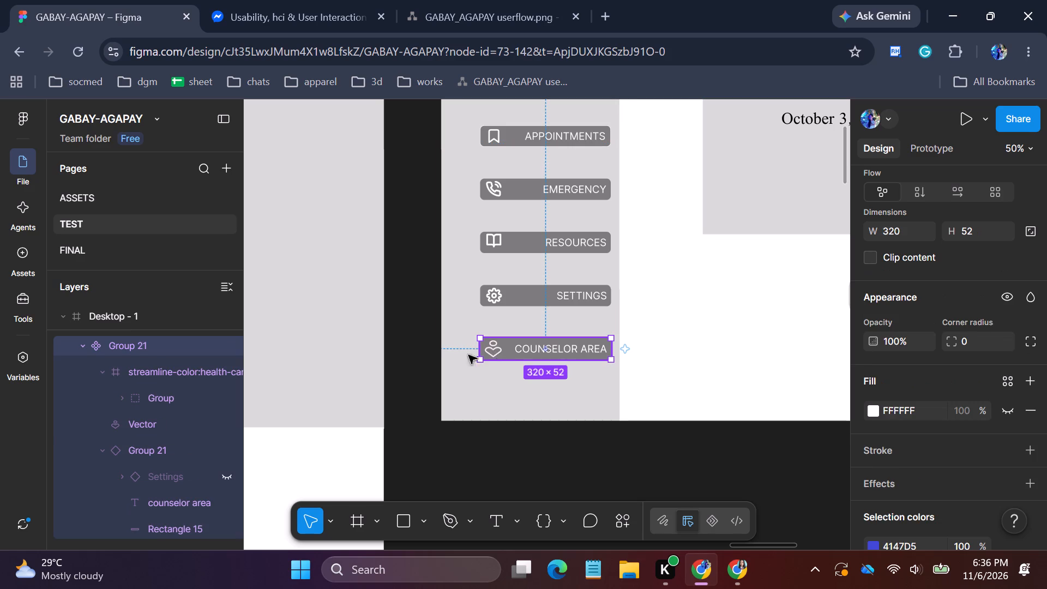
click(185, 420)
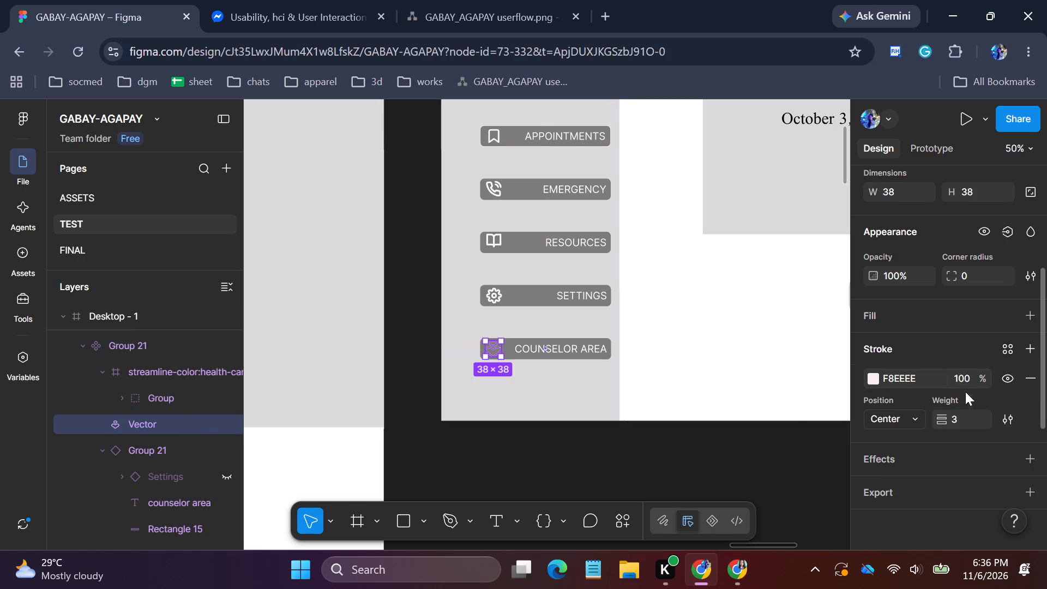
click(967, 419)
key(4)
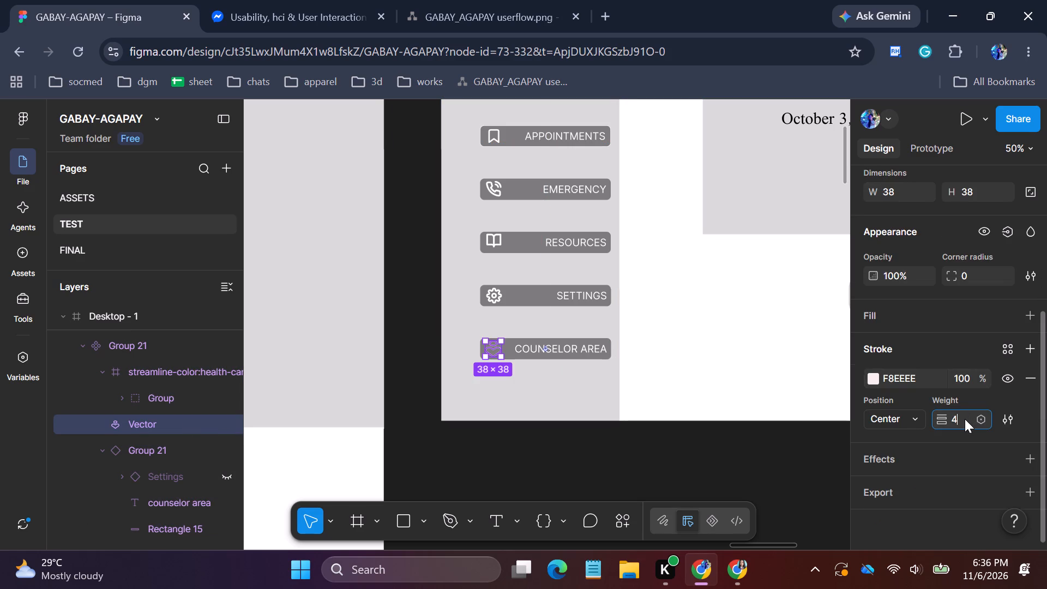
key(Return)
click(768, 209)
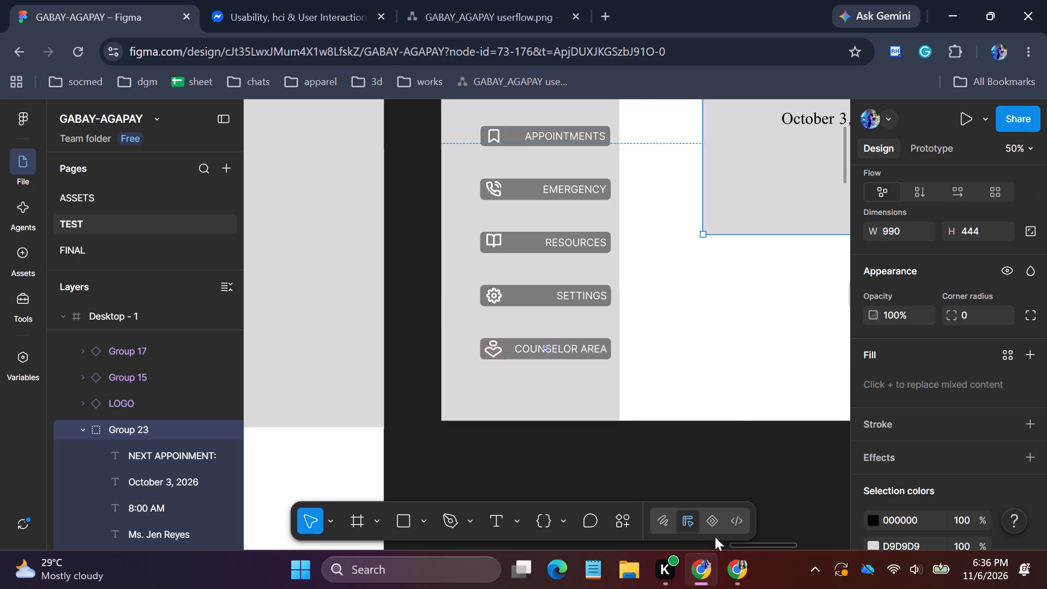
Shift the NEXT APPOINMENT card group slightly to the right within the Desktop - 1 frame, keeping its vertical position.
drag(735, 545, 758, 545)
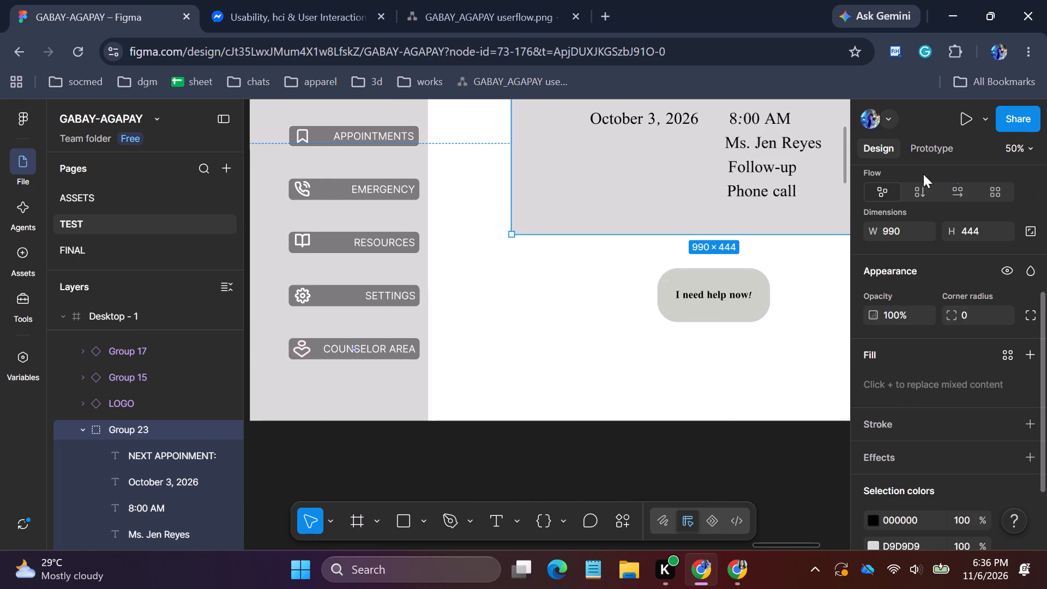
click(1008, 153)
click(973, 235)
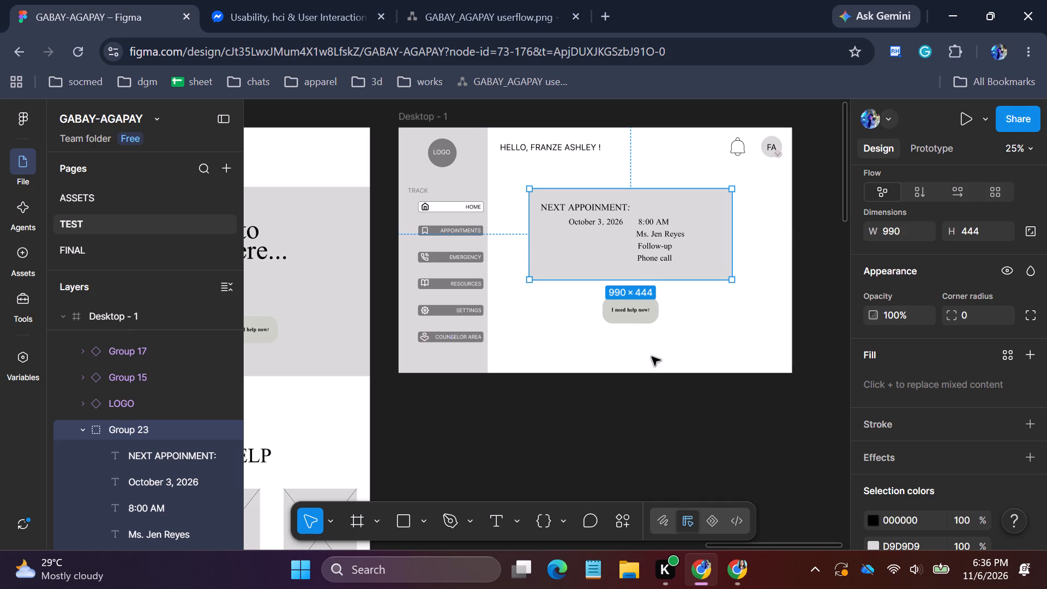
click(617, 359)
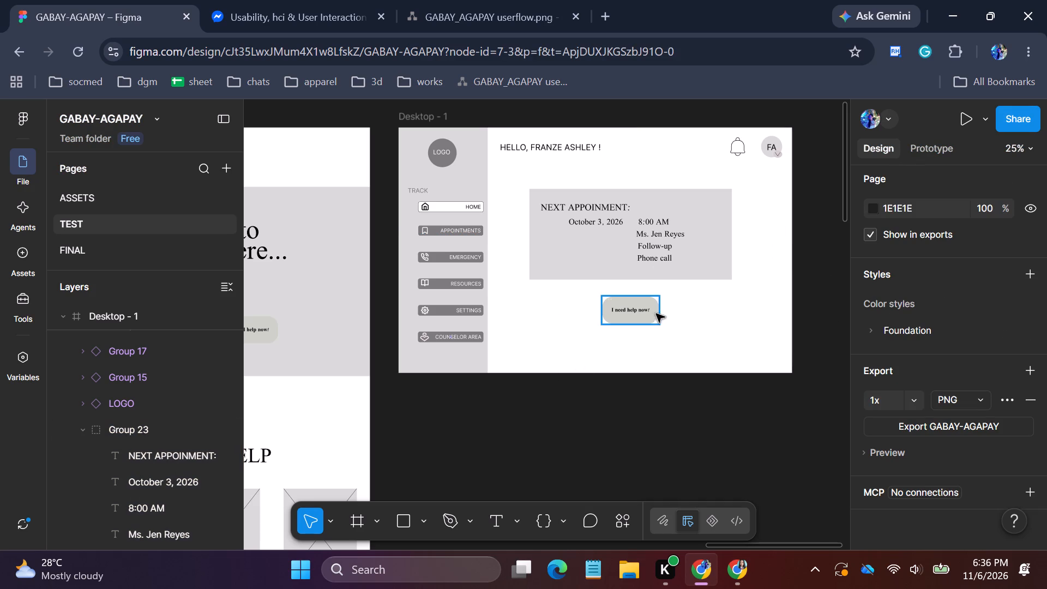
click(655, 239)
drag(620, 241, 634, 241)
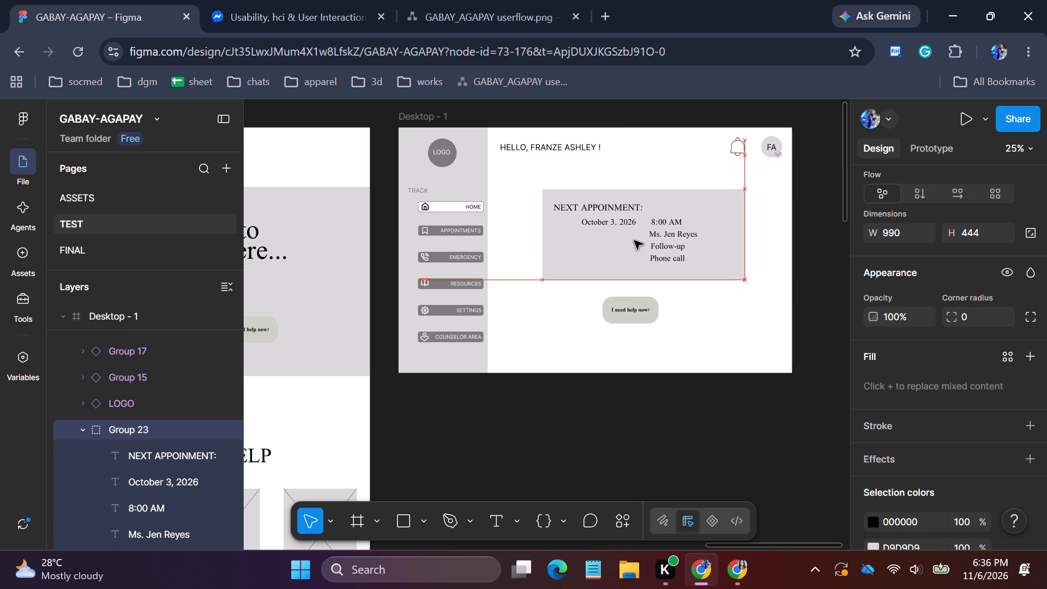
drag(634, 241, 628, 241)
click(871, 265)
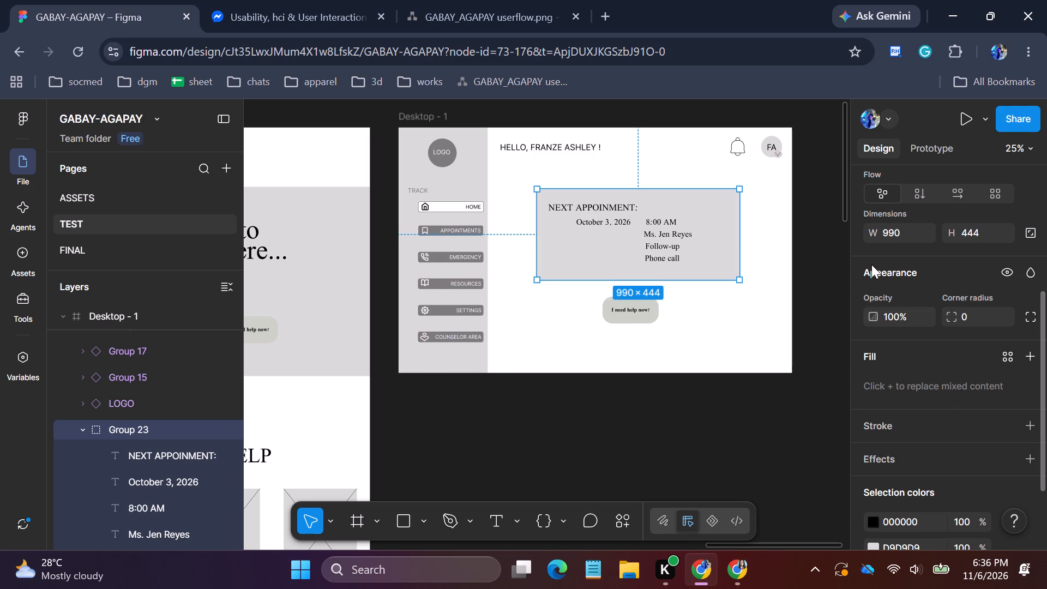
click(841, 265)
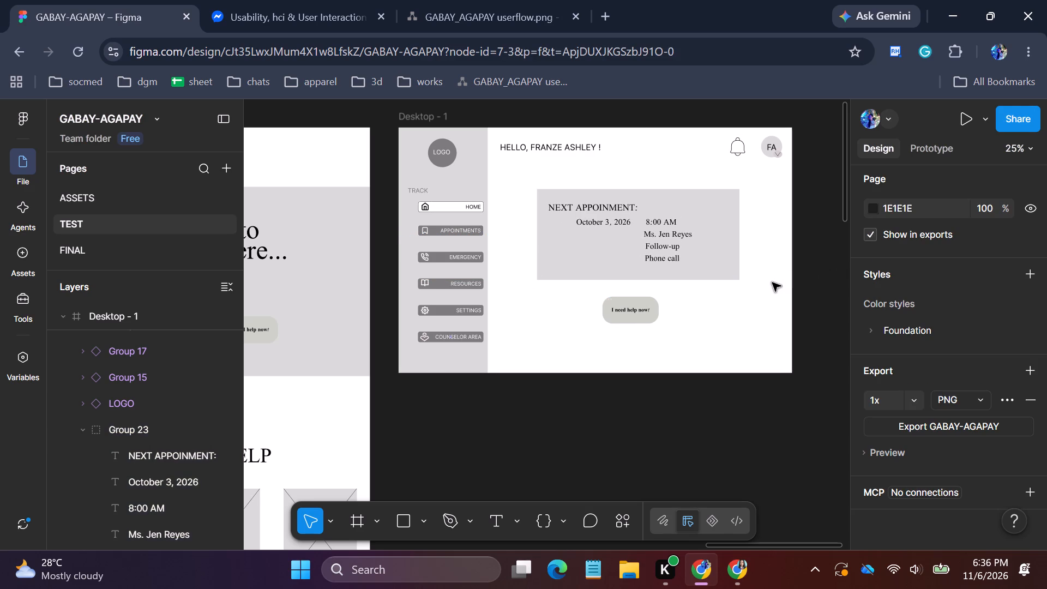
Duplicate the Desktop - 1 frame and place the copy directly below the original, at X 14861, Y 1446.
click(443, 115)
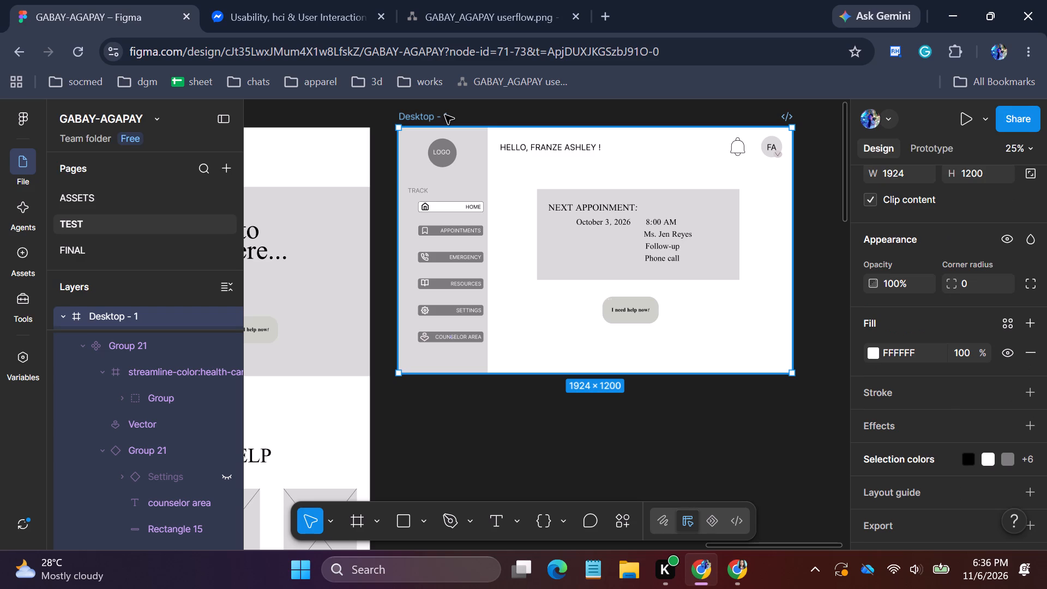
key(ctrl+c)
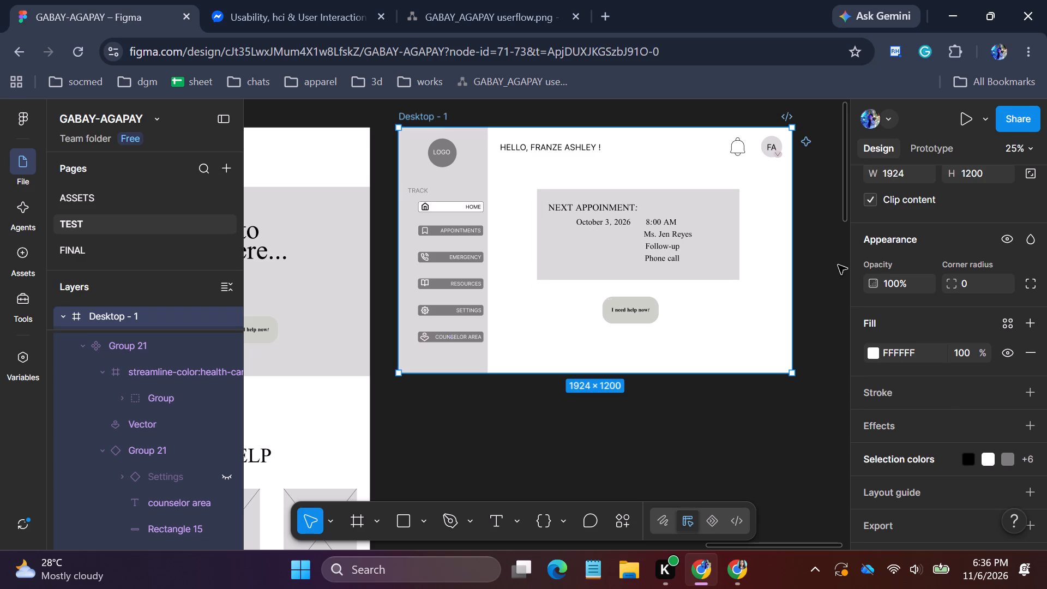
click(823, 259)
key(ctrl+v)
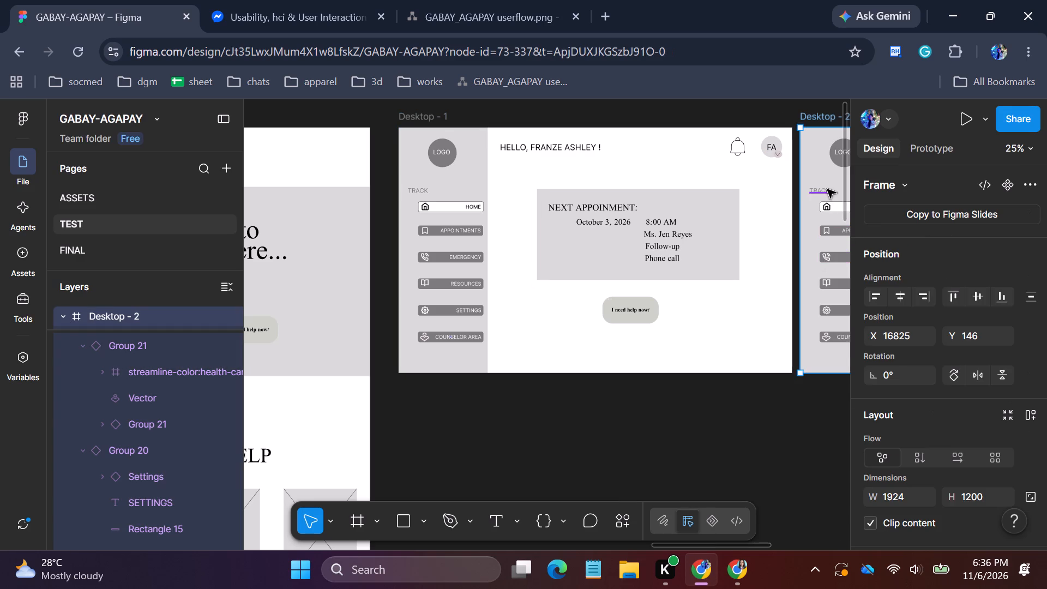
drag(822, 116, 781, 268)
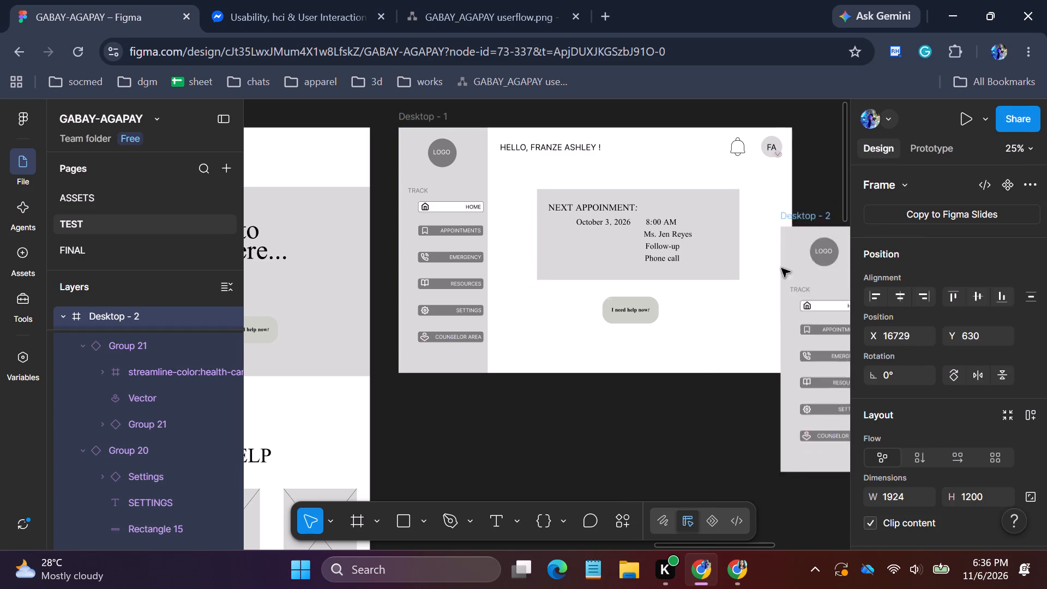
drag(781, 268, 420, 381)
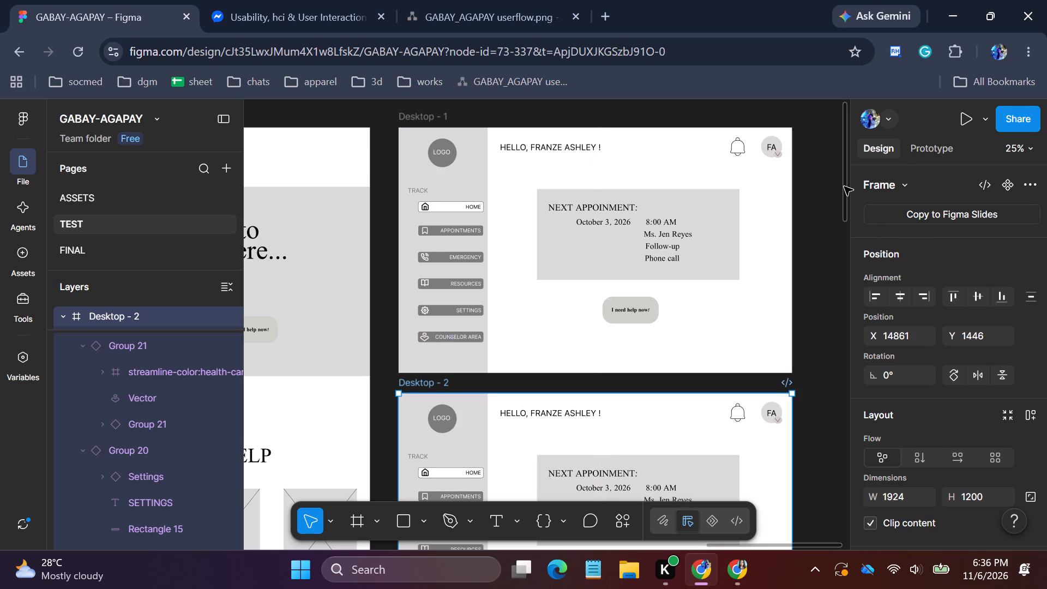
Recolor the APPOINTMENTS button in Desktop - 2 with a 070000 icon and label on a FEFBFB background.
drag(845, 187, 851, 227)
drag(843, 195, 845, 253)
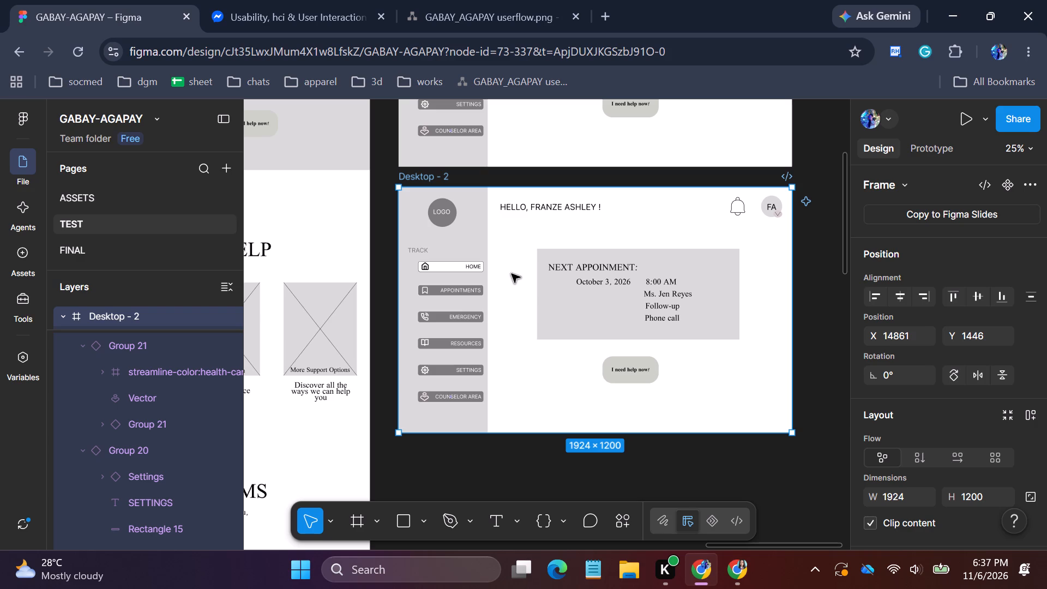
click(441, 290)
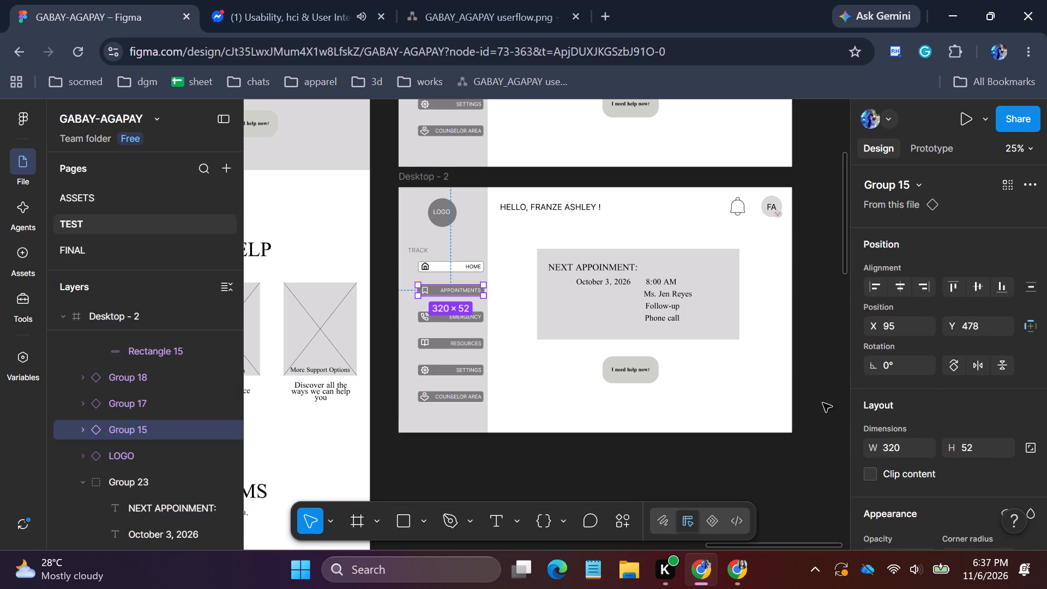
drag(1046, 299, 1046, 473)
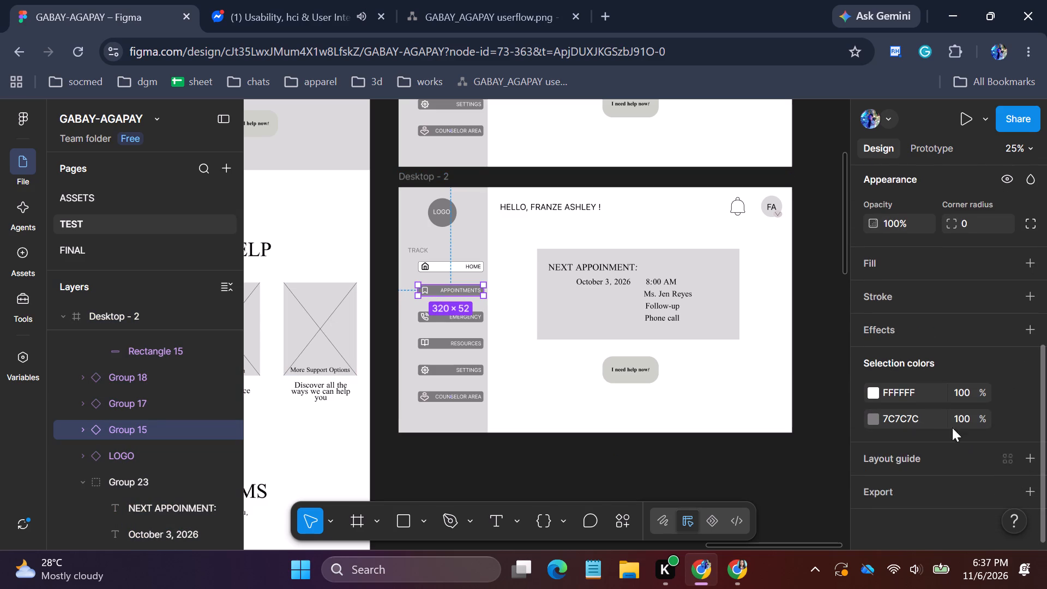
click(874, 394)
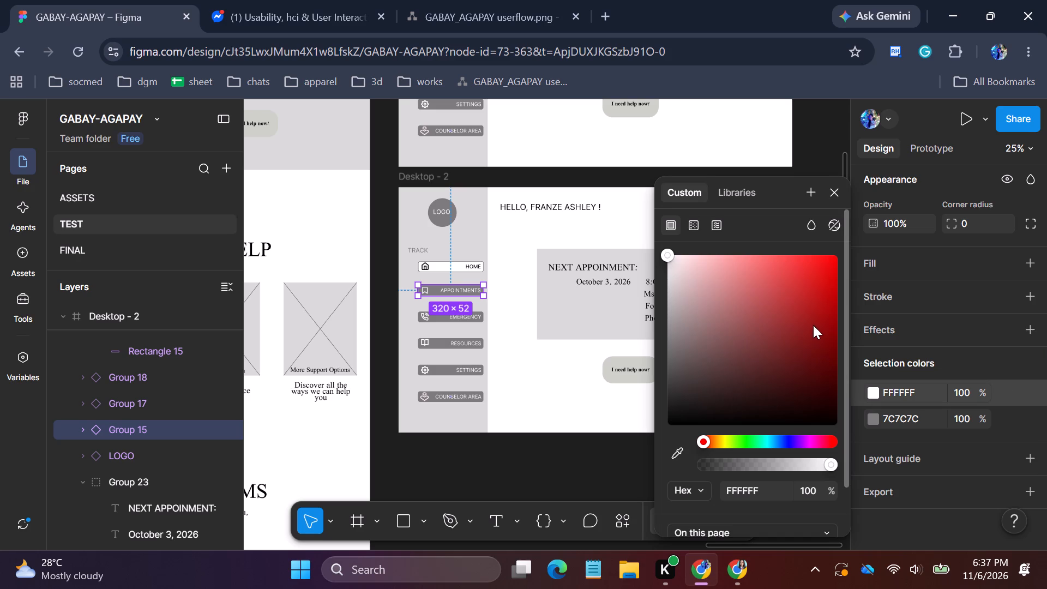
click(833, 420)
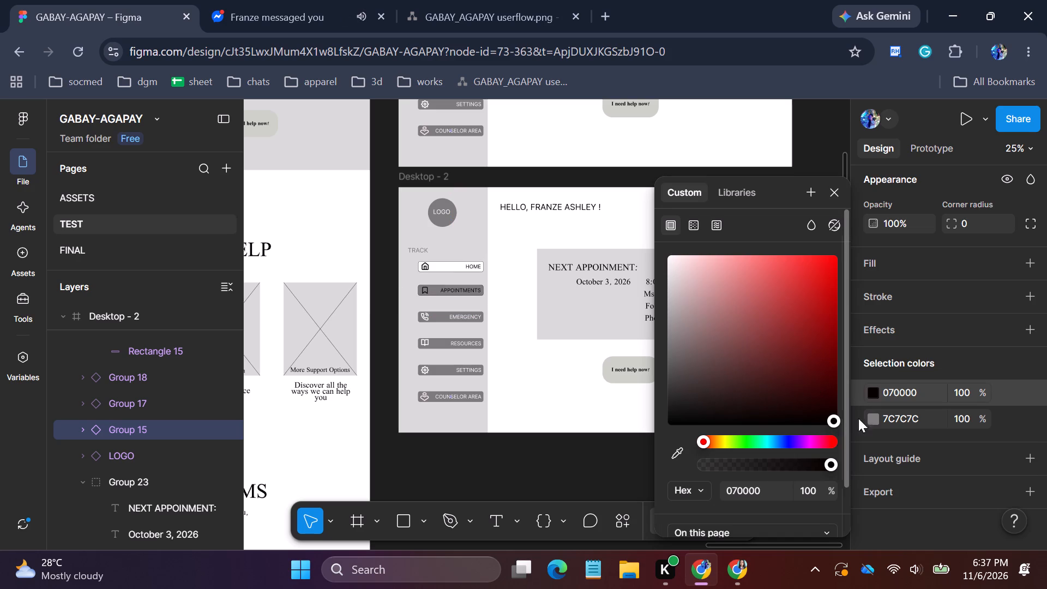
click(875, 416)
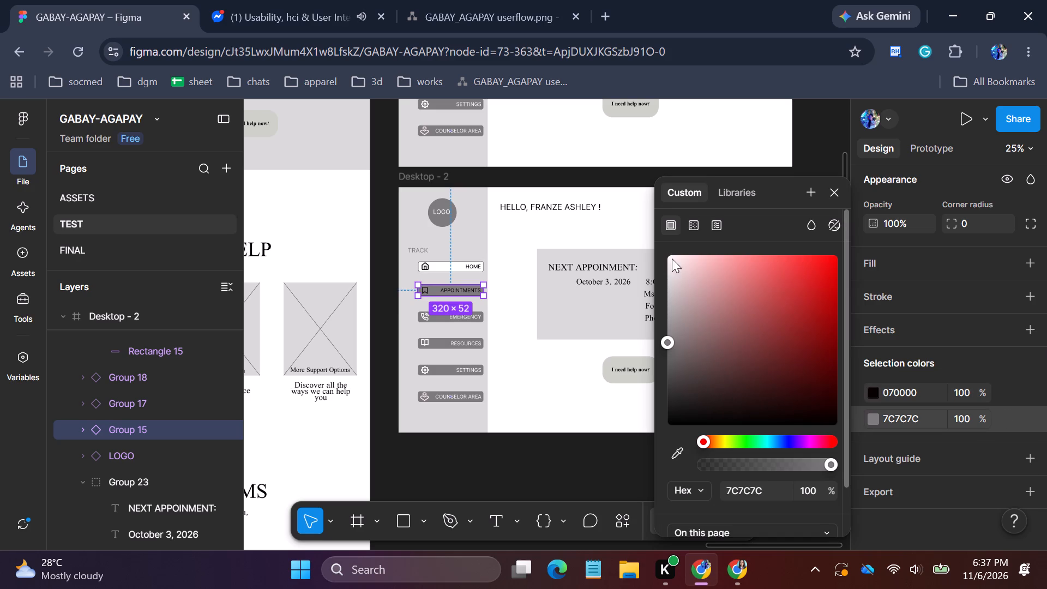
click(669, 256)
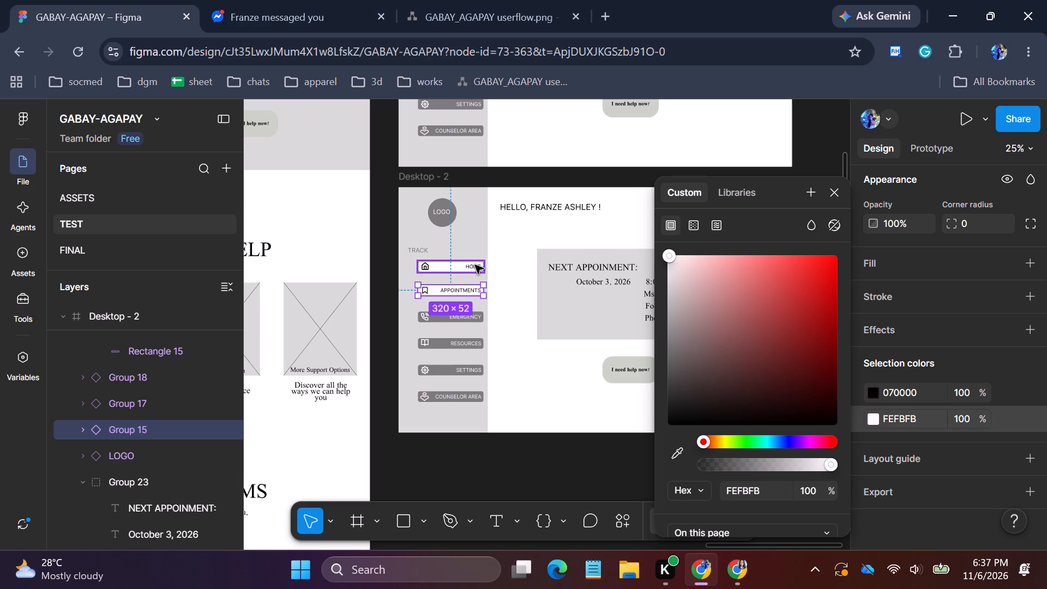
click(458, 265)
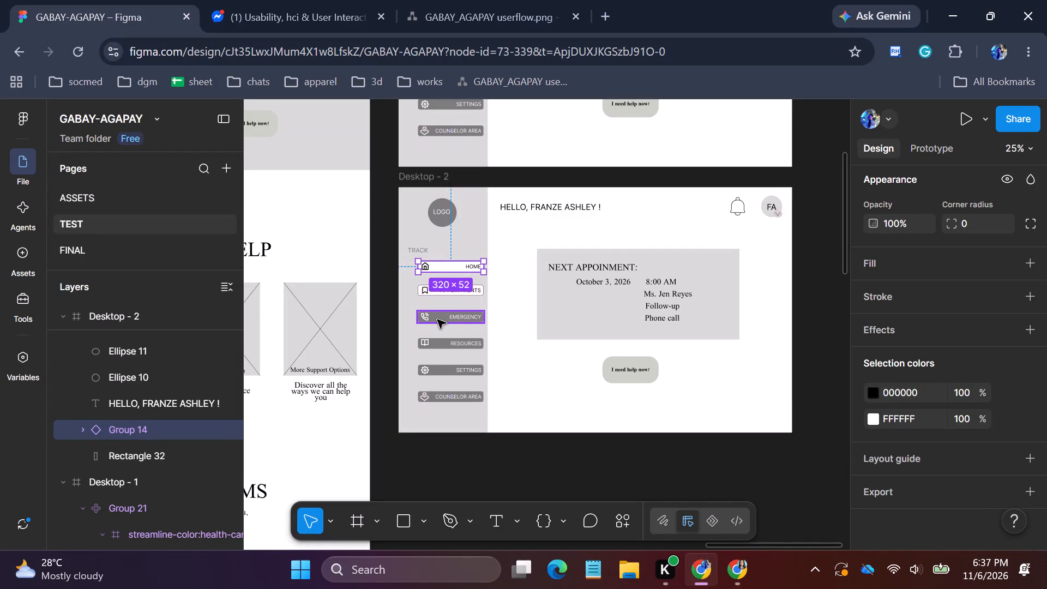
click(437, 317)
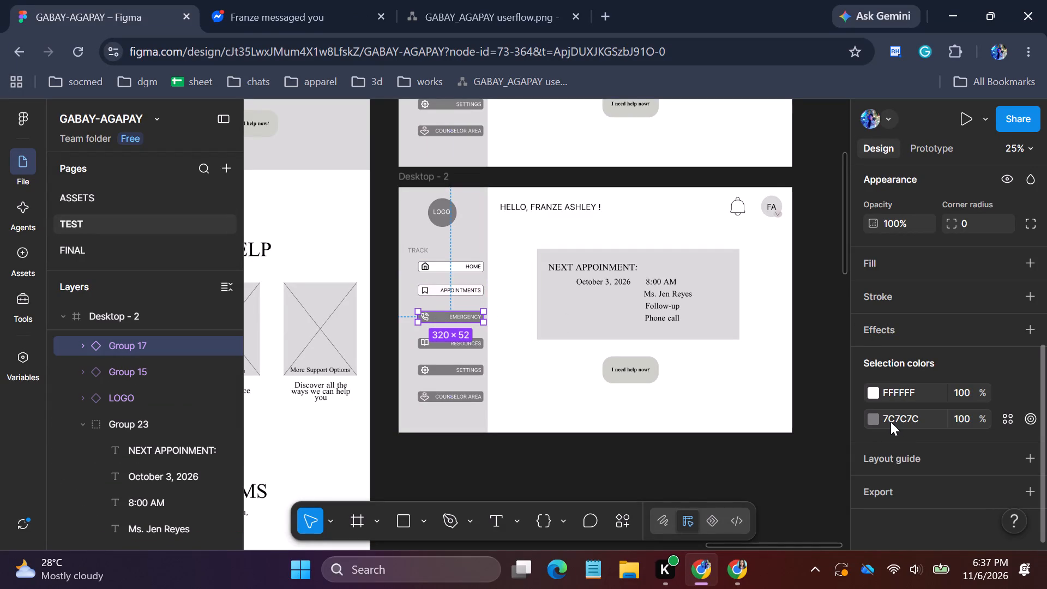
click(916, 418)
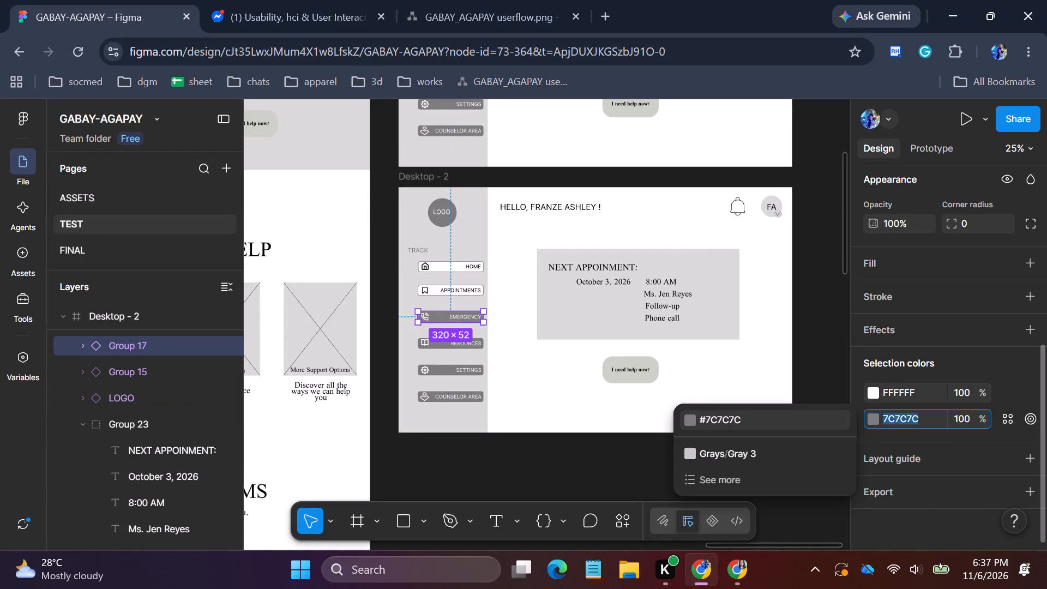
key(ctrl+c)
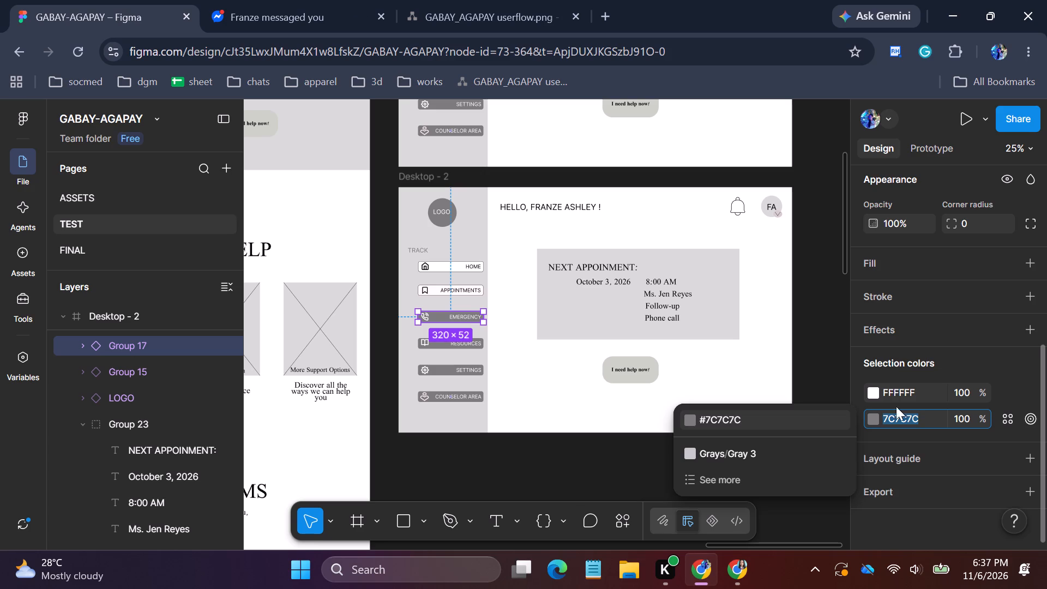
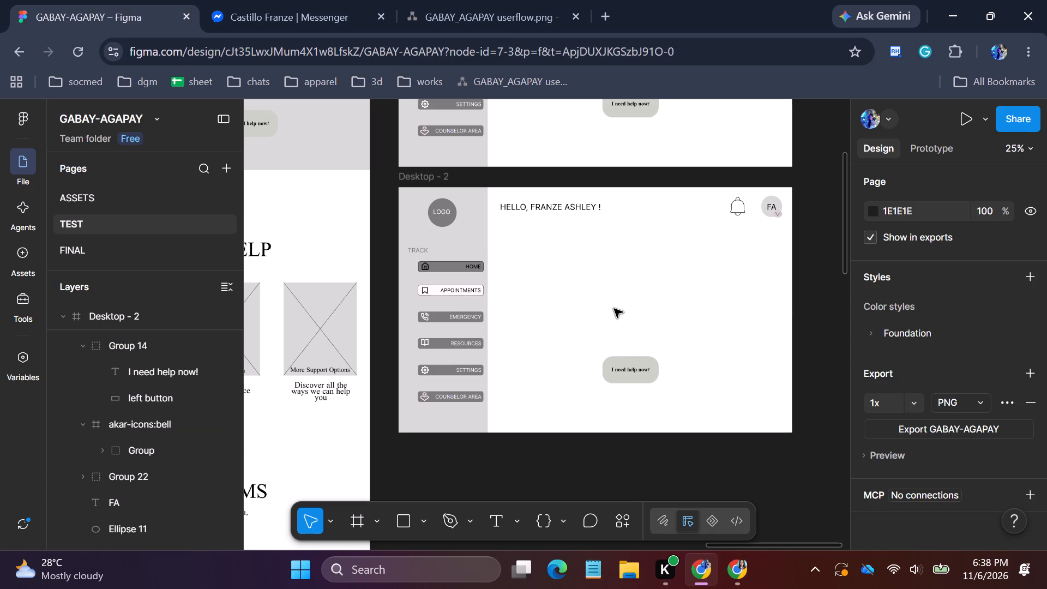
Delete the "I need help now!" button and the greeting text from the Desktop - 2 frame.
click(634, 373)
key(Delete)
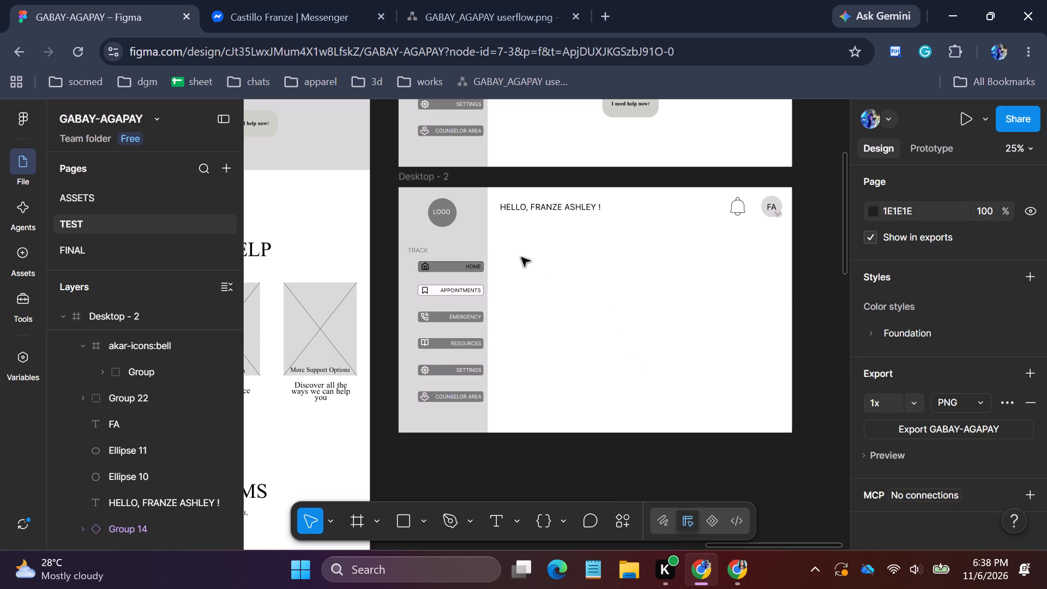
click(540, 209)
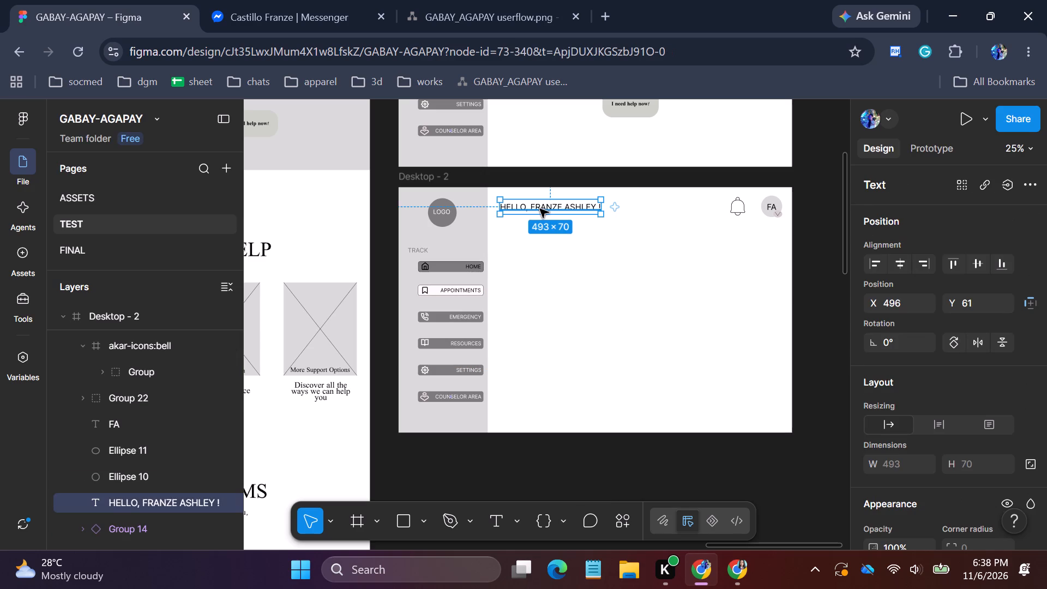
key(Delete)
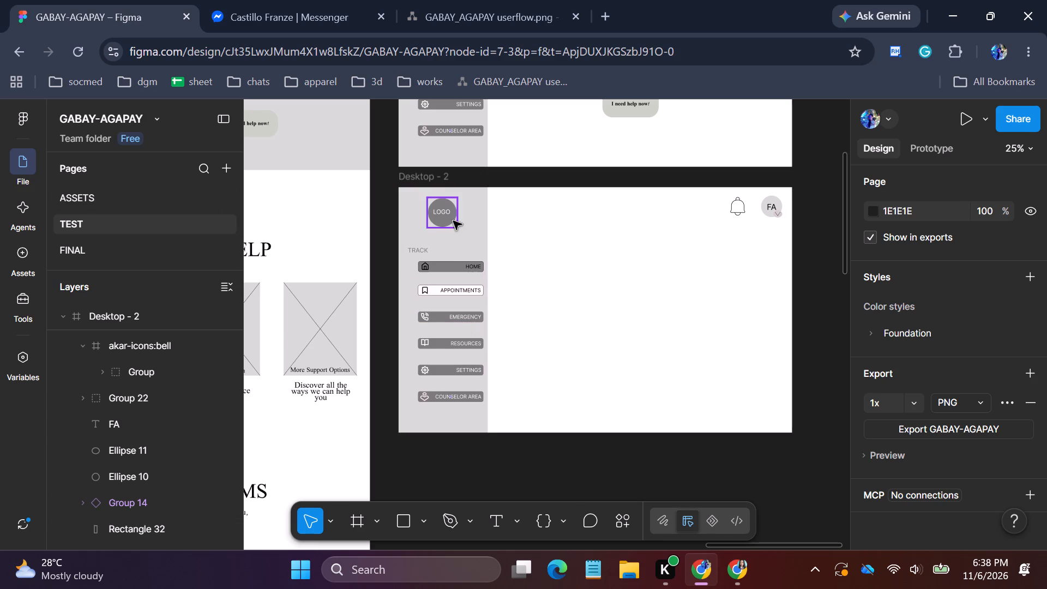
Draw a circle of about 104 × 104 in Desktop - 2's empty content area, at about X 587, Y 256.
click(778, 198)
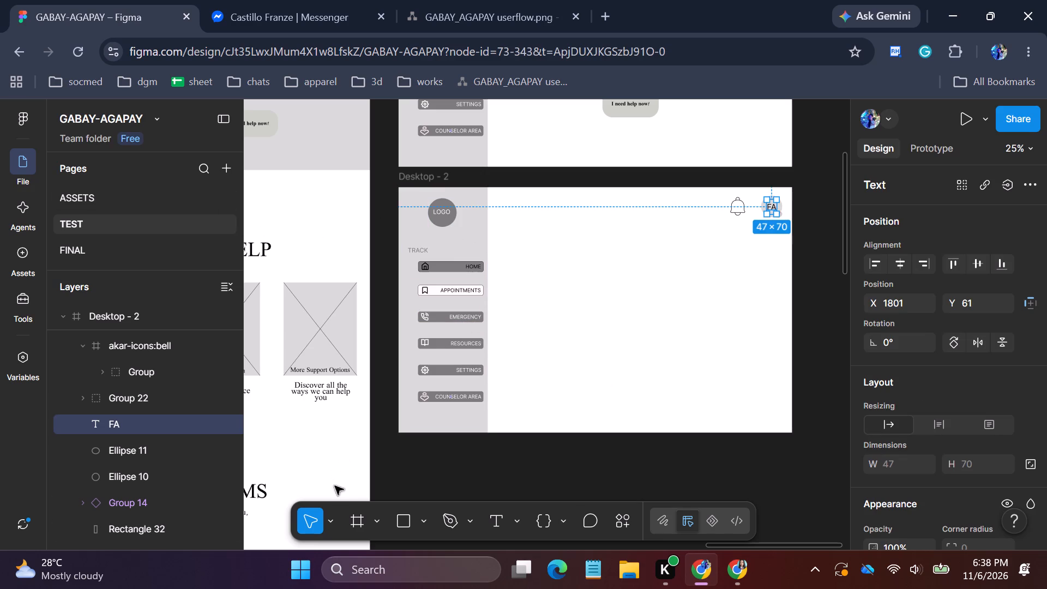
click(431, 522)
click(425, 520)
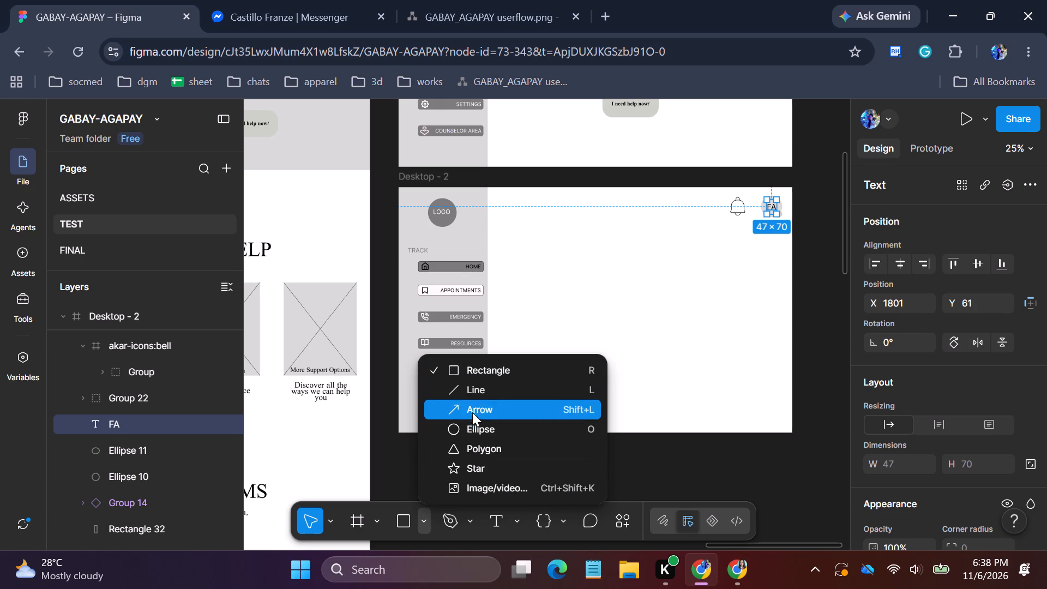
click(477, 424)
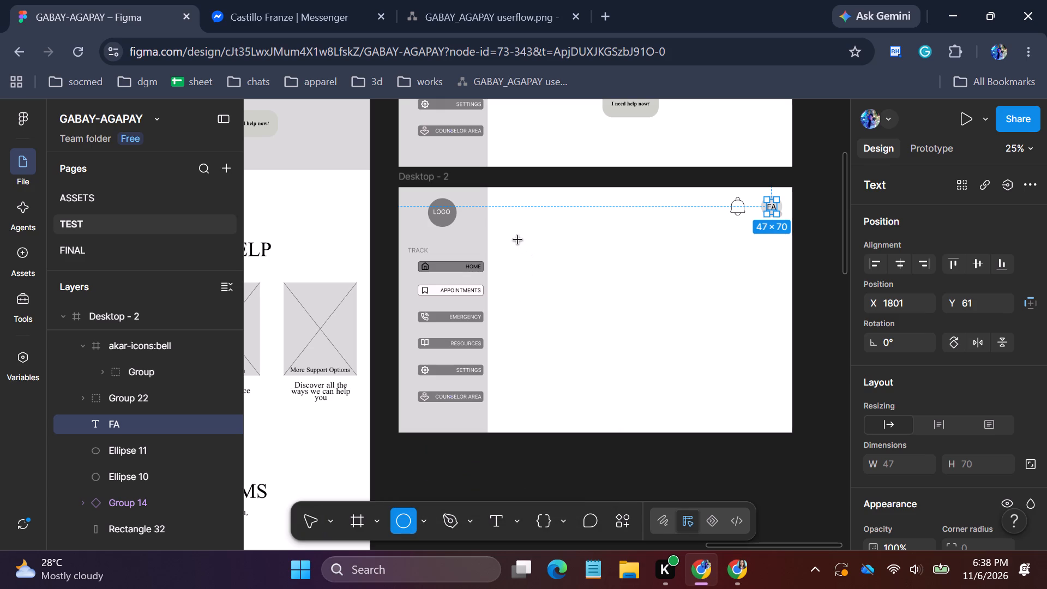
shift+drag(518, 240, 530, 261)
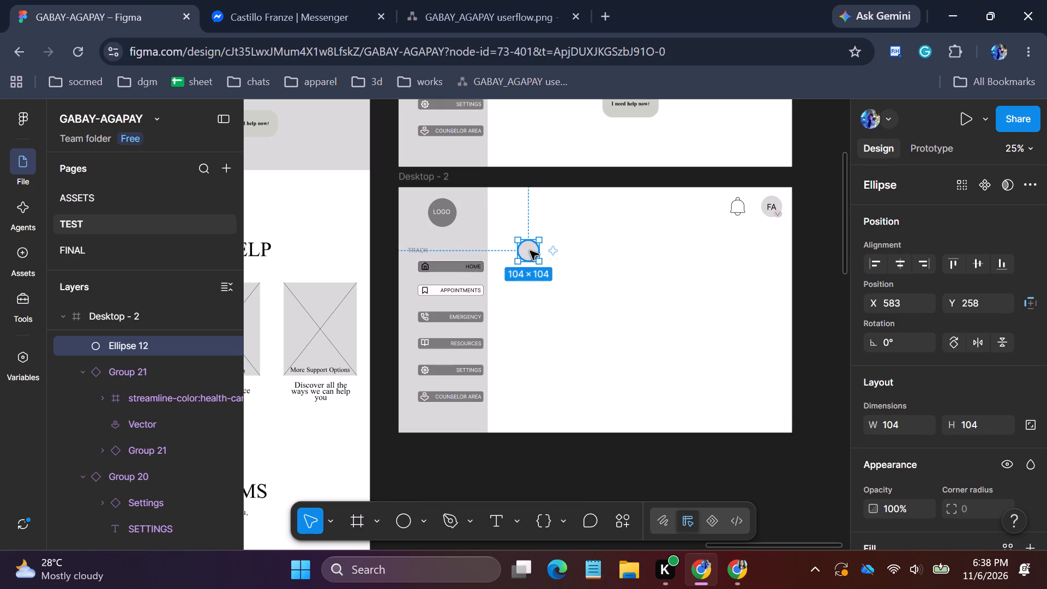
click(530, 251)
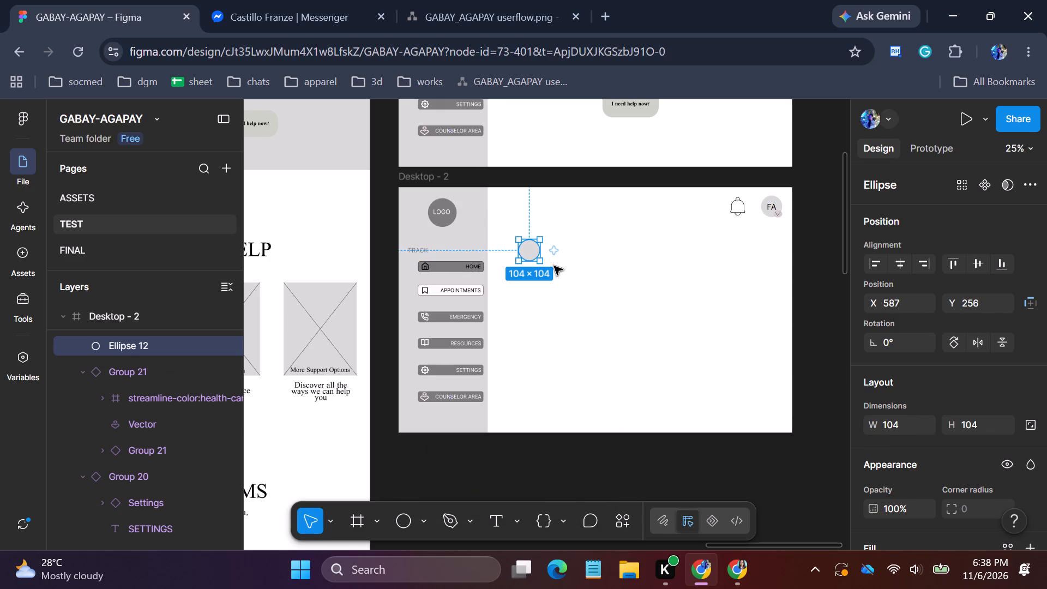
click(558, 269)
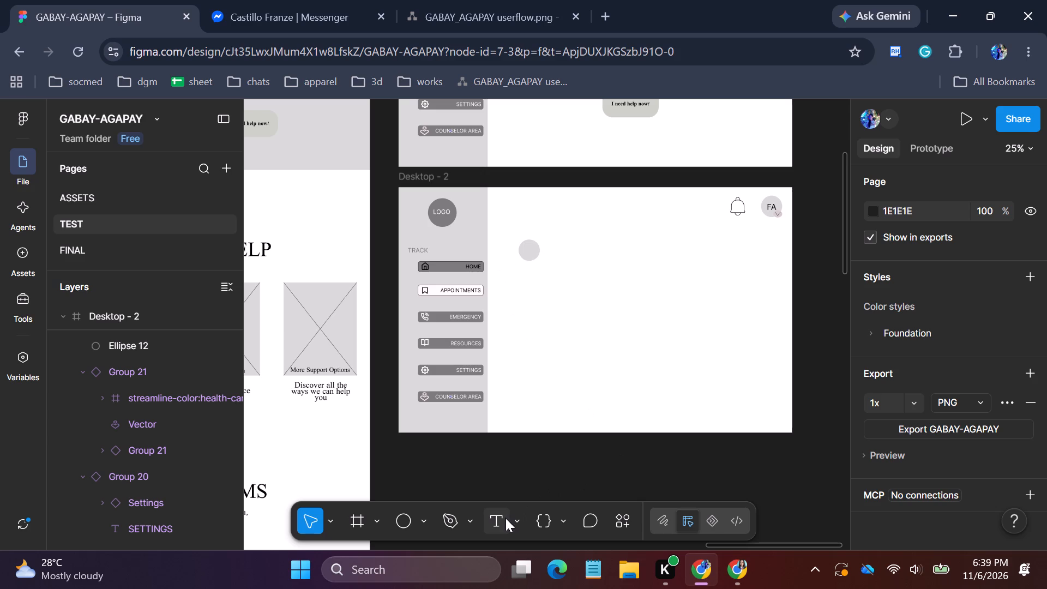
Add a "Personal" text label beside the circle, at about X 745, Y 276.
click(506, 518)
click(567, 254)
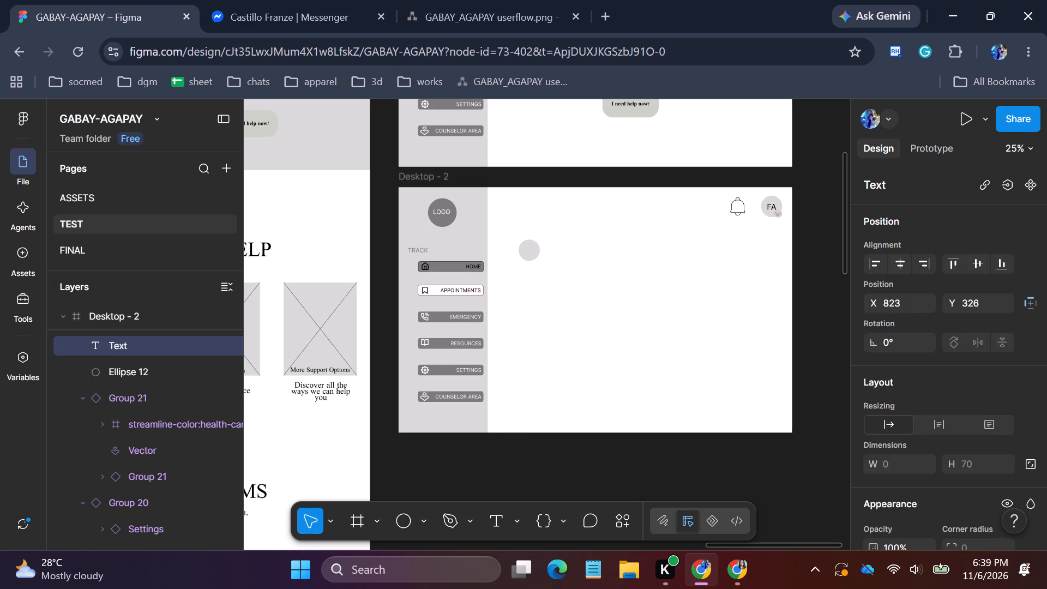
text(per)
key(BackSpace)
key(BackSpace)
key(BackSpace)
key(p)
text(ersonal)
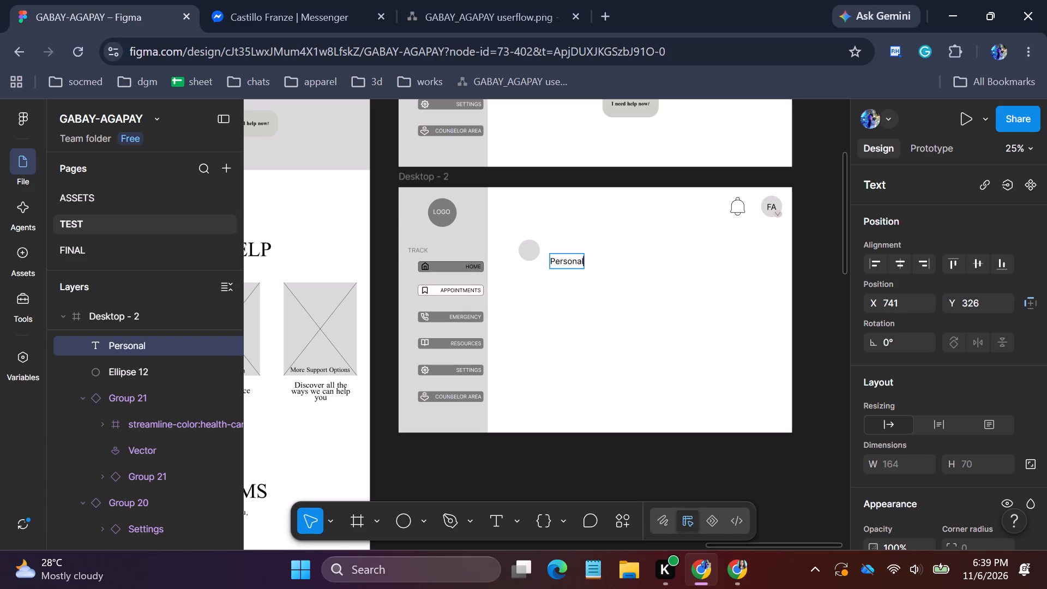
click(609, 274)
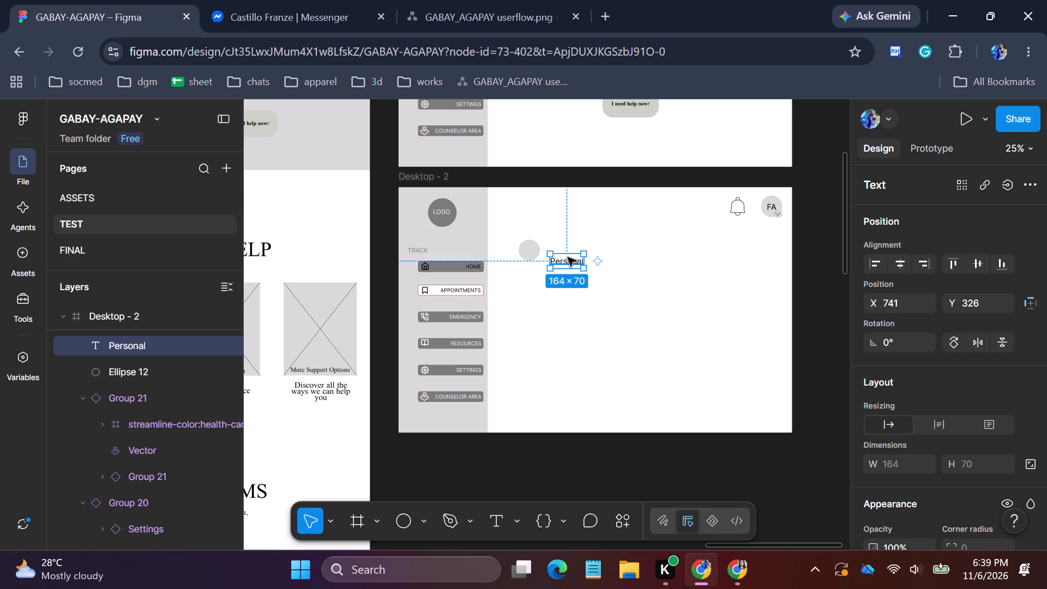
drag(568, 257, 569, 247)
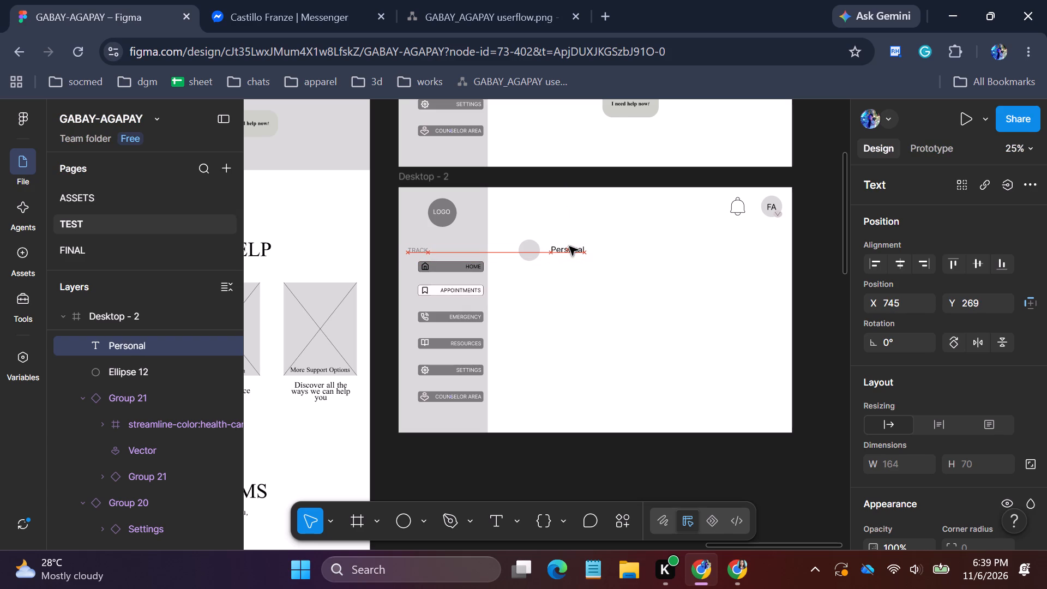
drag(569, 247, 569, 248)
click(617, 275)
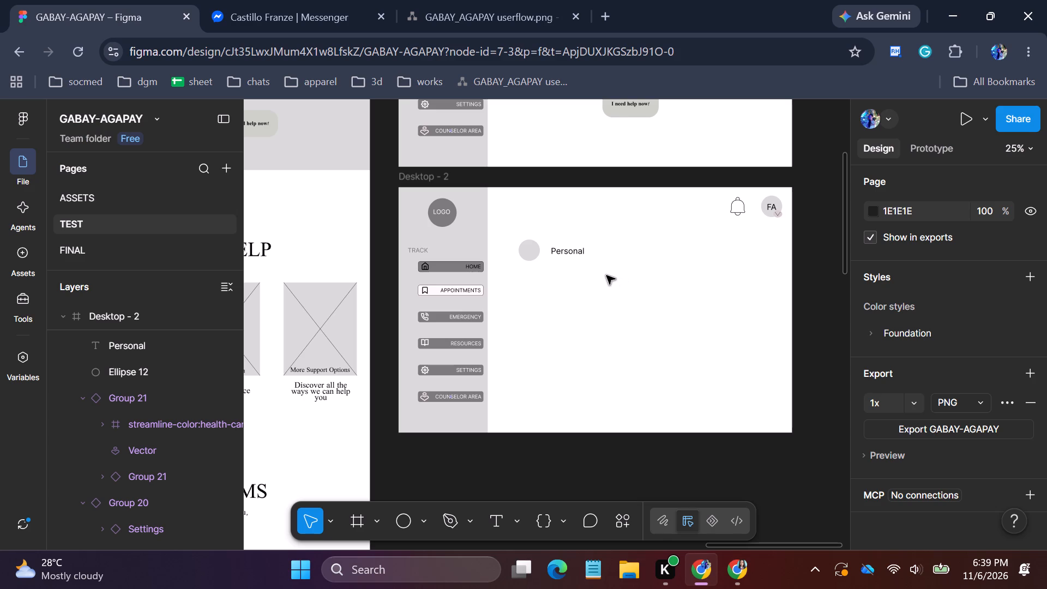
Duplicate the Personal label, place the copy below it at about Y 388, and change its text to "Videocall".
click(582, 253)
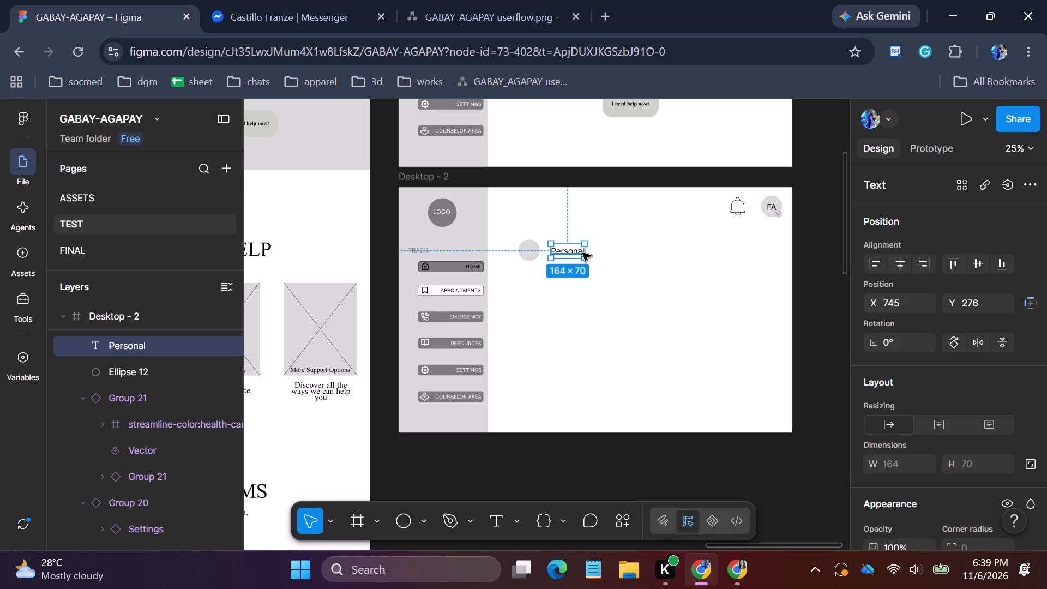
key(ctrl+c)
click(597, 271)
key(ctrl+v)
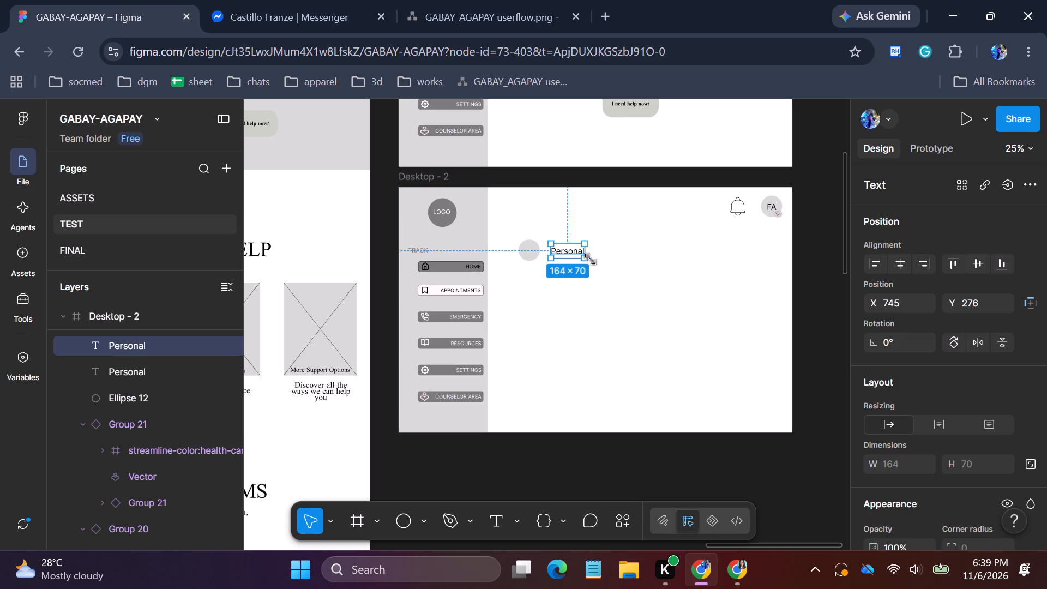
drag(571, 250, 574, 273)
double_click(574, 273)
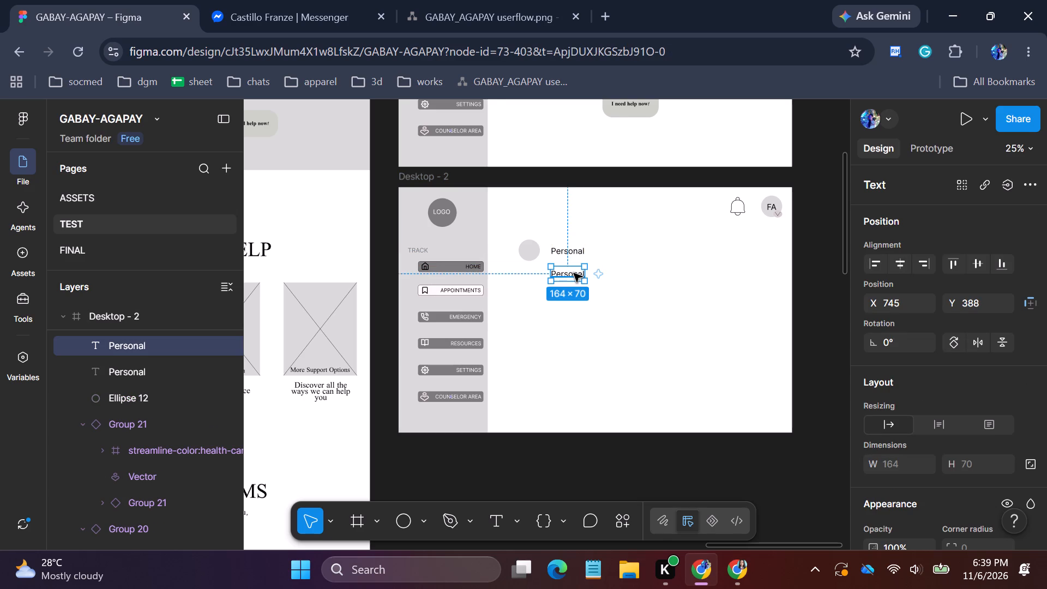
text(videok)
key(BackSpace)
key(BackSpace)
key(BackSpace)
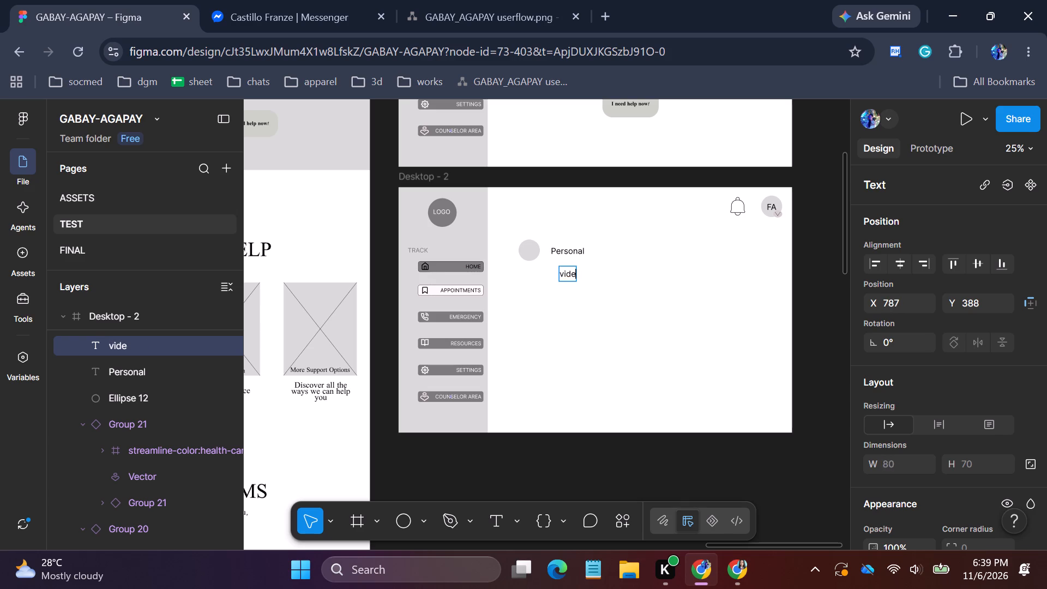
key(BackSpace)
key(BackSpace)
key(BackSpace)
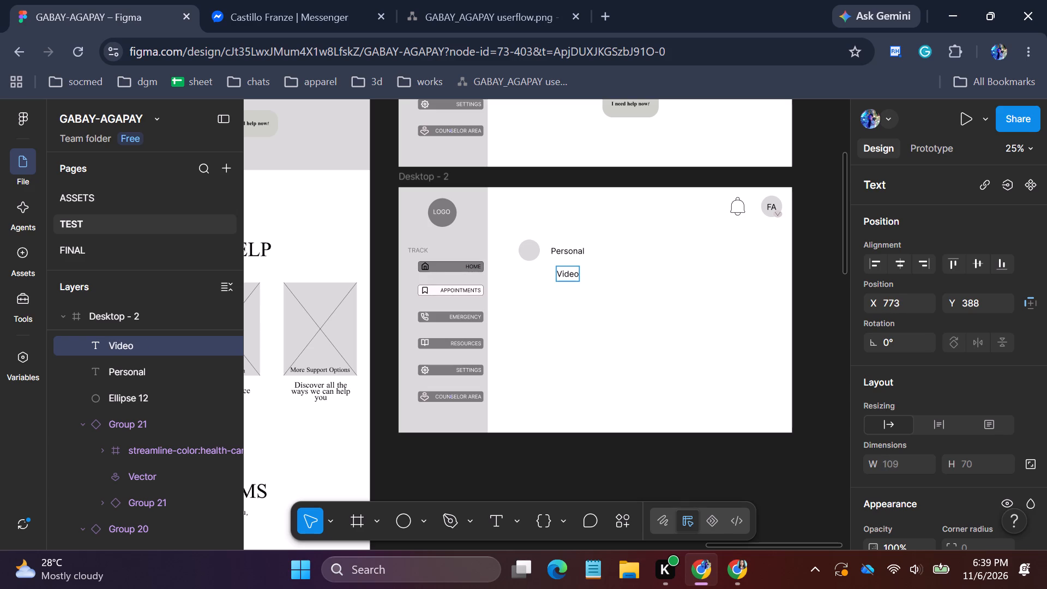
text(call)
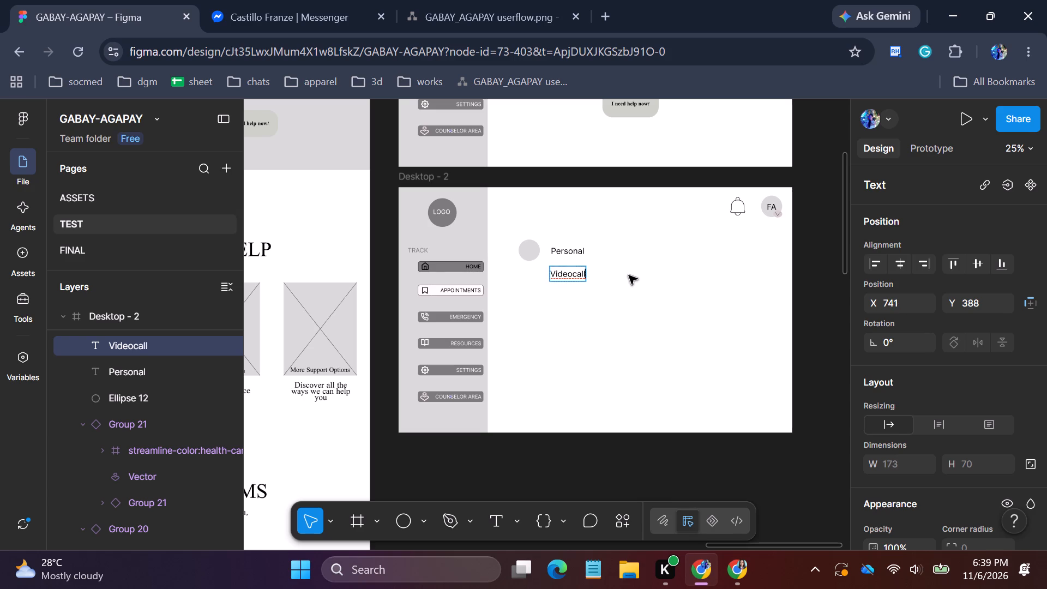
click(629, 275)
Duplicate the Videocall label, place the copy below it at about Y 495, and change its text to "Audio call".
click(564, 272)
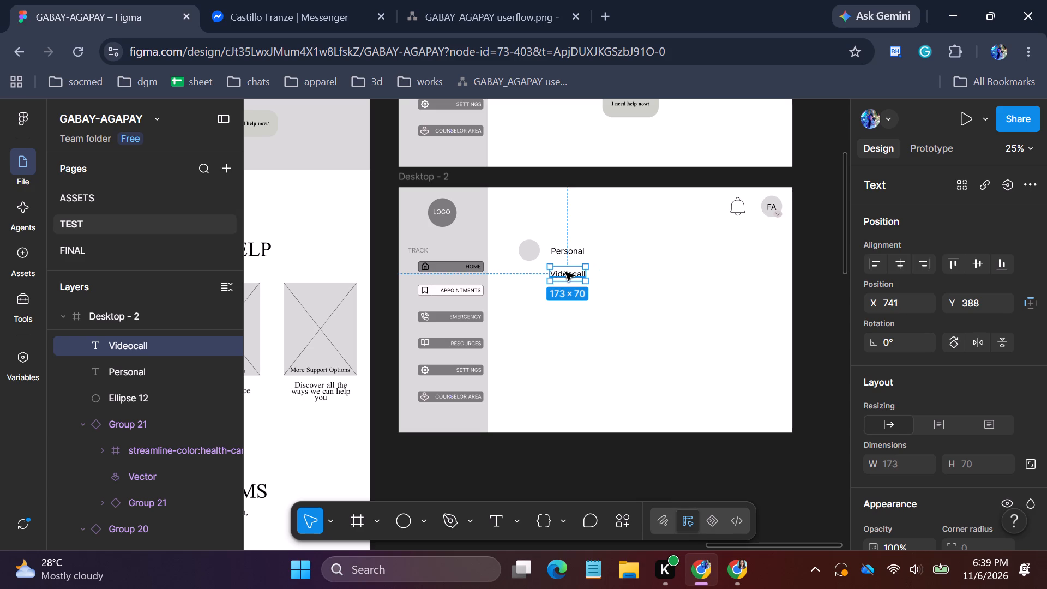
key(ctrl+c)
click(610, 283)
key(ctrl+v)
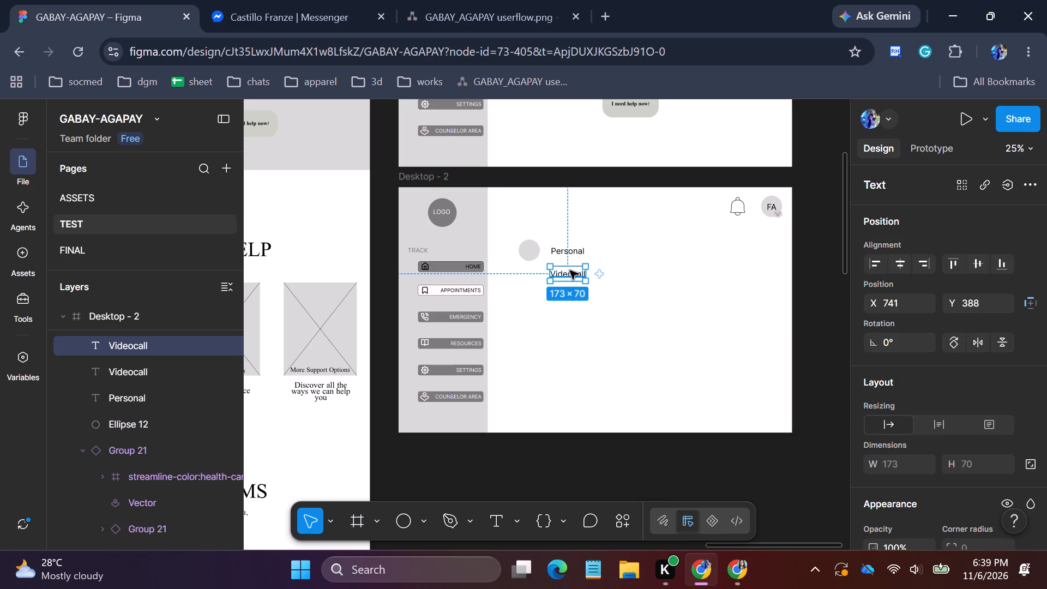
drag(570, 270, 572, 292)
double_click(572, 302)
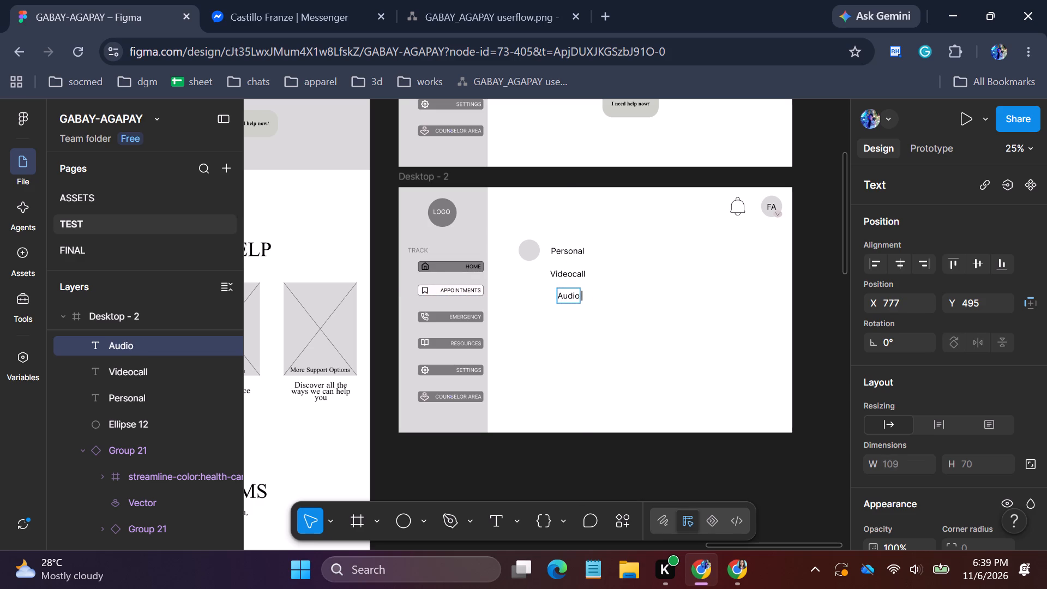
key(Return)
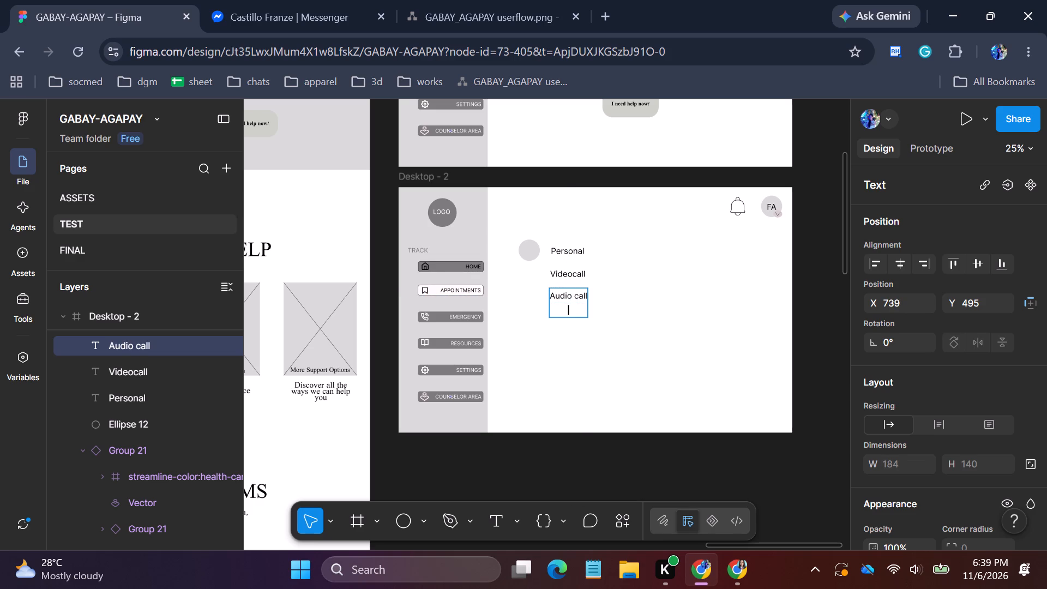
key(ctrl+z)
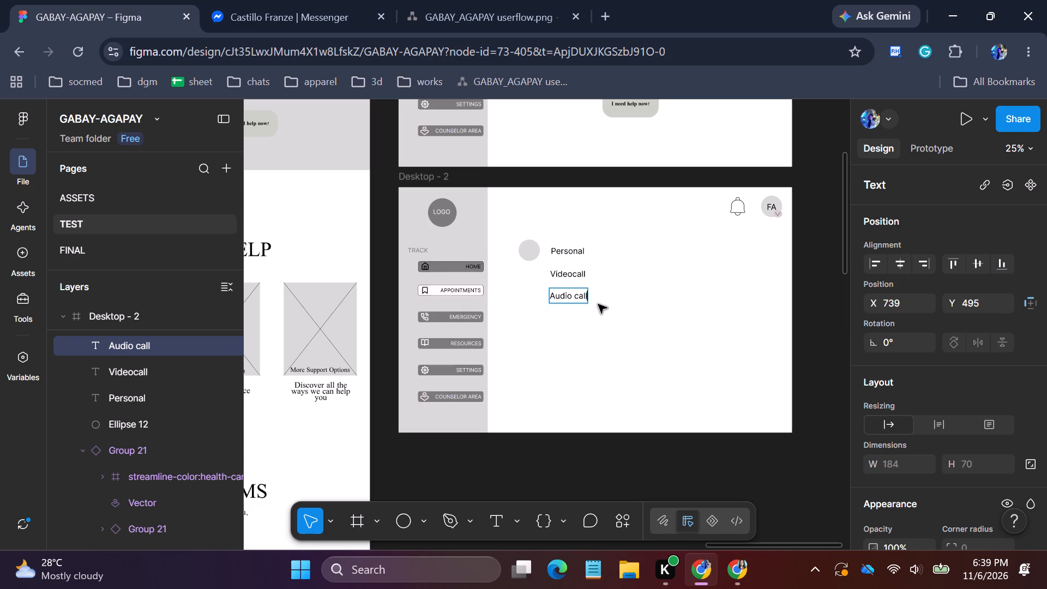
click(599, 304)
Duplicate the Audio call label, place the copy below it at about Y 599, and change its text to "Chat".
click(570, 294)
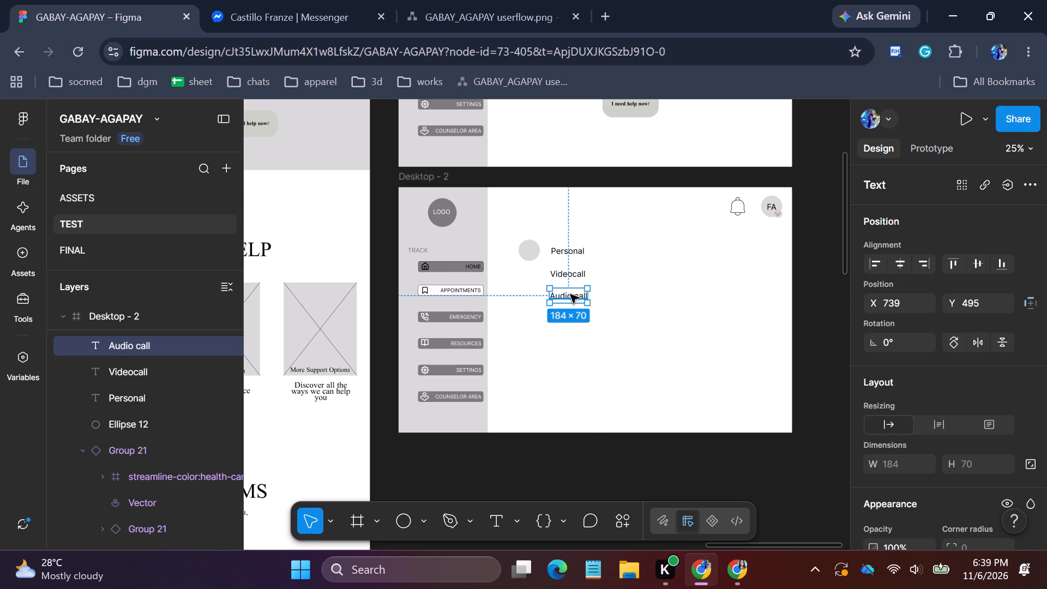
key(ctrl+c)
click(604, 321)
key(ctrl+v)
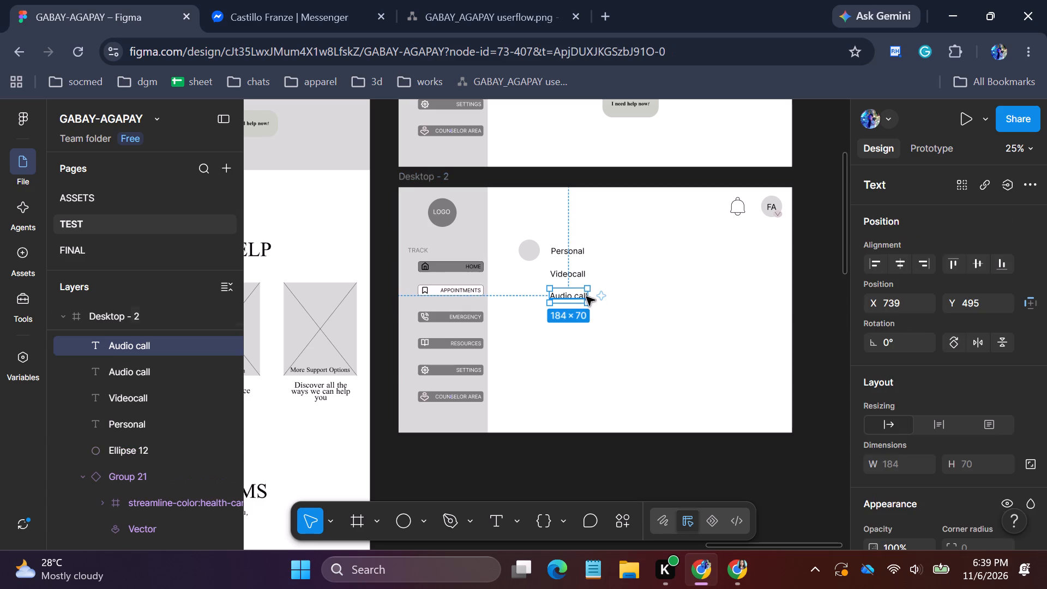
drag(579, 296, 578, 317)
double_click(576, 317)
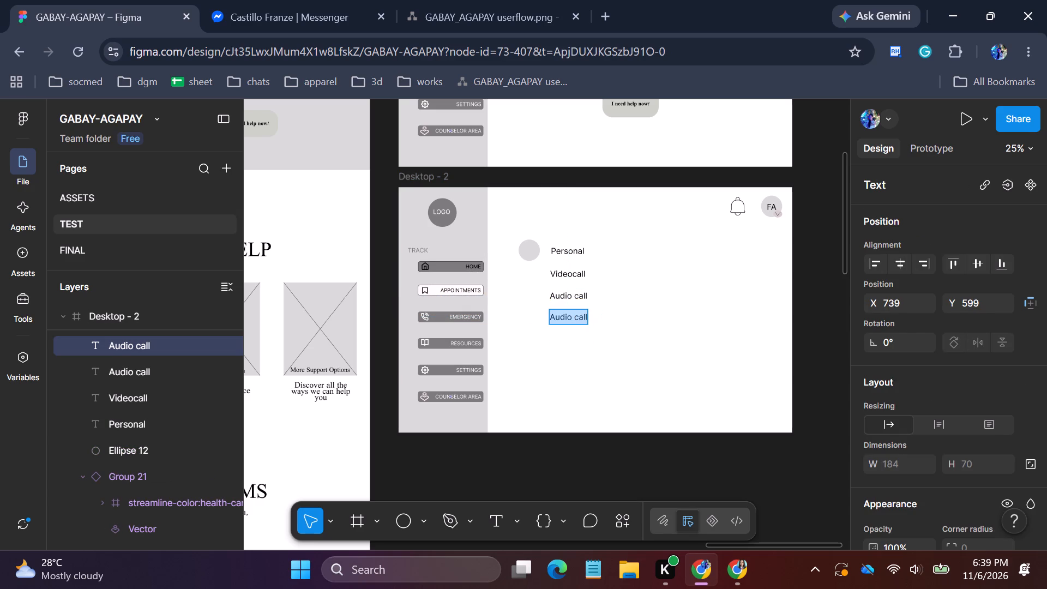
key(c)
key(Return)
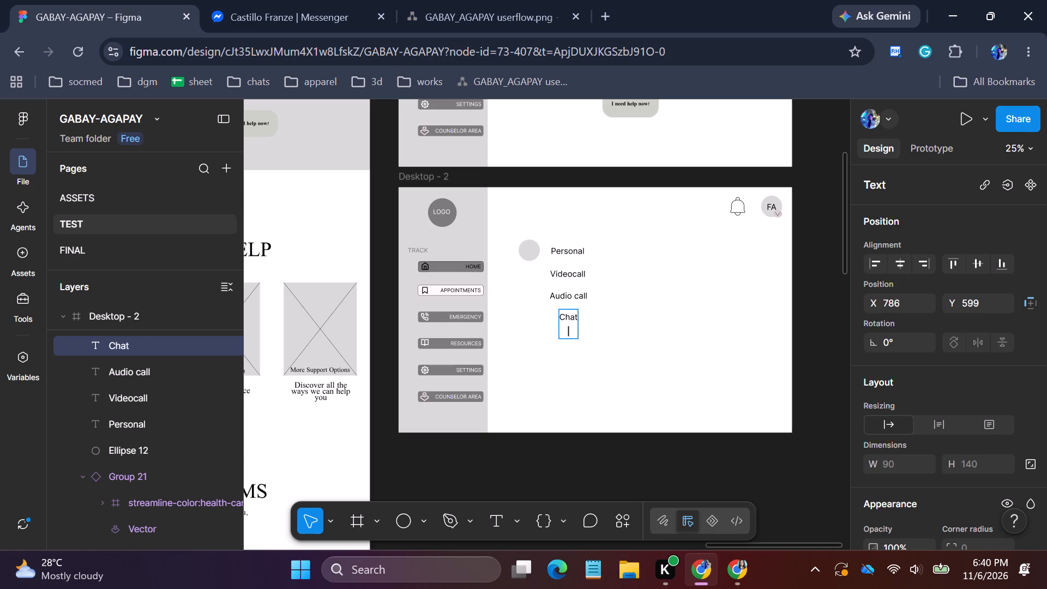
key(ctrl+z)
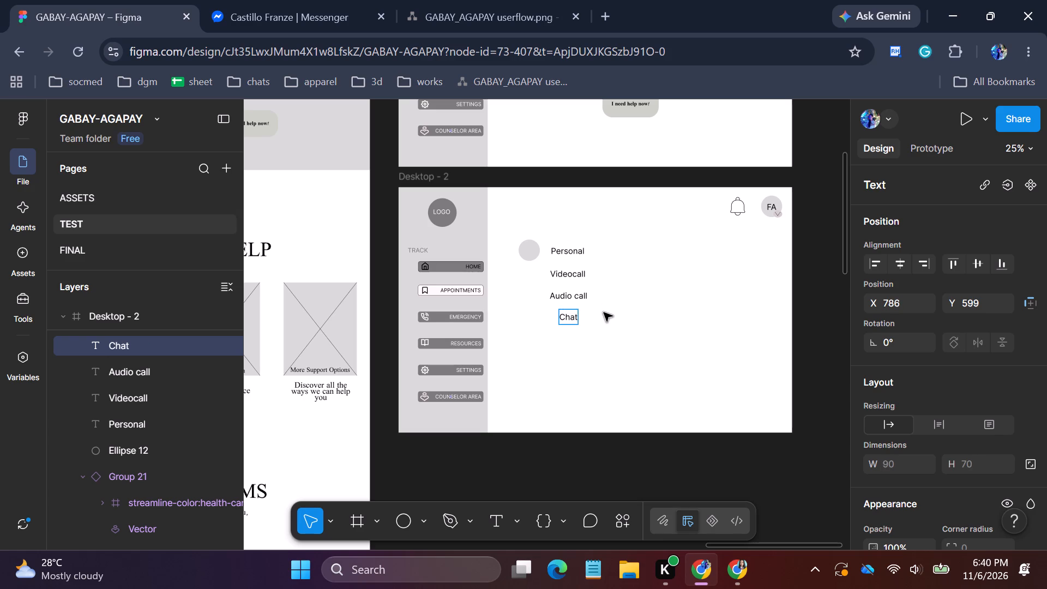
click(604, 312)
Duplicate the Chat label, place the copy below it at about Y 679, and change its text to "Personal".
click(570, 316)
key(ctrl+c)
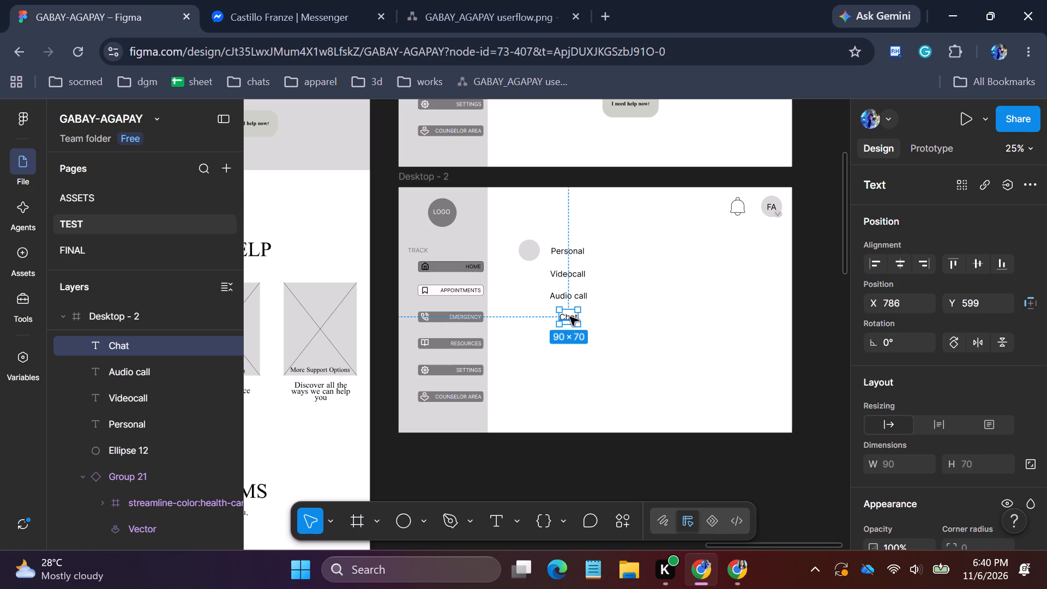
key(ctrl+v)
drag(573, 319, 574, 336)
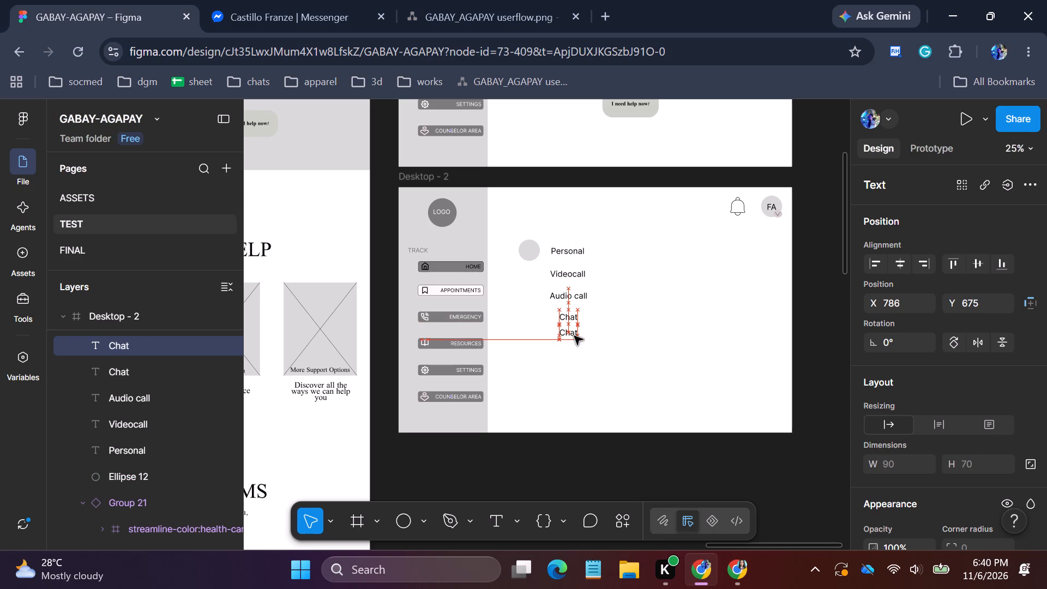
drag(574, 336, 574, 336)
double_click(574, 336)
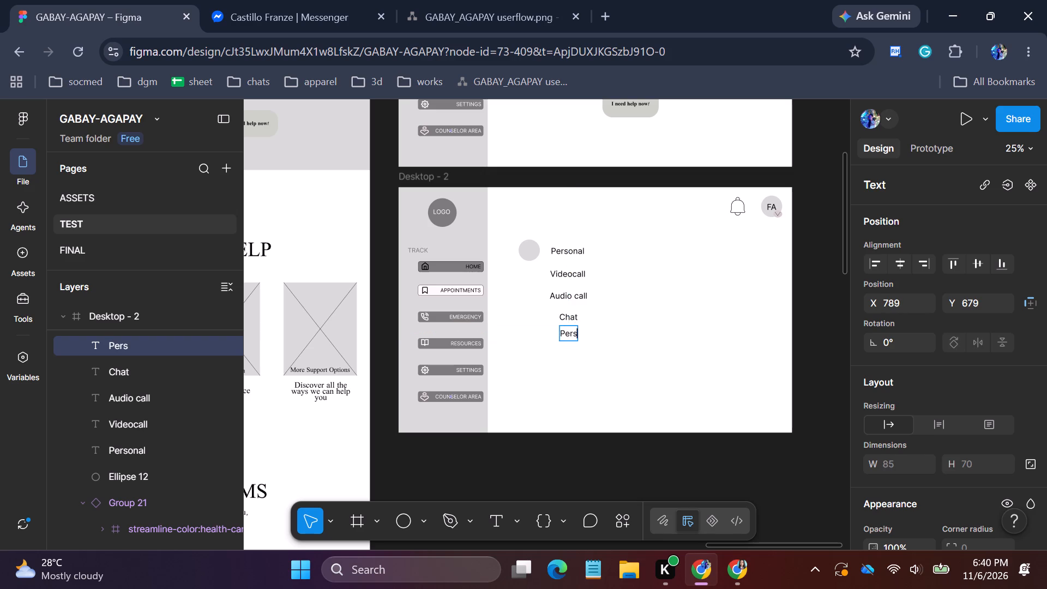
text(onal)
click(621, 346)
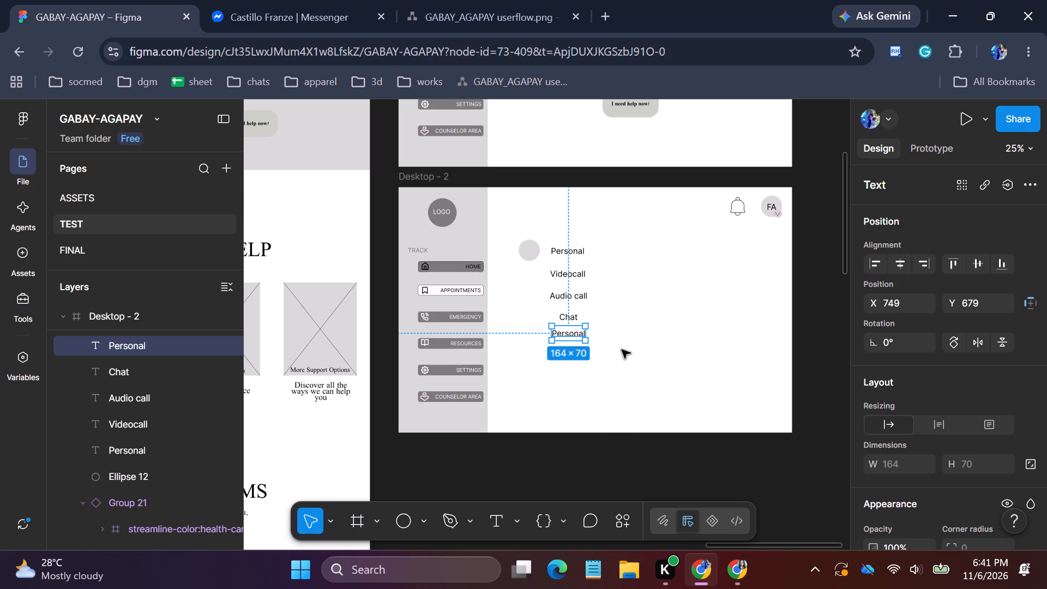
Switch to the GABAY_AGAPAY userflow diagram in diagrams.net and examine the Appointments branch with its session options and neighbouring branches.
click(447, 0)
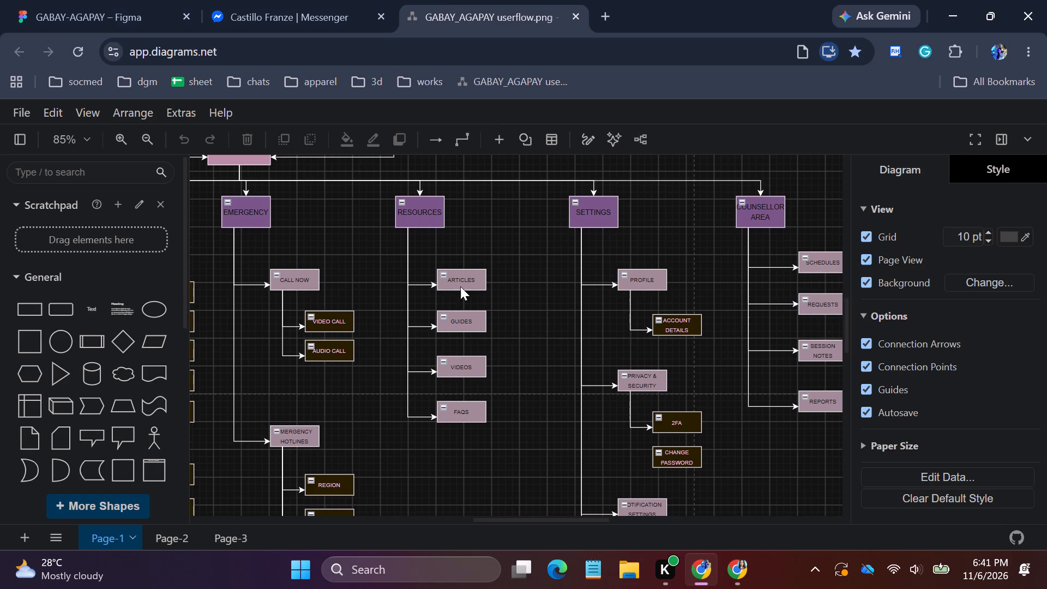
click(122, 134)
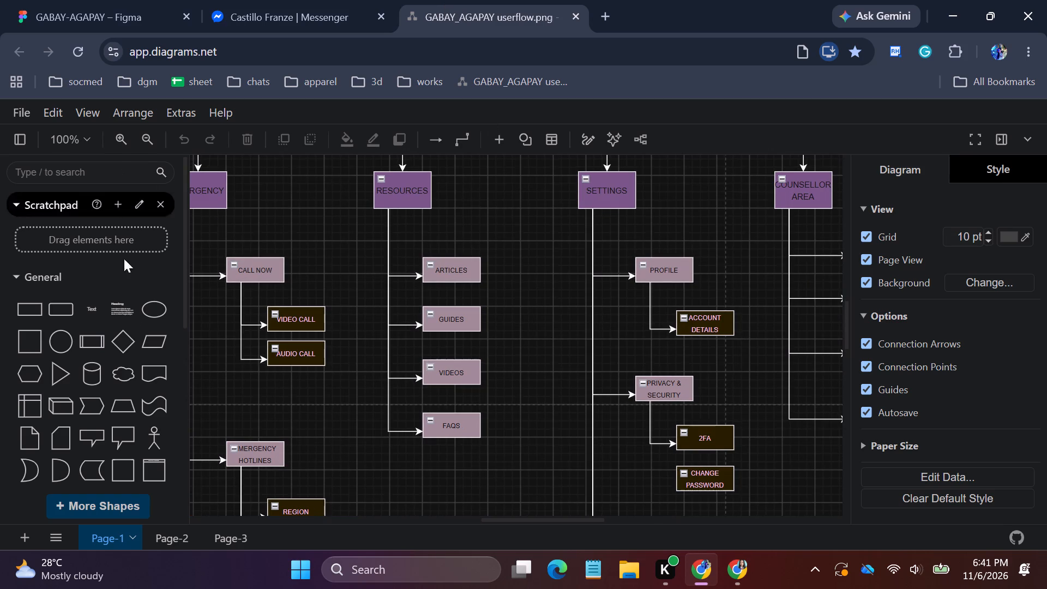
drag(300, 413, 352, 377)
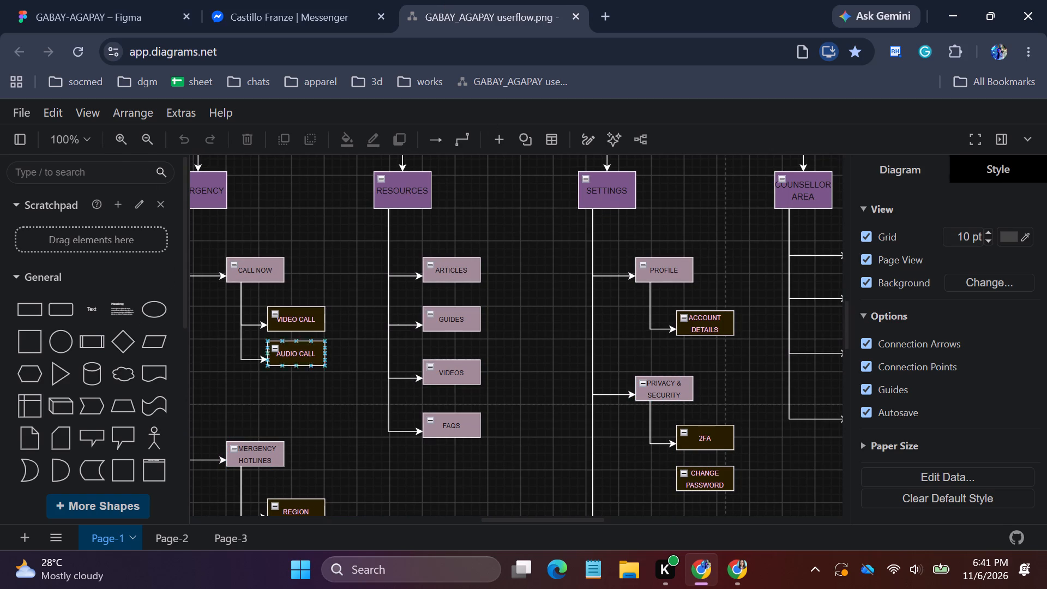
click(152, 139)
click(151, 139)
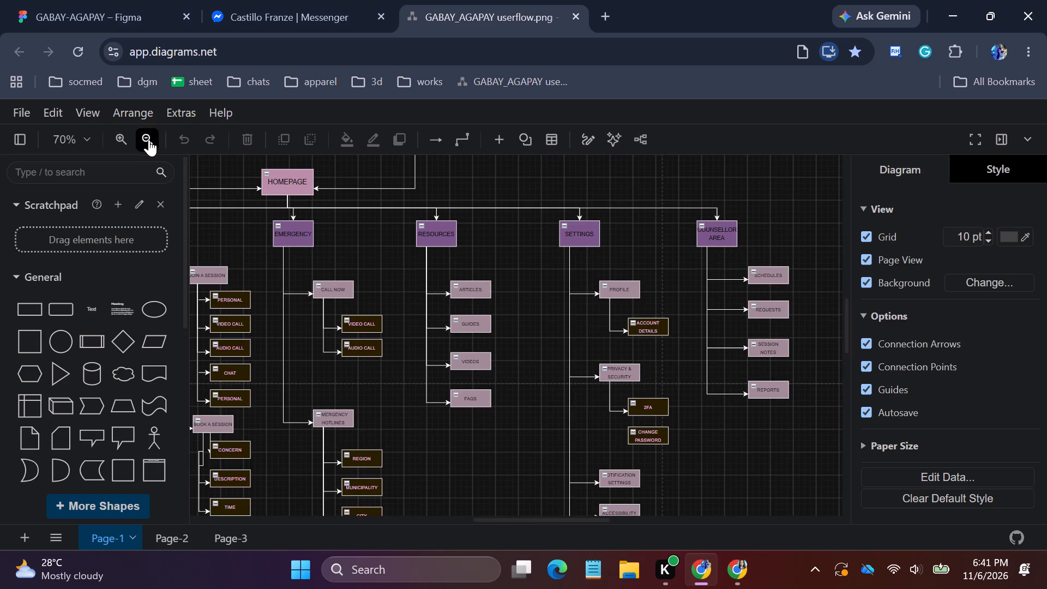
click(290, 359)
drag(304, 368, 316, 368)
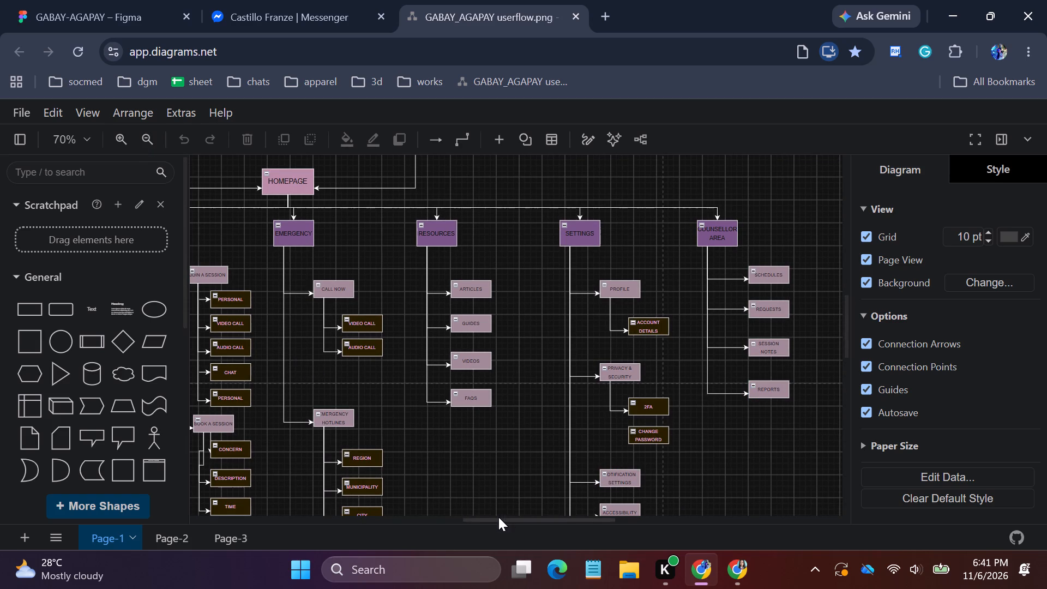
drag(498, 518, 465, 519)
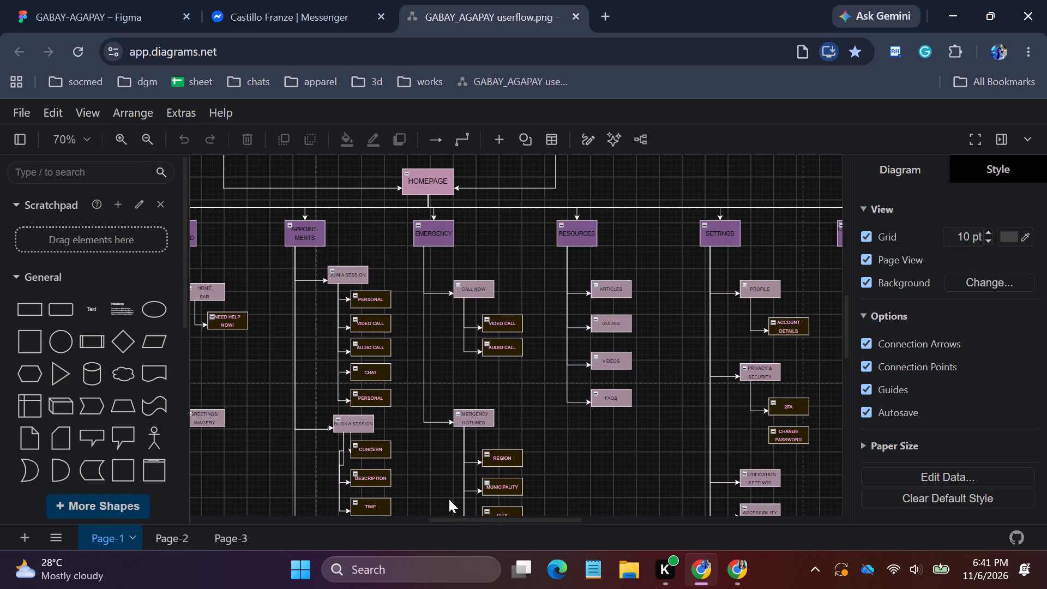
click(117, 136)
click(117, 136)
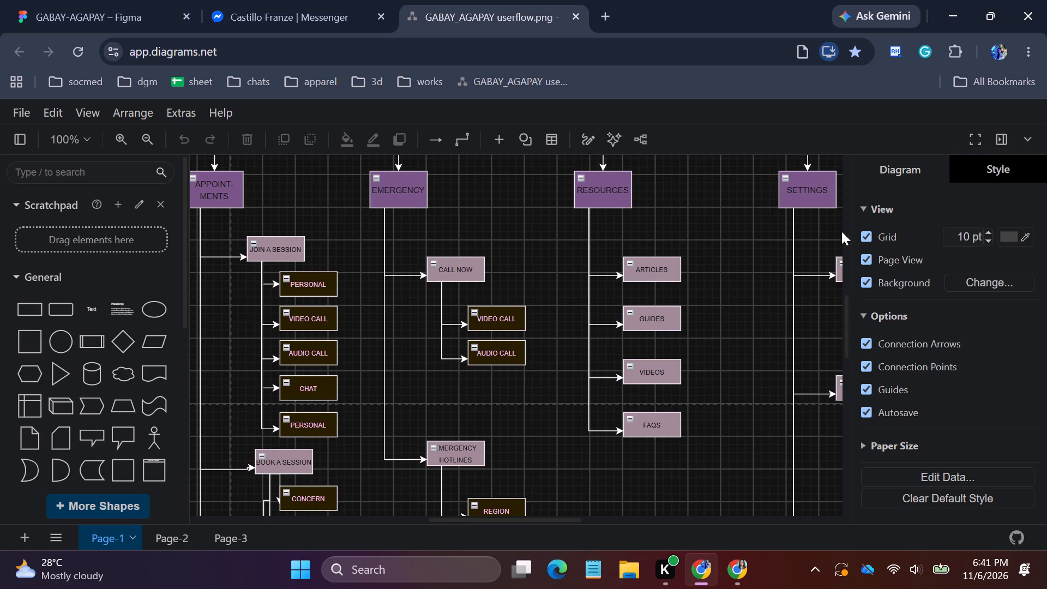
drag(846, 310, 852, 352)
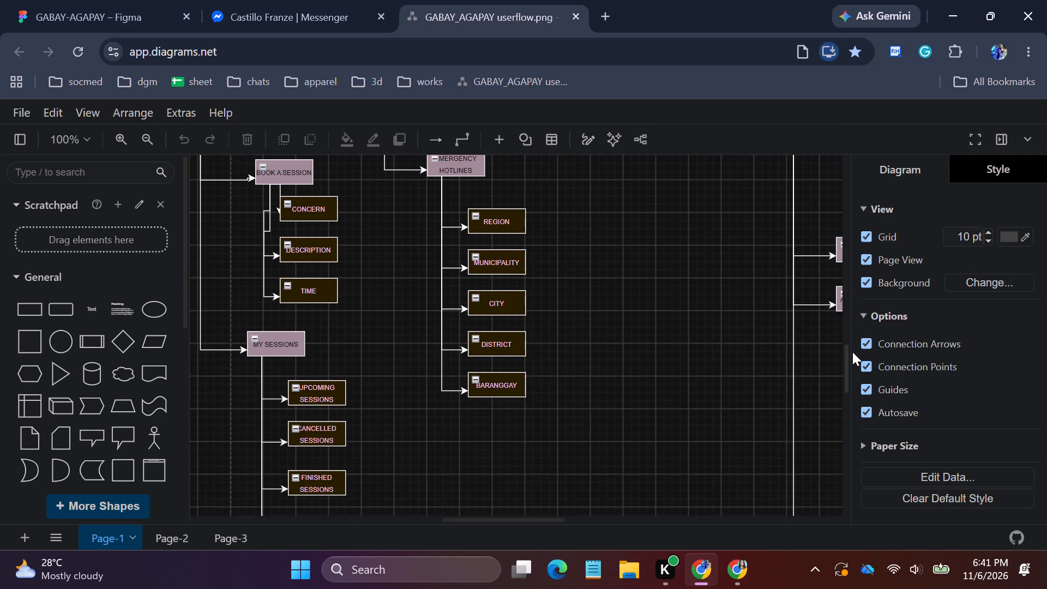
drag(852, 352, 853, 347)
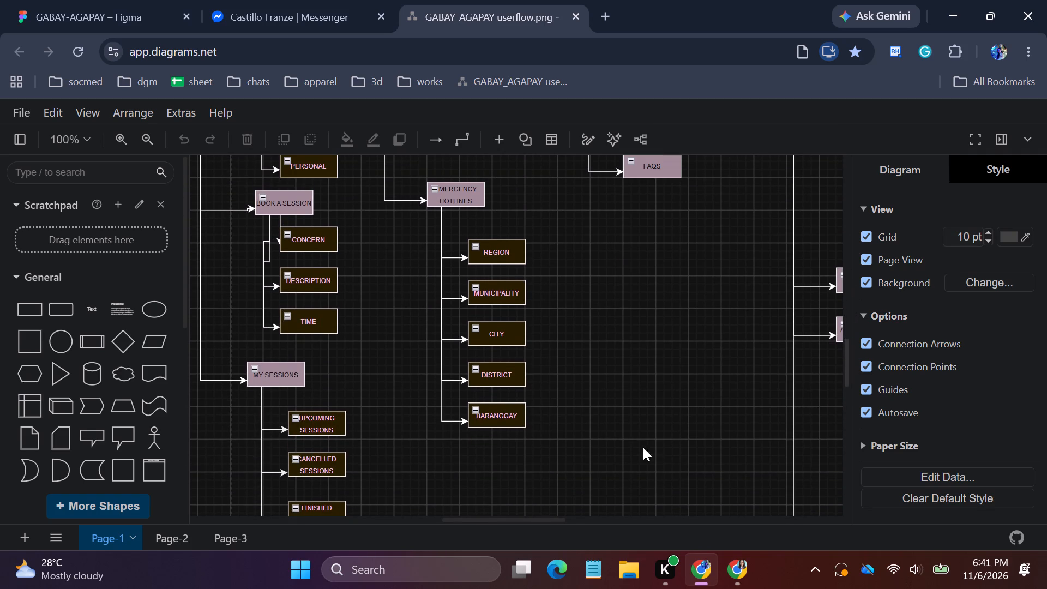
drag(512, 521, 466, 530)
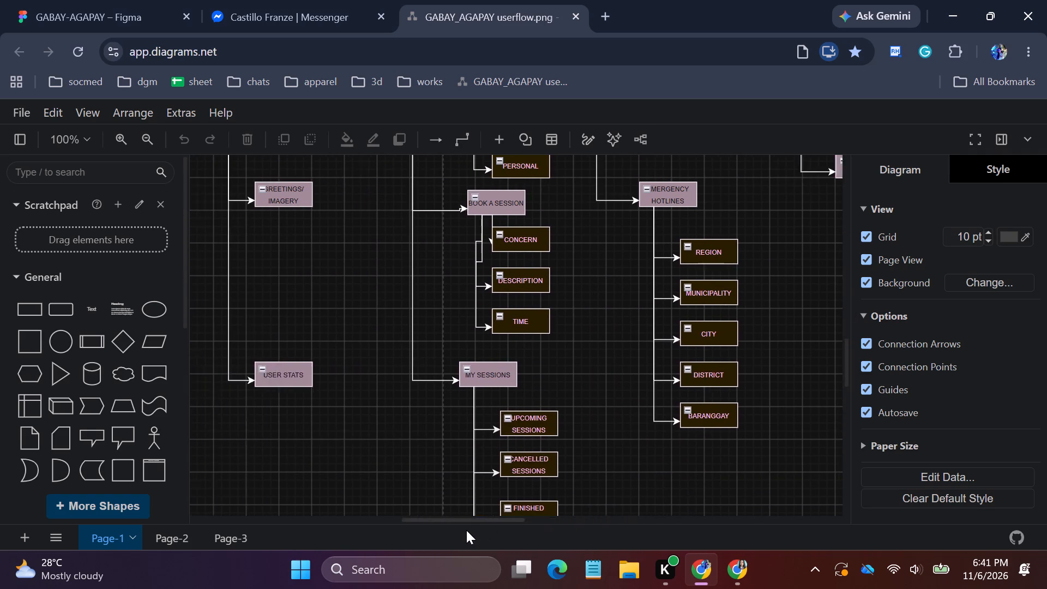
drag(466, 530, 466, 538)
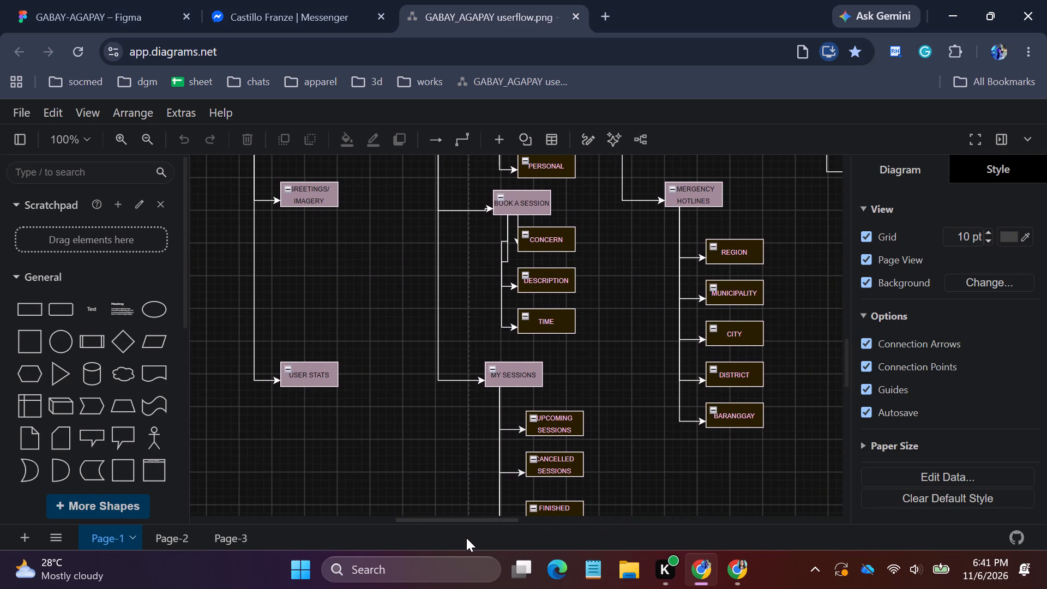
drag(466, 538, 471, 539)
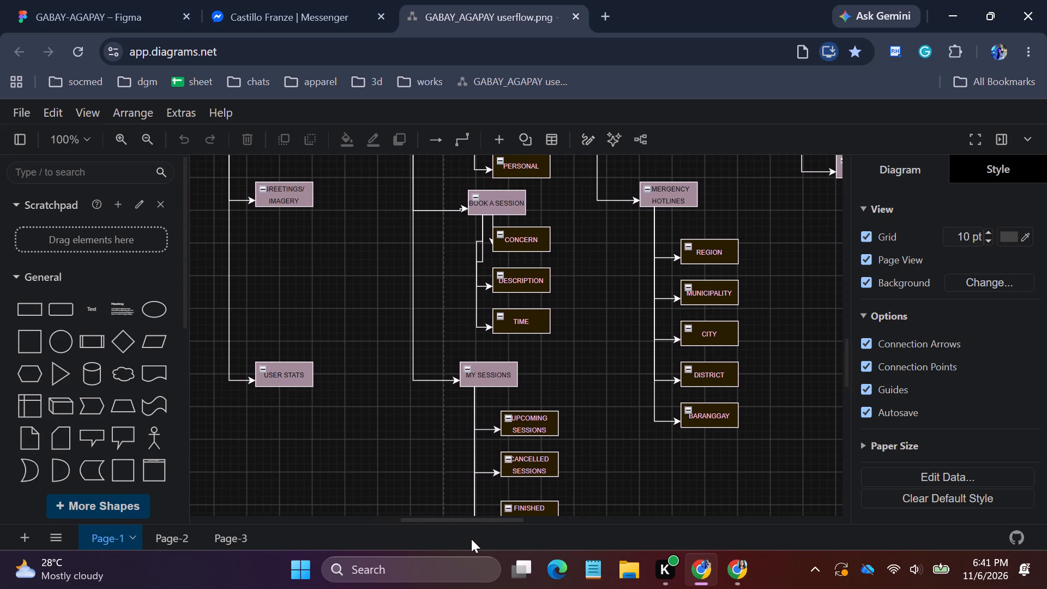
drag(471, 539, 472, 539)
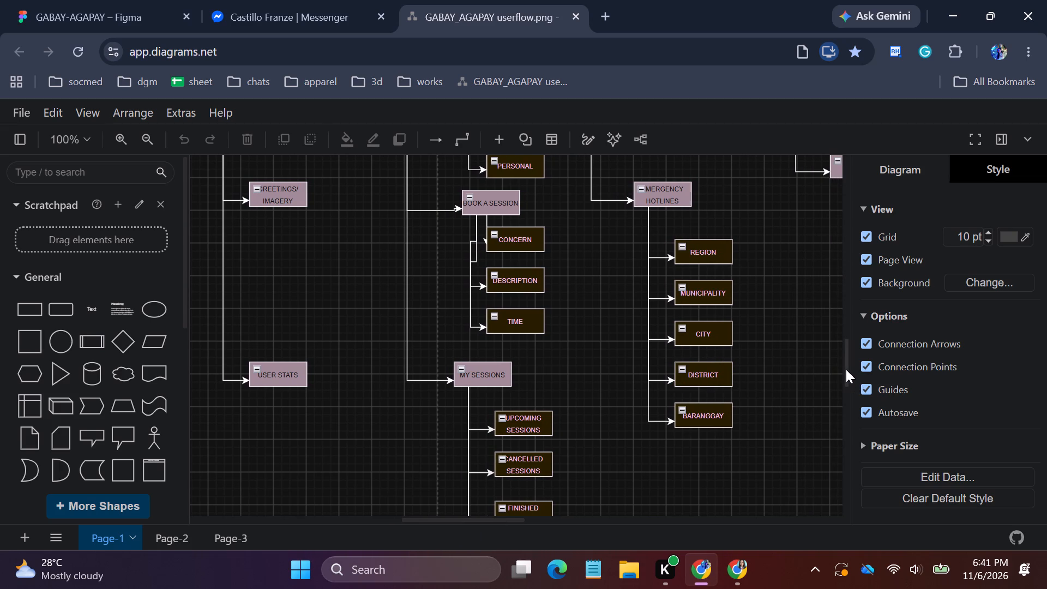
drag(847, 368, 849, 397)
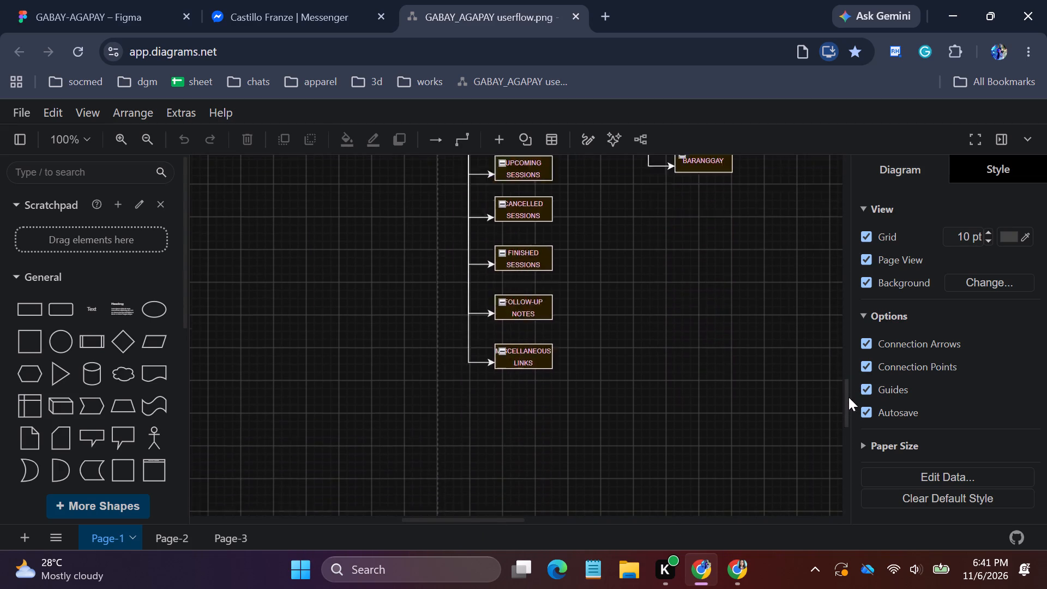
drag(849, 397, 853, 339)
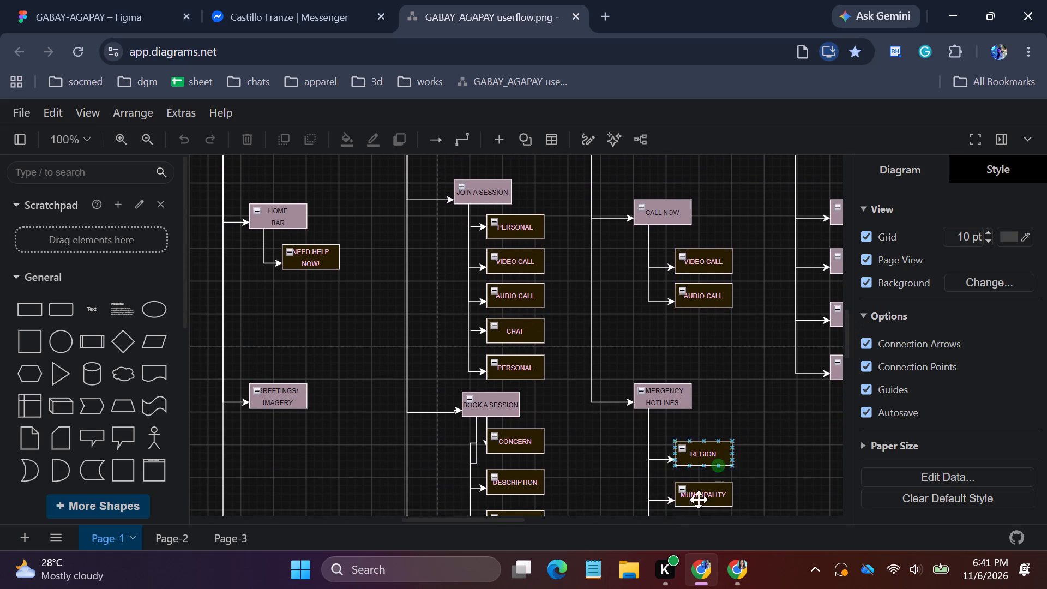
Close the separate browser window with the Untitled Figma design and return to the GABAY-AGAPAY file in Figma.
click(735, 571)
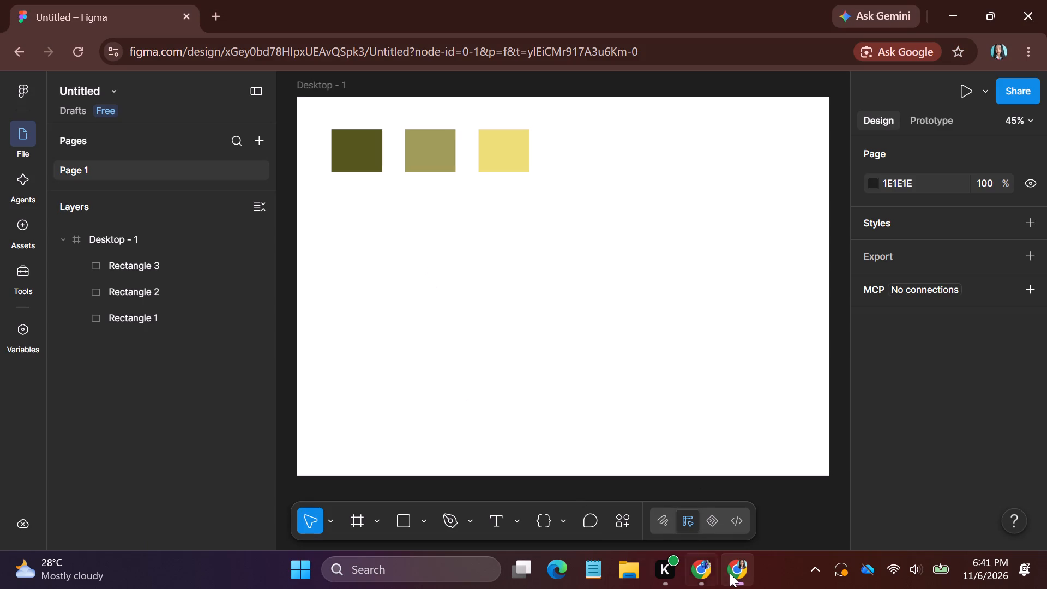
click(1040, 10)
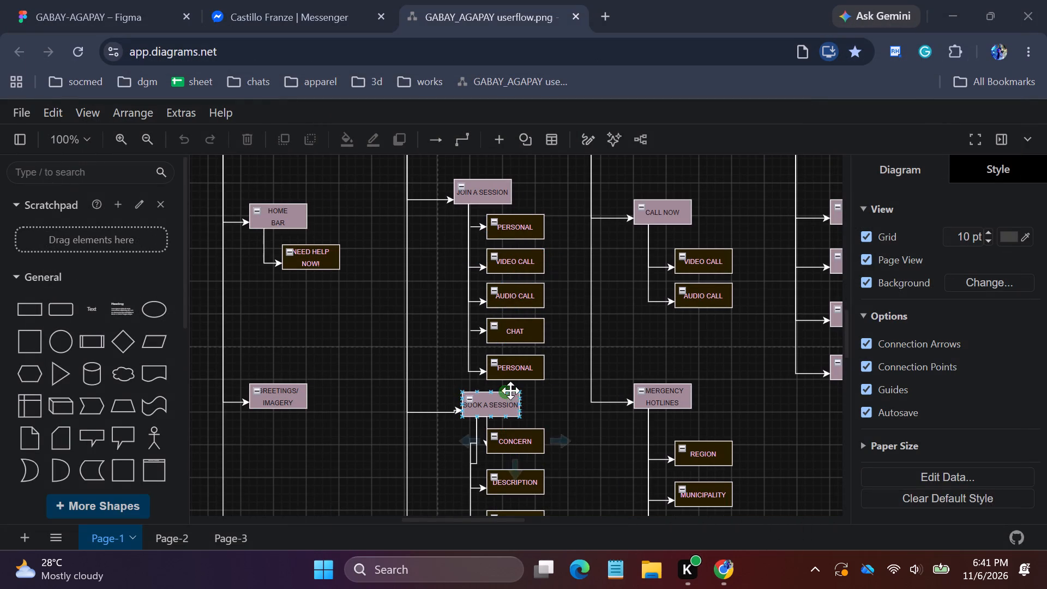
click(726, 573)
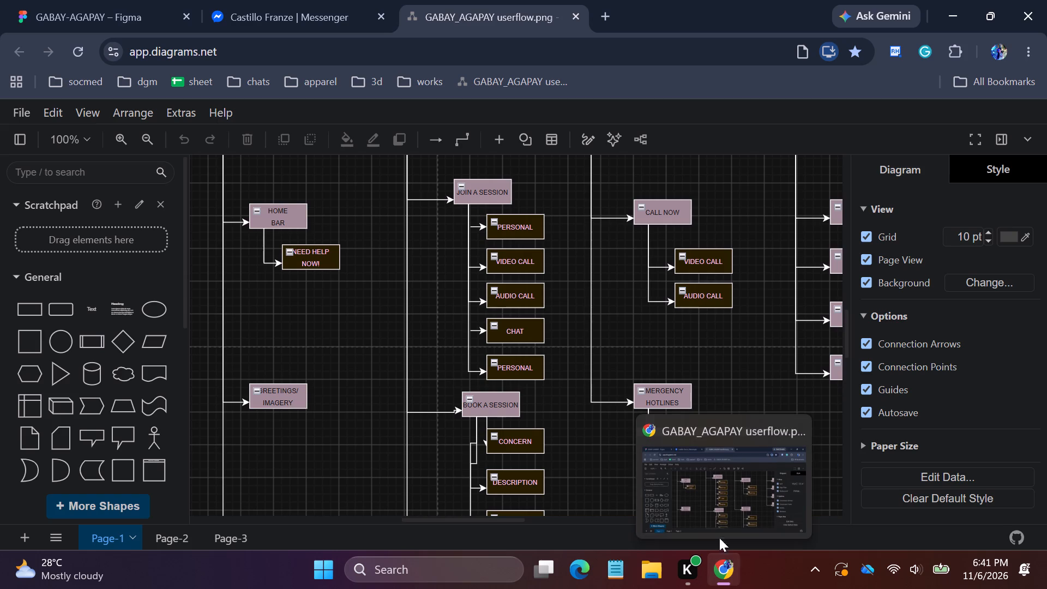
click(713, 509)
click(79, 0)
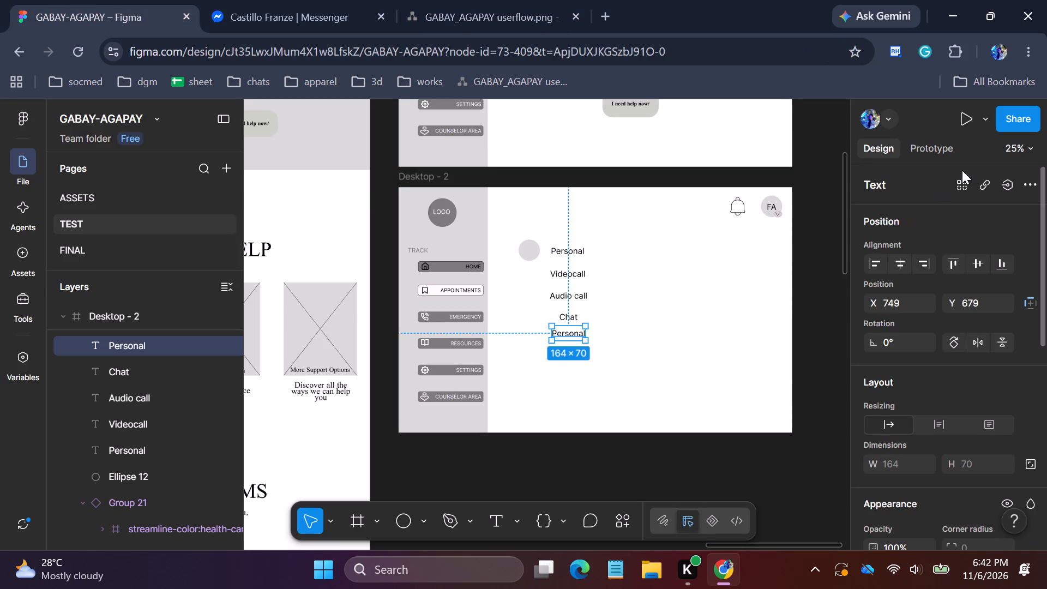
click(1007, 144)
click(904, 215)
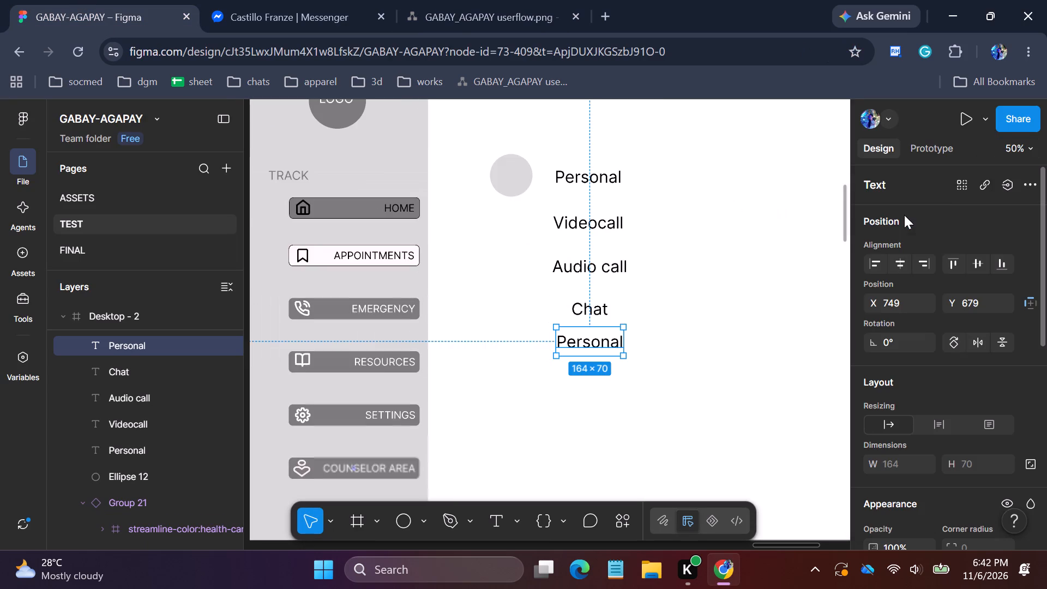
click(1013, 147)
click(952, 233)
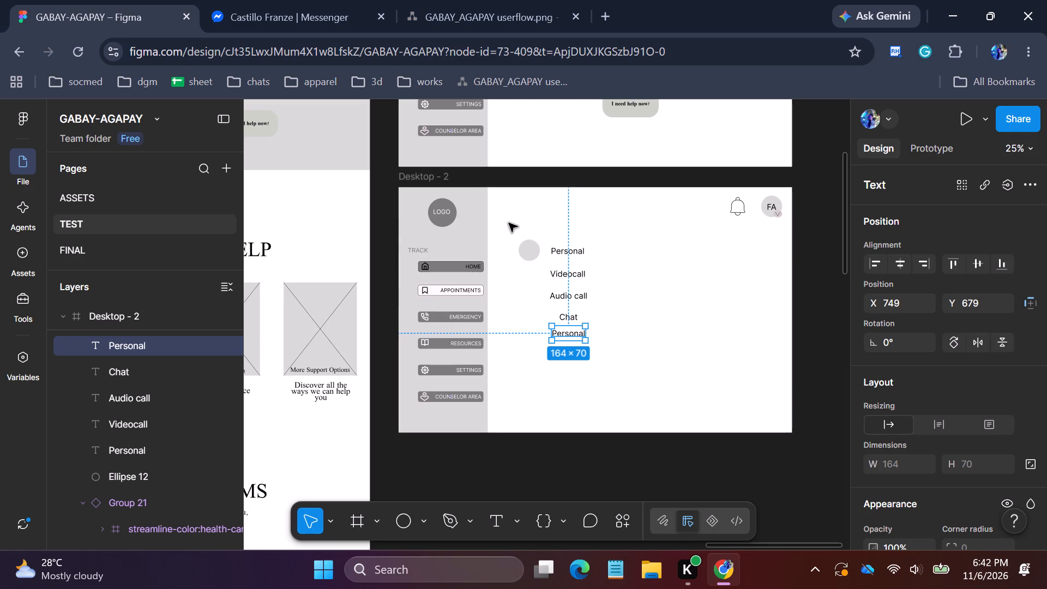
Draw a rectangle about 416 × 90 above the circle and top Personal label, at about X 578, Y 186.
click(422, 521)
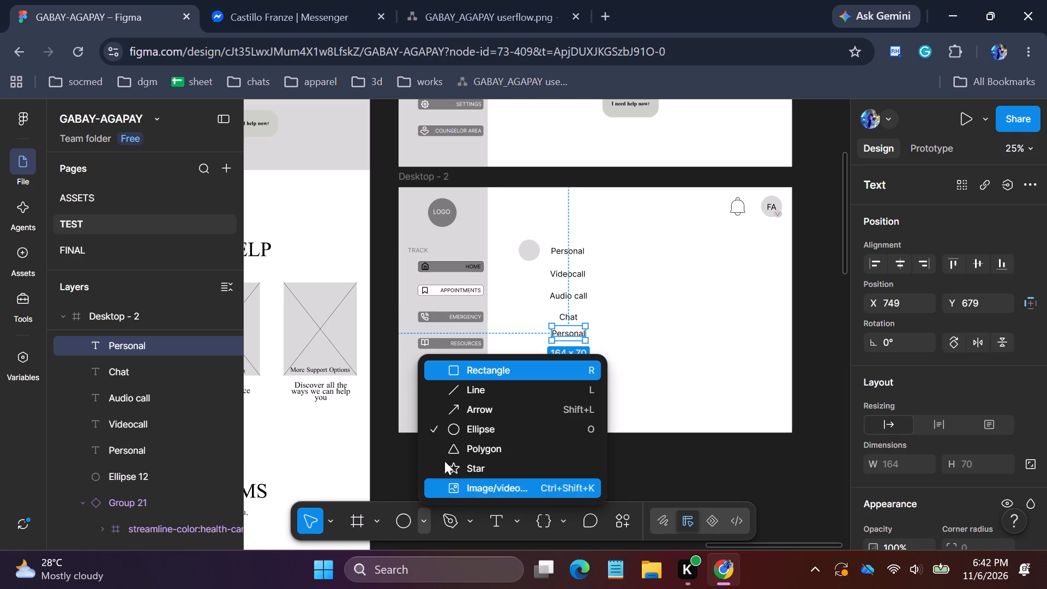
click(479, 367)
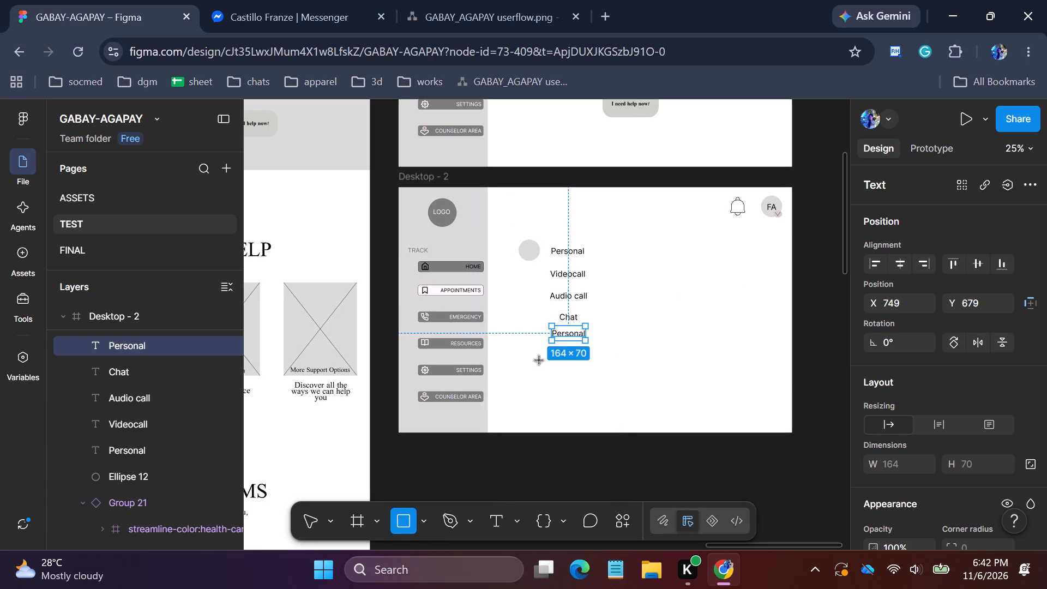
drag(531, 225, 616, 241)
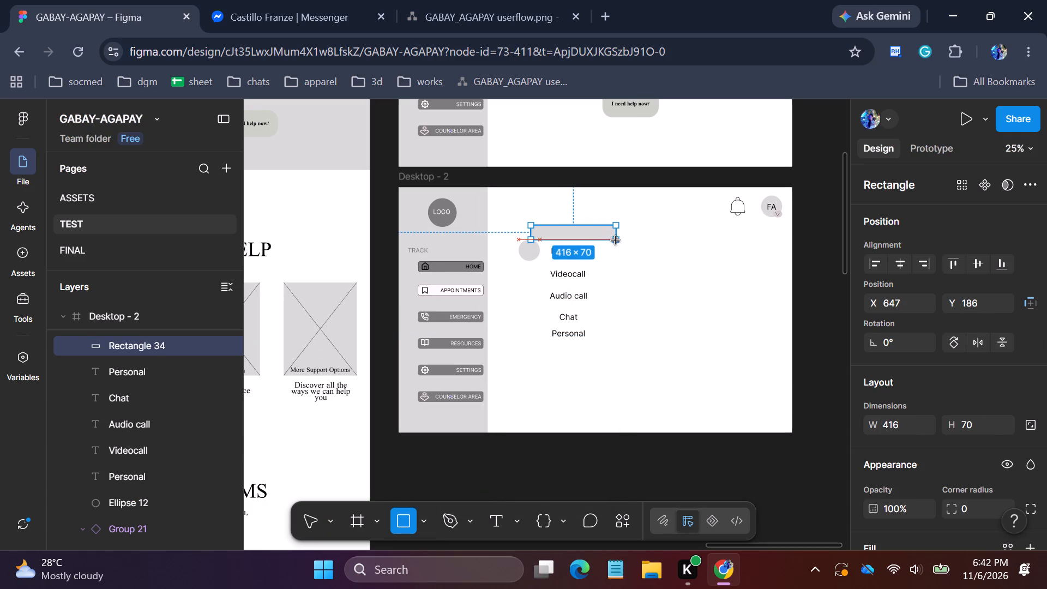
drag(616, 241, 616, 241)
drag(589, 233, 577, 226)
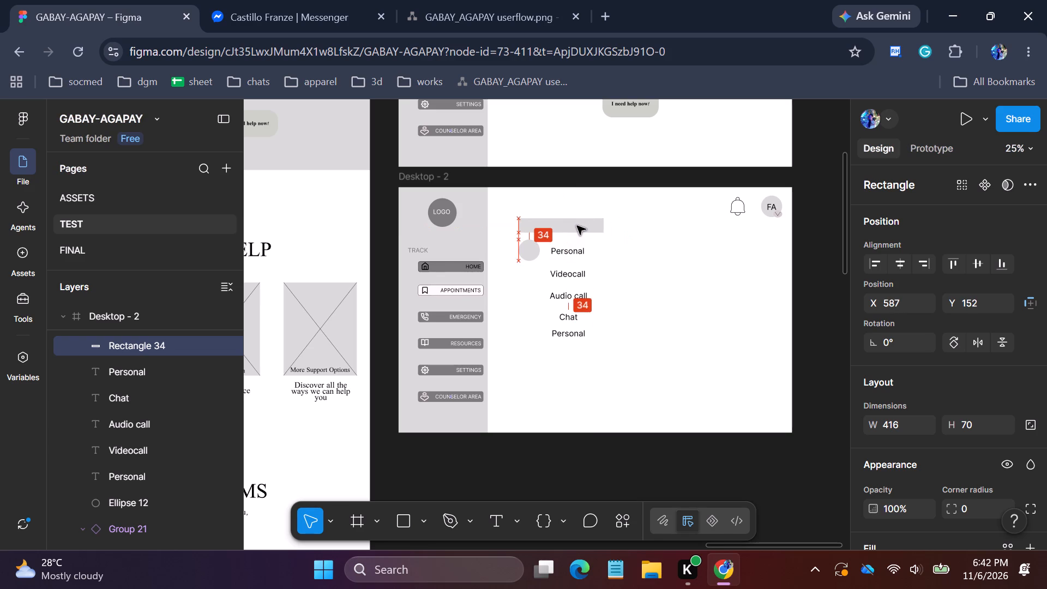
drag(577, 226, 574, 231)
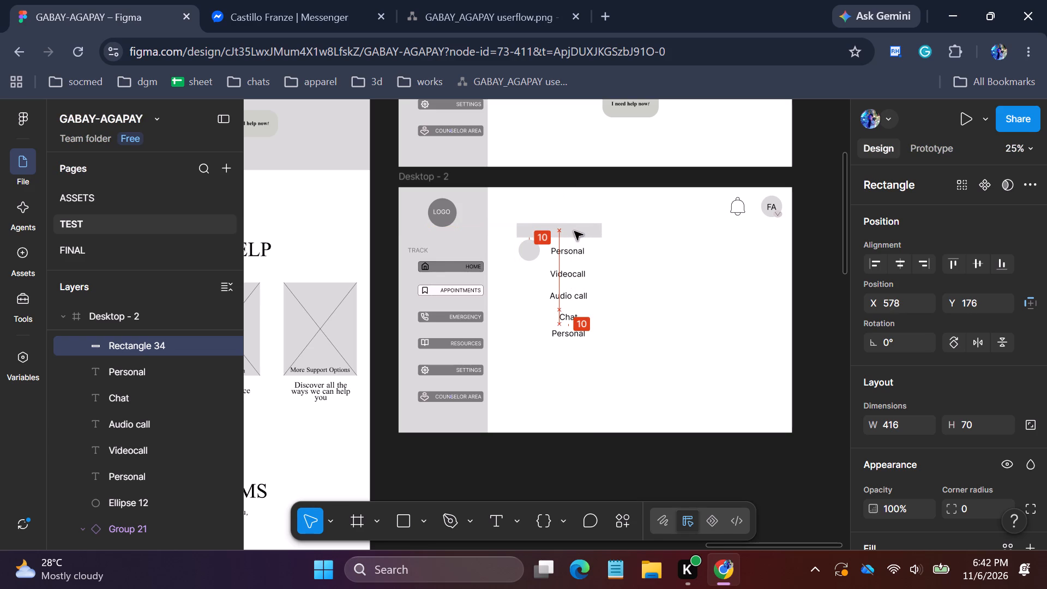
drag(574, 231, 575, 233)
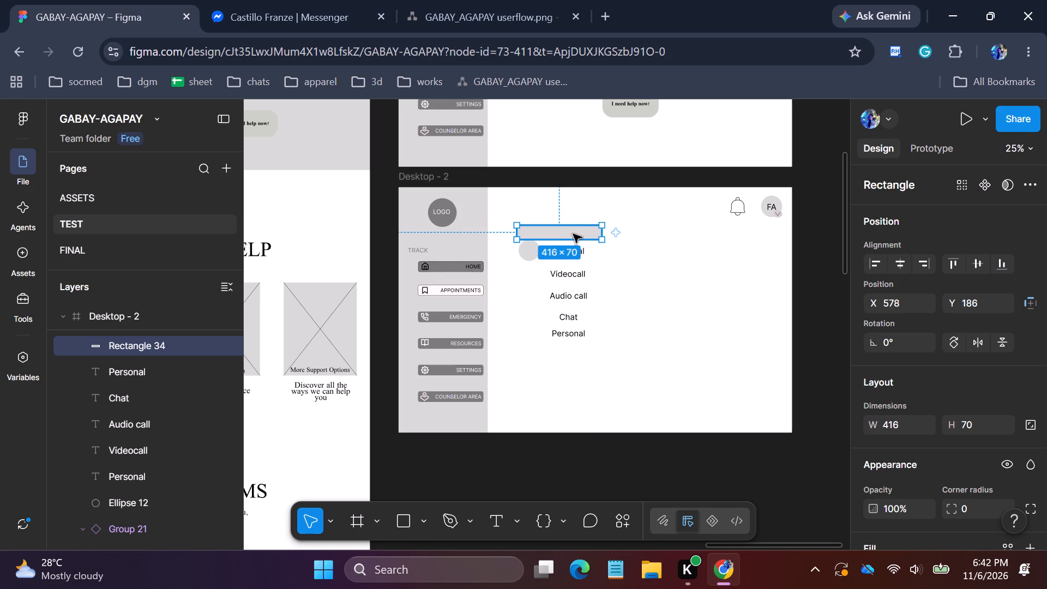
click(567, 240)
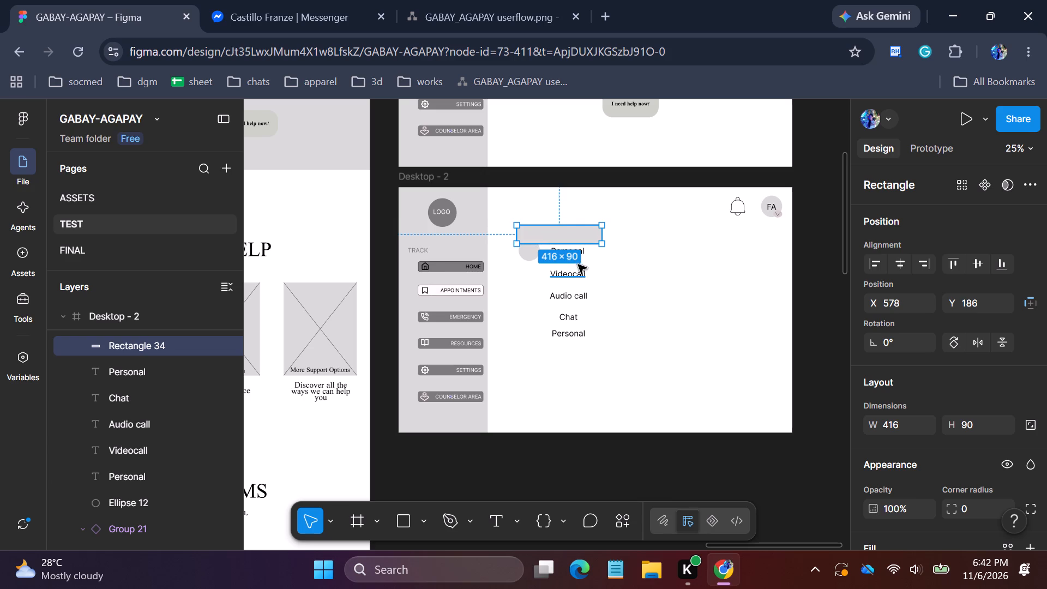
click(589, 261)
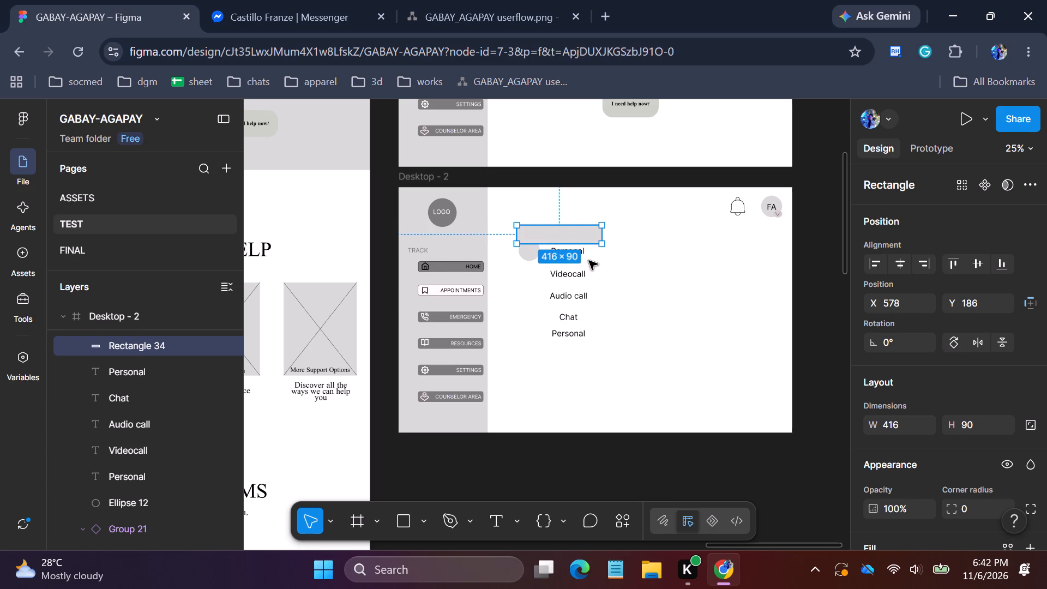
Duplicate the top Personal label and place the copy over the header rectangle at about X 622, Y 196.
click(574, 251)
key(ctrl+c)
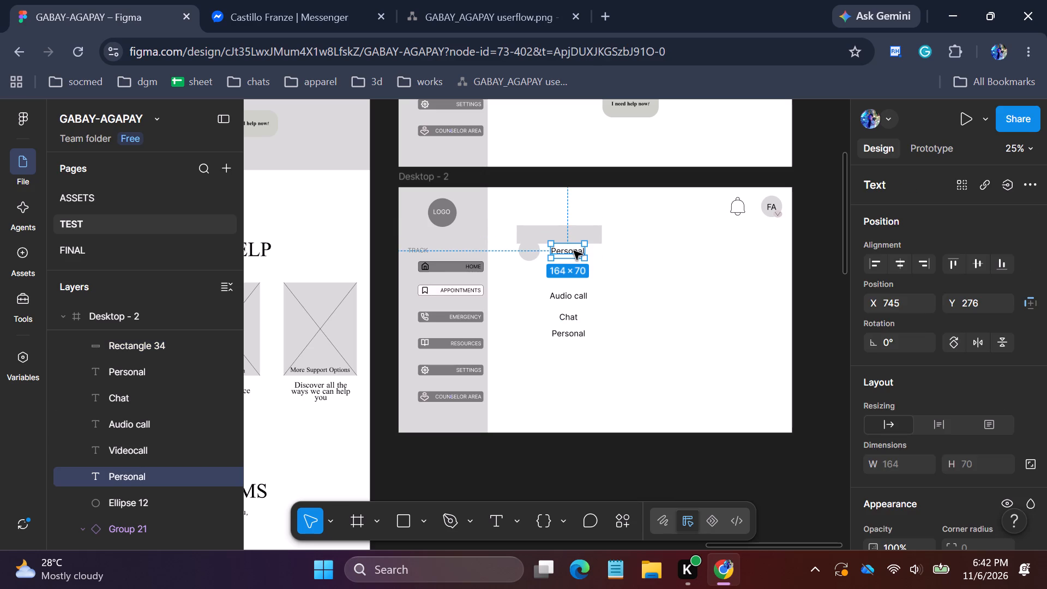
key(ctrl+v)
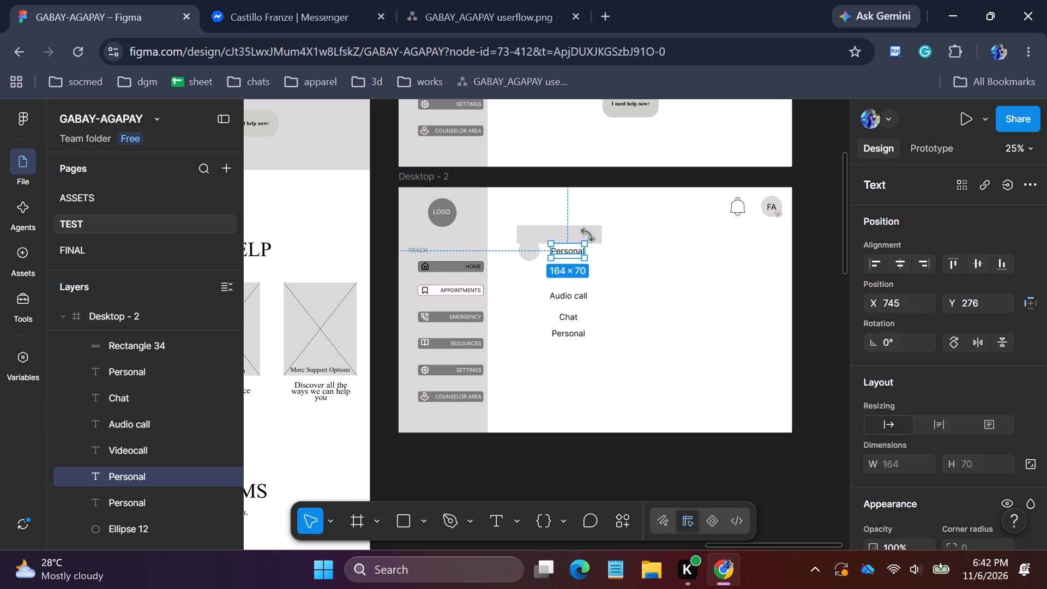
drag(570, 253, 545, 239)
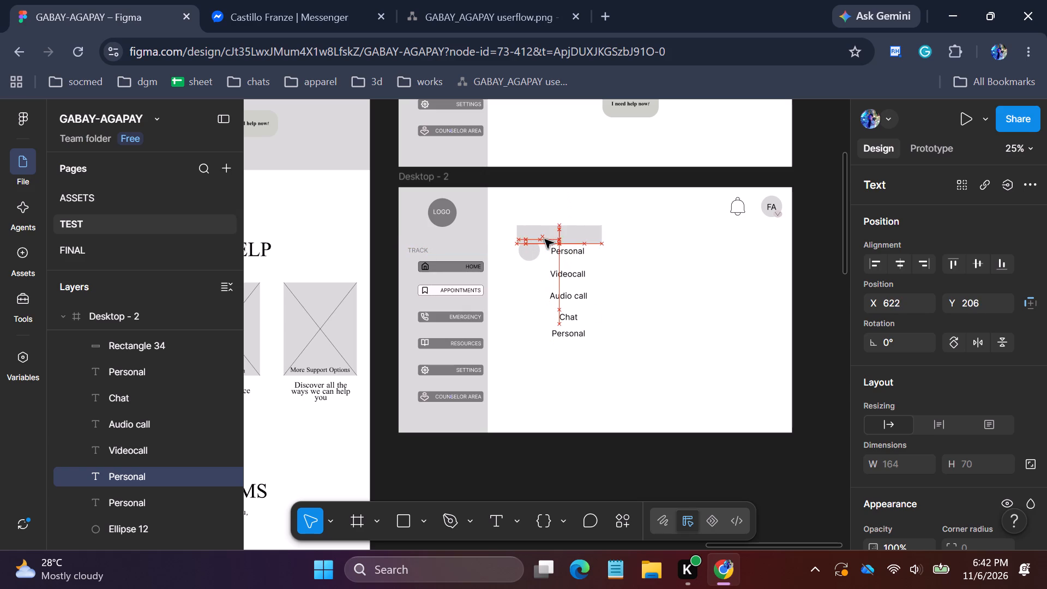
drag(545, 239, 545, 236)
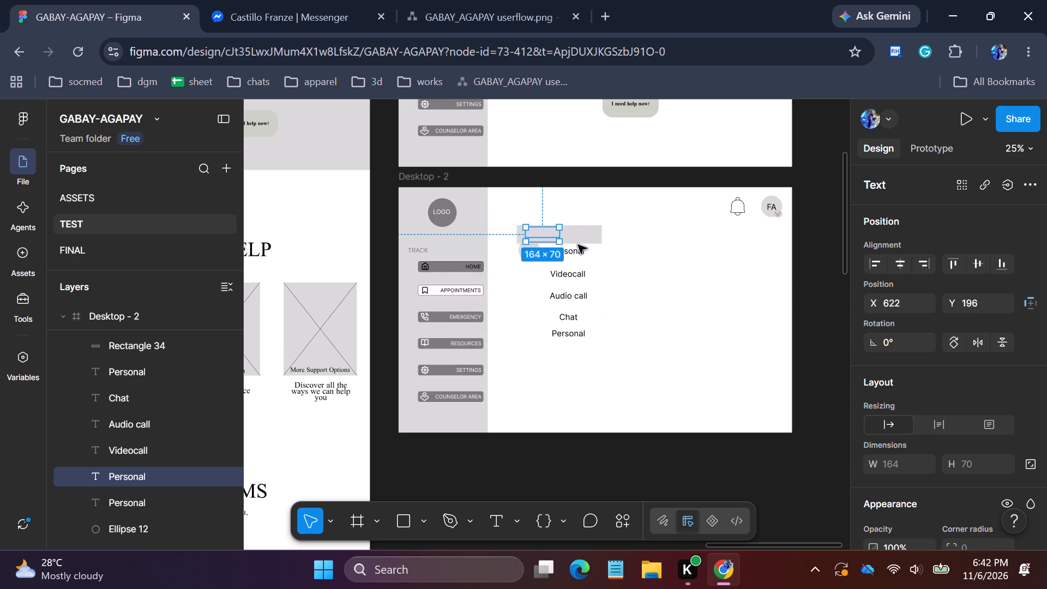
Reorder the header rectangle in the layer stack to directly below Ellipse 12, behind the Personal labels.
click(593, 237)
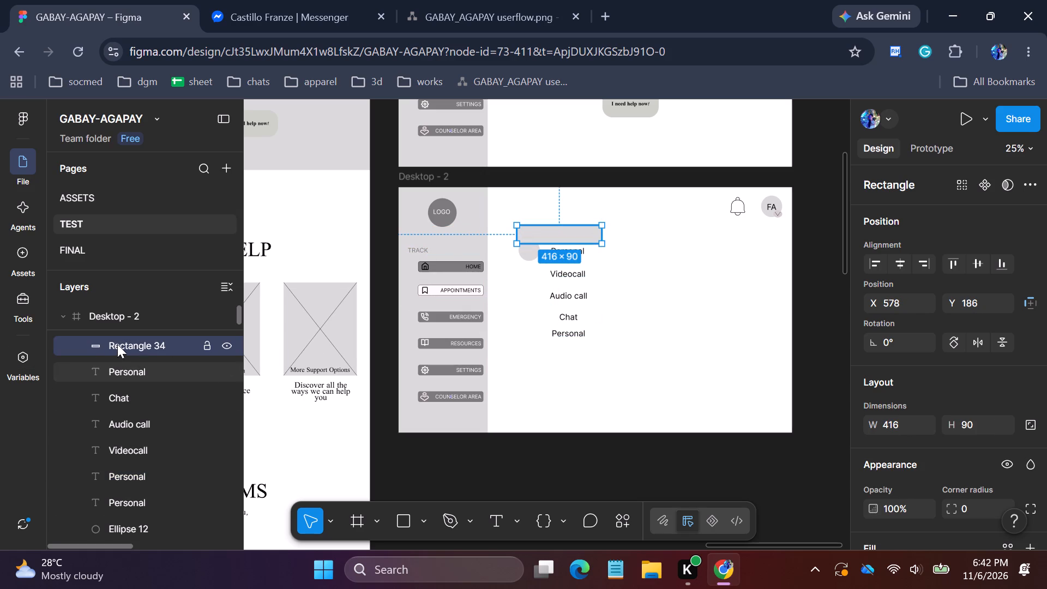
drag(120, 341, 121, 370)
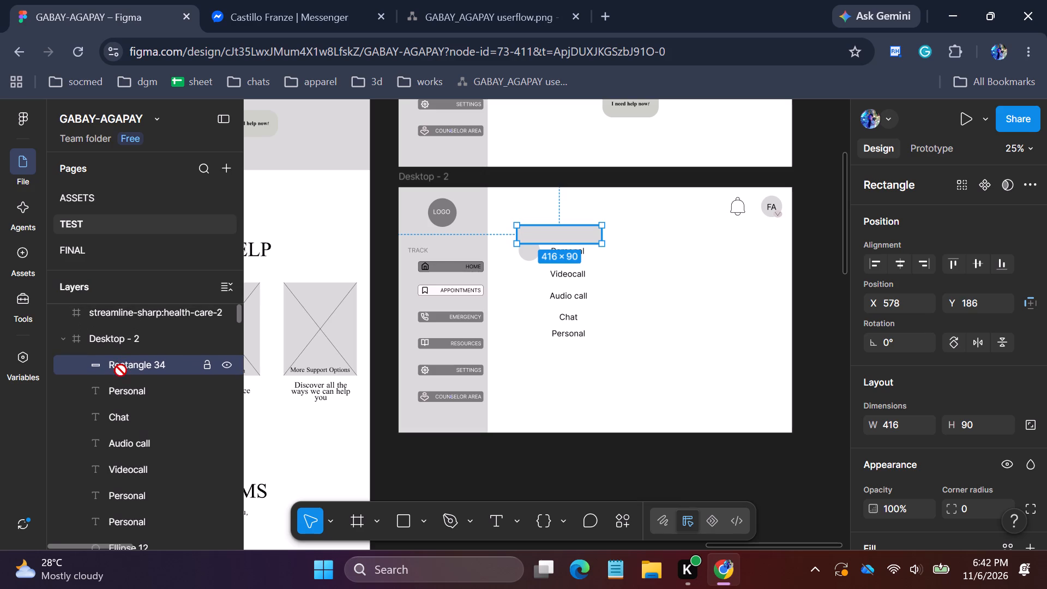
drag(121, 370, 129, 338)
drag(137, 342, 144, 432)
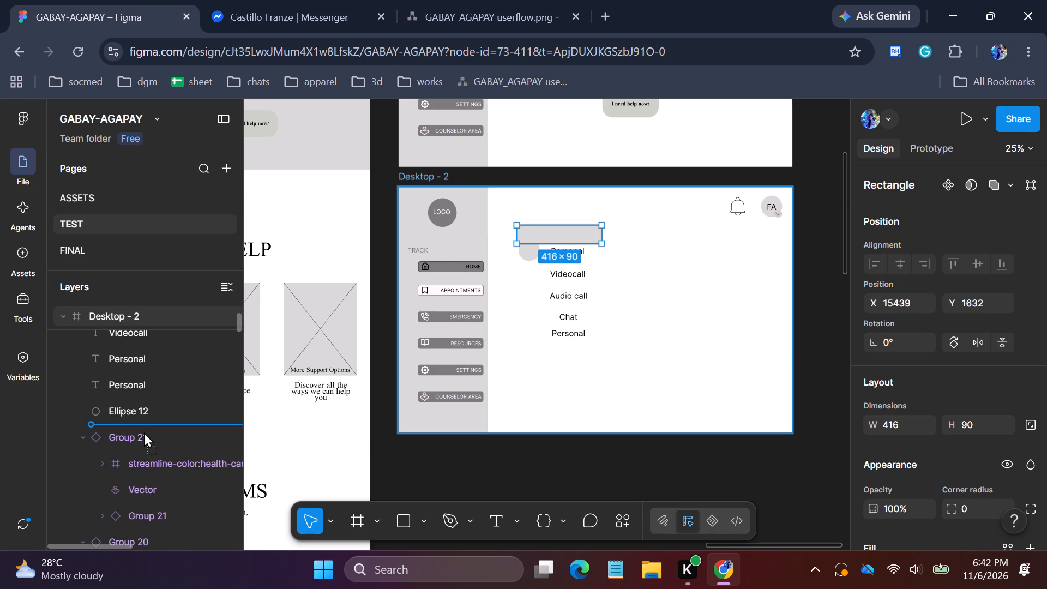
drag(144, 432, 147, 425)
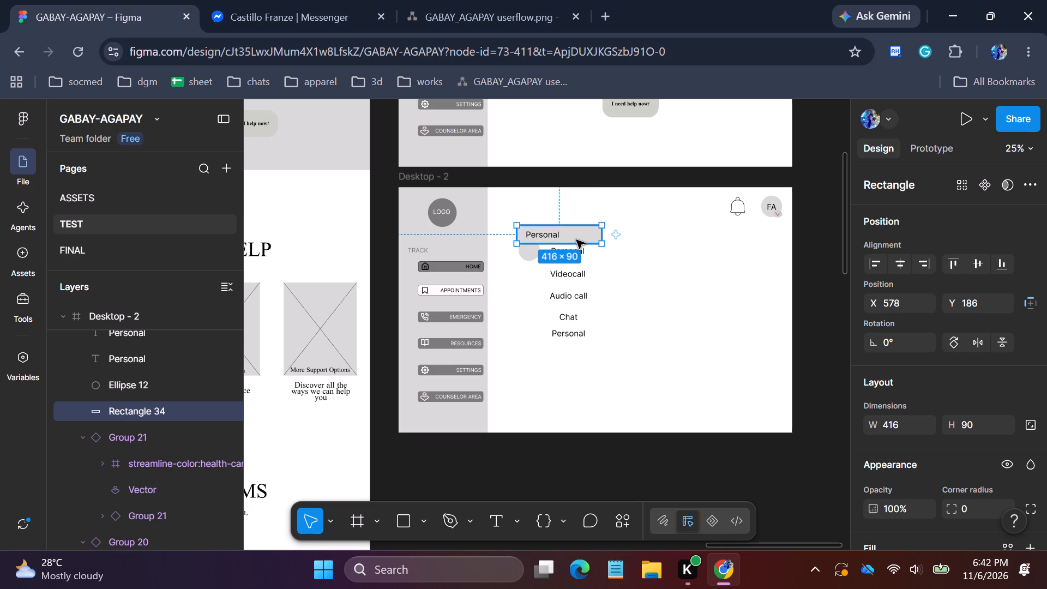
Move the header rectangle to about X 533, Y 184 and shift its Personal label left to sit near its left end.
drag(574, 236, 563, 236)
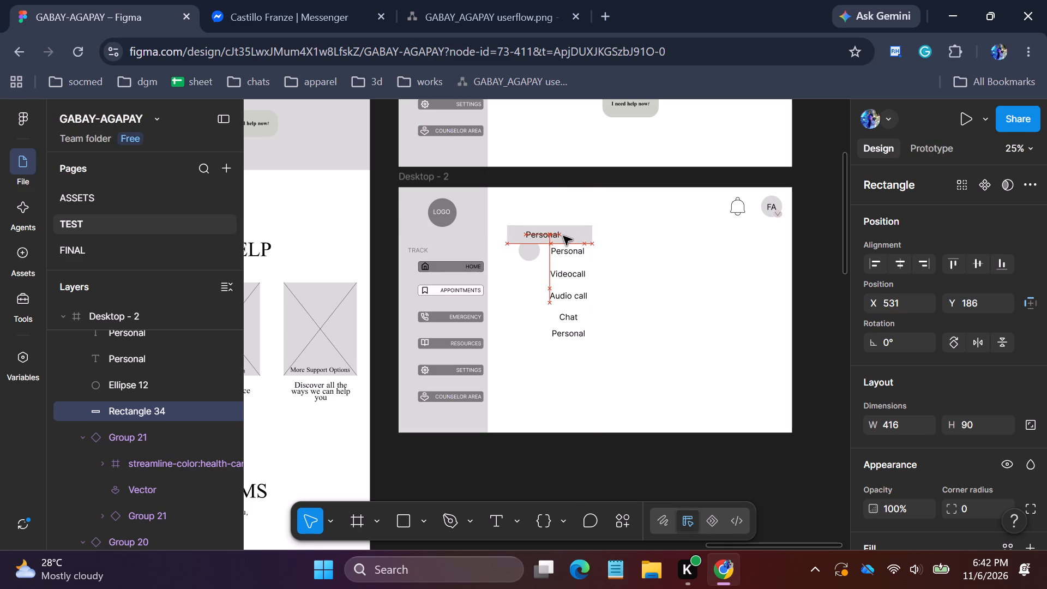
drag(563, 236, 564, 236)
click(550, 232)
drag(552, 235, 549, 235)
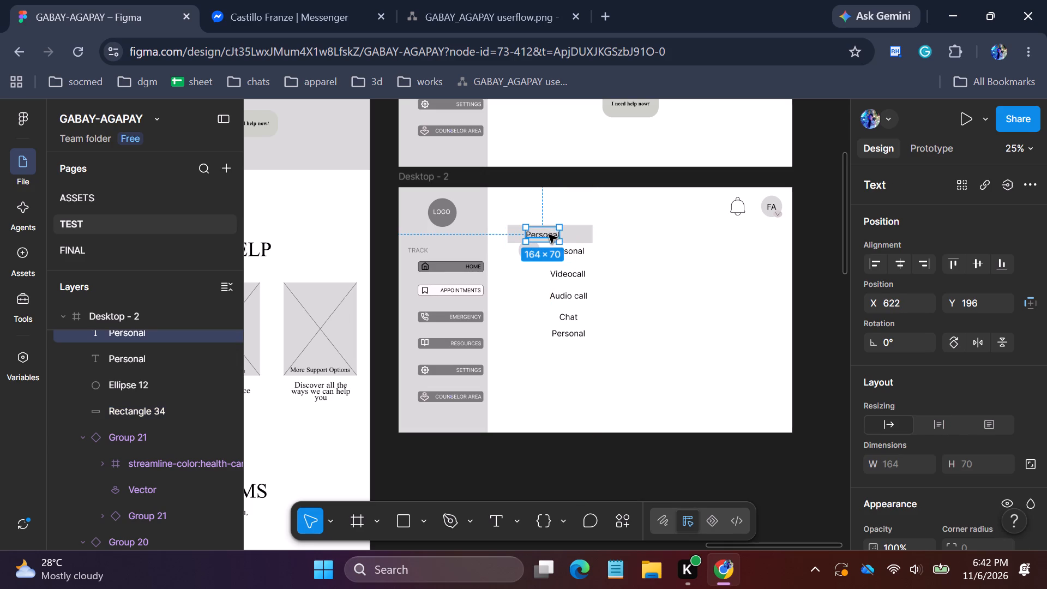
drag(549, 235, 543, 235)
Narrow the header rectangle from its right side to about 274 × 90 around the Personal label.
click(583, 235)
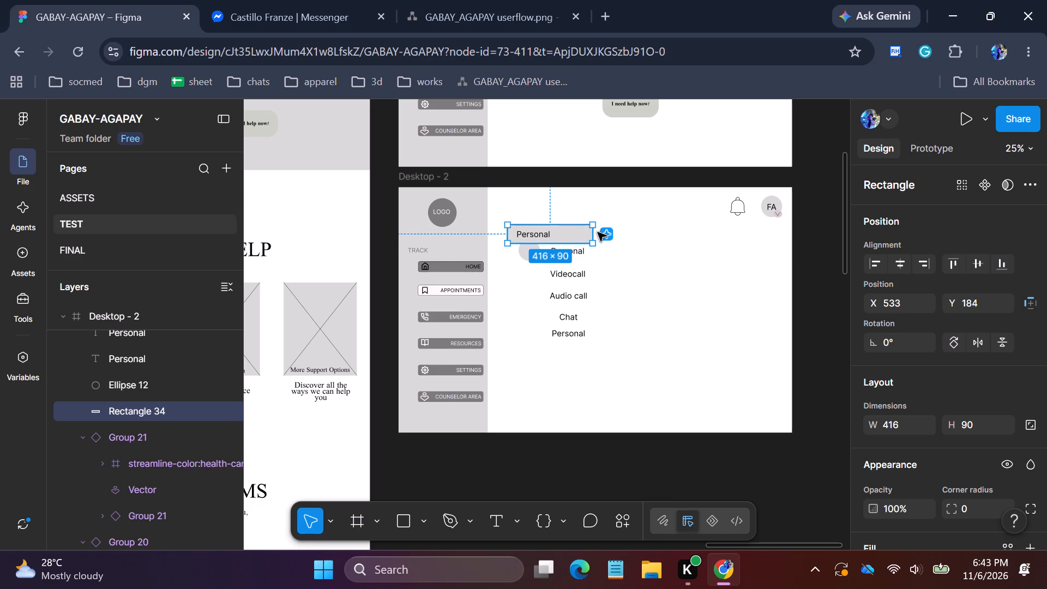
drag(594, 235, 568, 236)
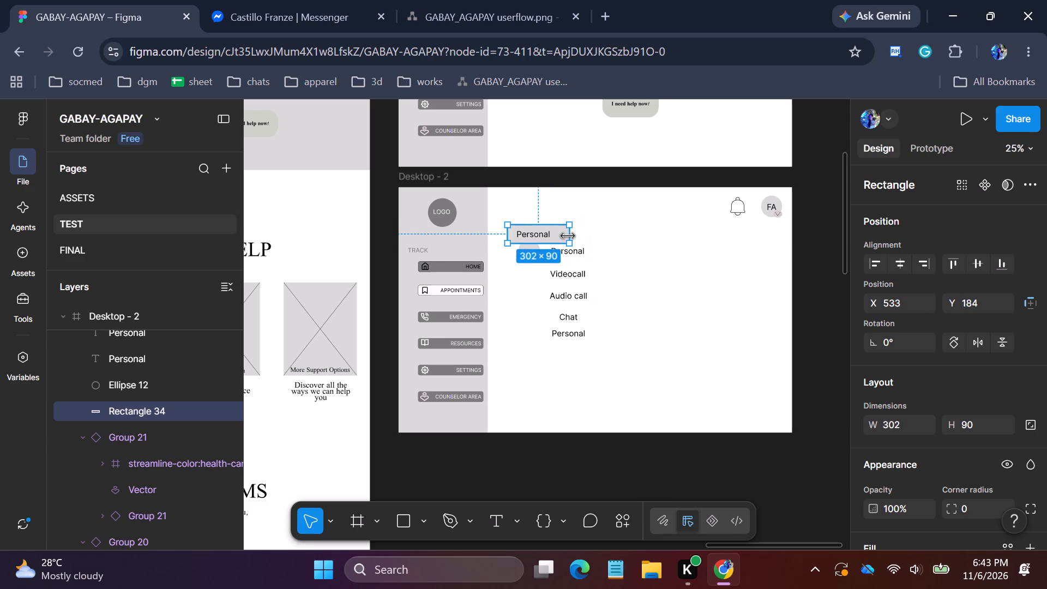
drag(568, 236, 564, 236)
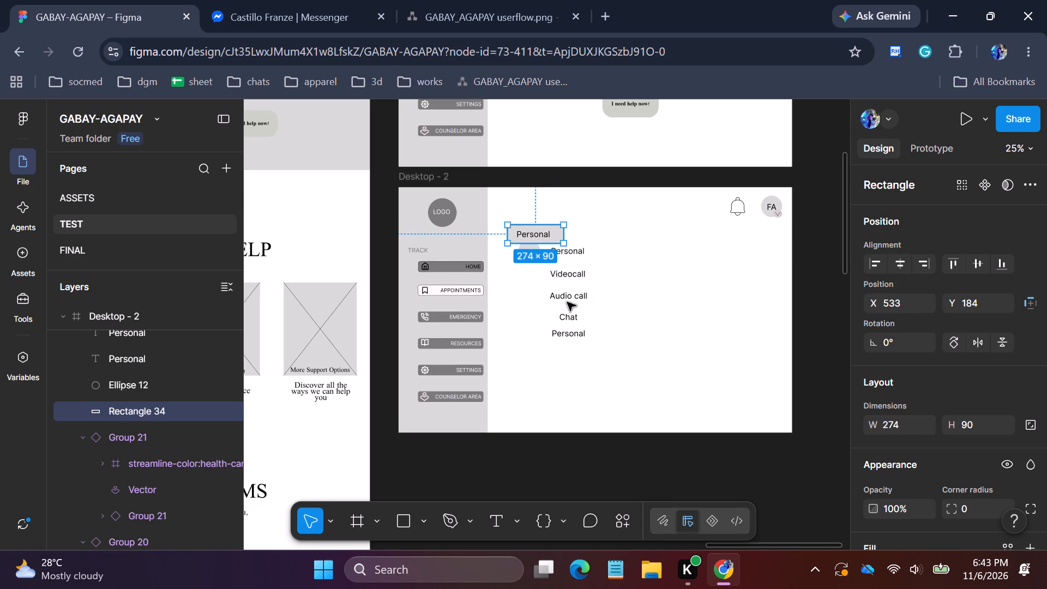
Bring up the choice of shape drawing tools.
click(403, 516)
click(421, 519)
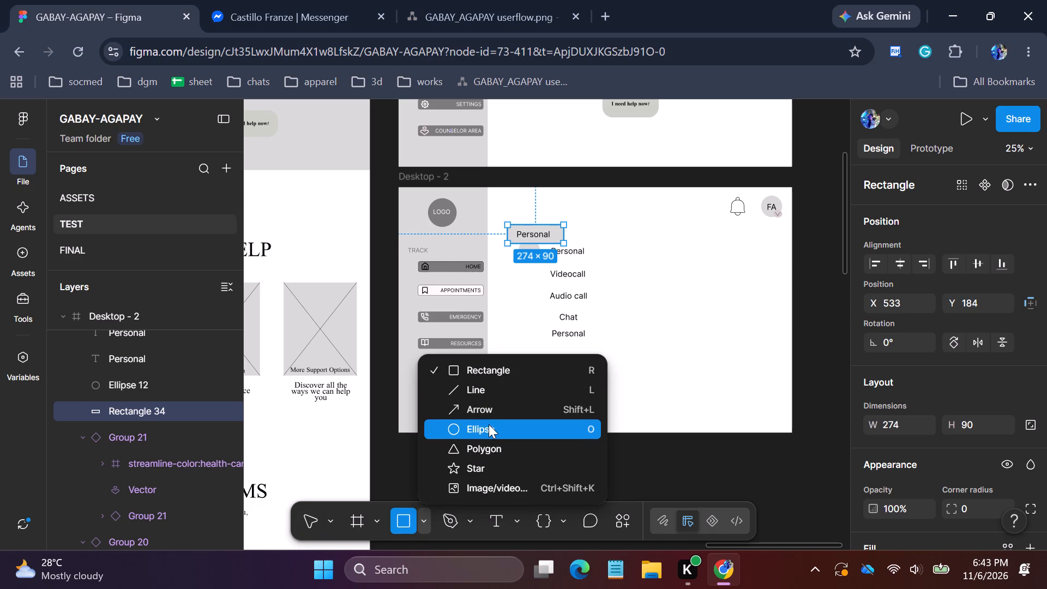
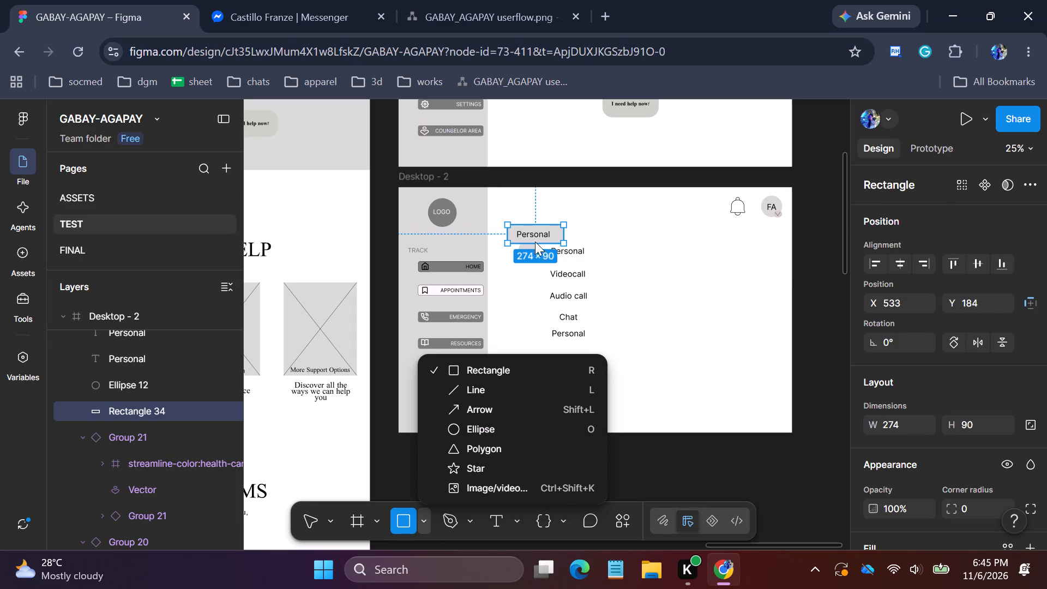
Add a black (000000) inside stroke of weight 1 to the header rectangle behind the Personal label.
drag(1046, 332, 1046, 362)
drag(1042, 357, 1040, 446)
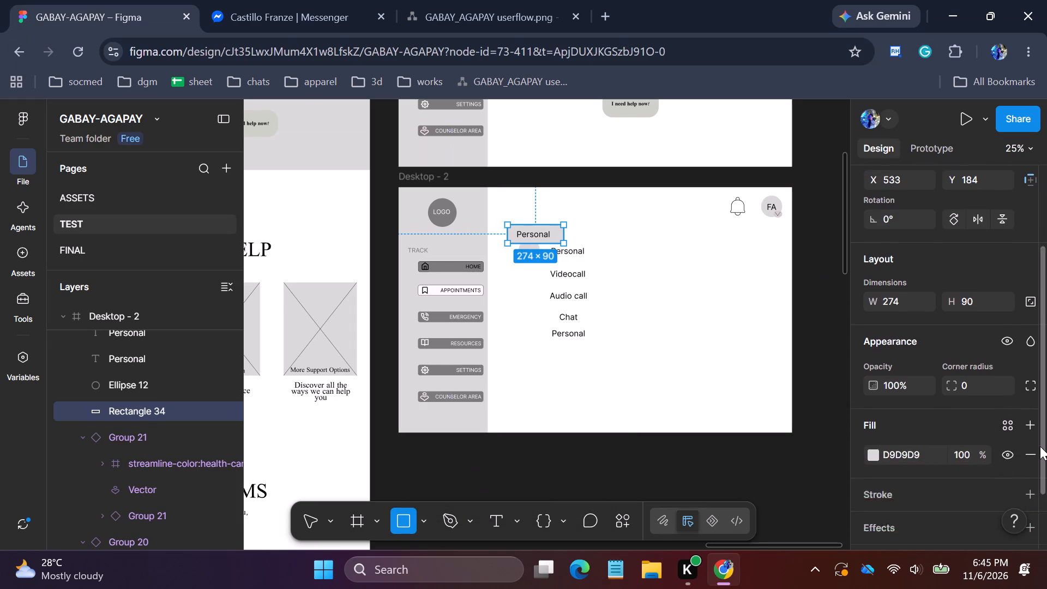
drag(1040, 446, 1039, 487)
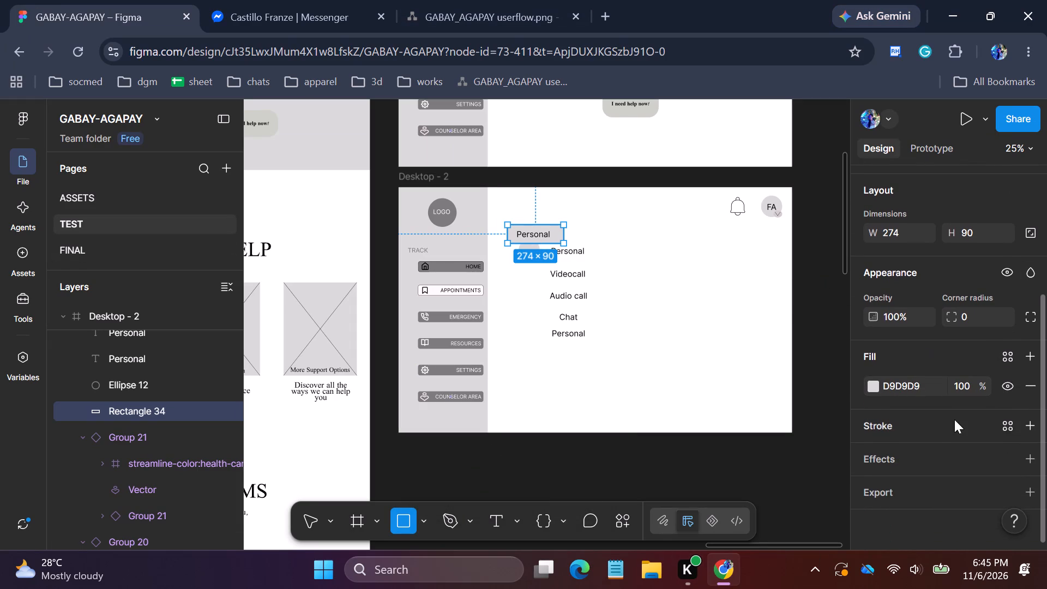
click(945, 423)
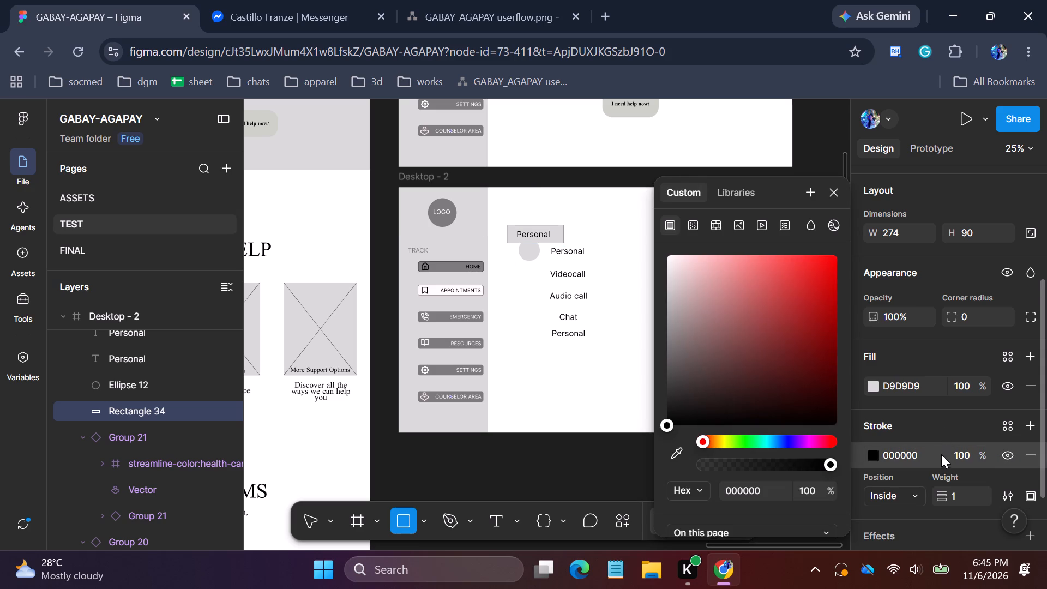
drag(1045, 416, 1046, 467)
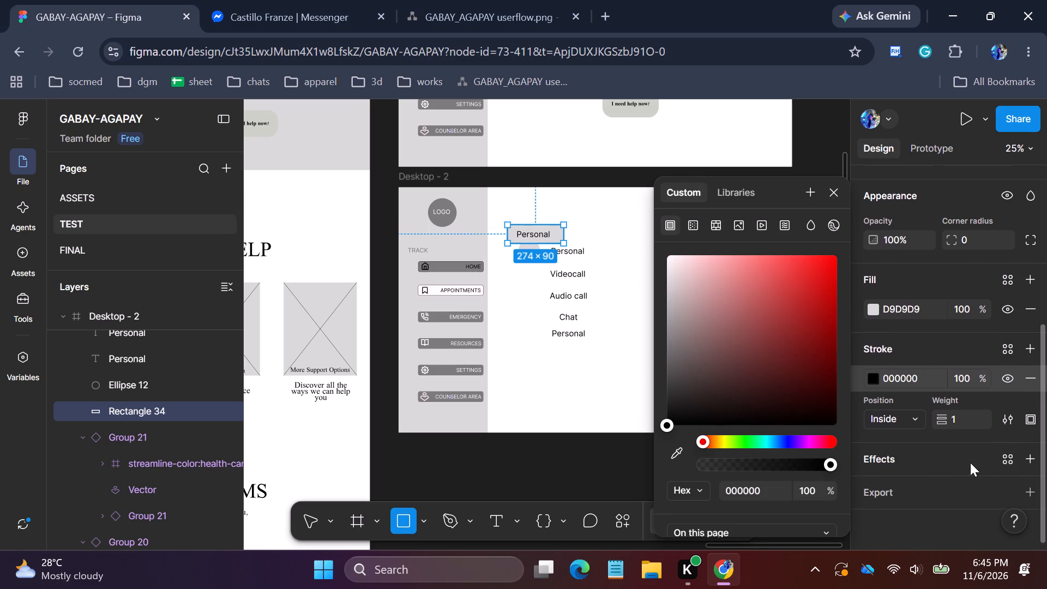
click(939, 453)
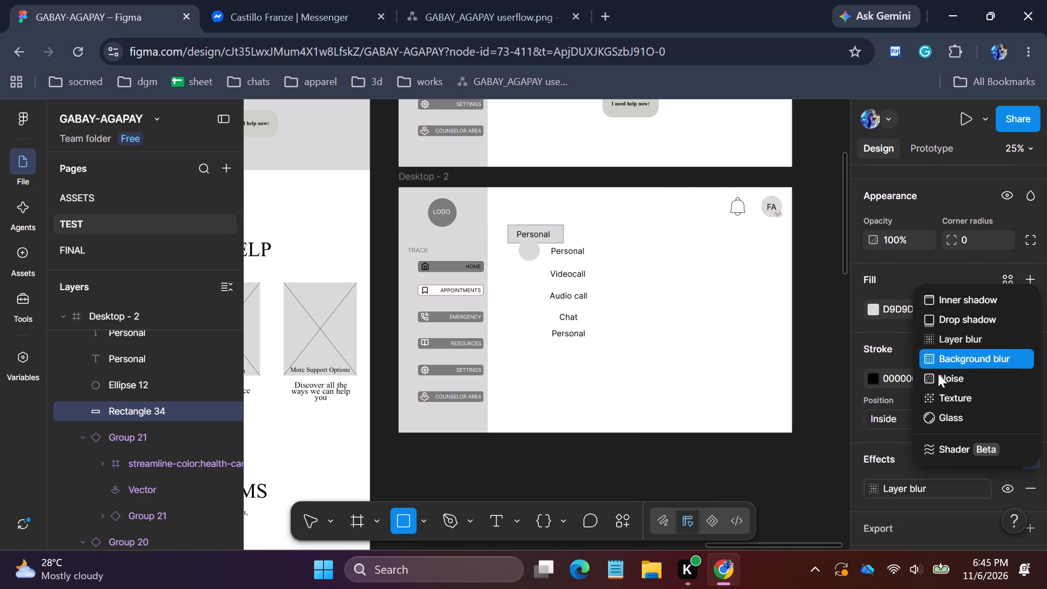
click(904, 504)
Add a 1x PNG export setting to the header rectangle.
click(904, 494)
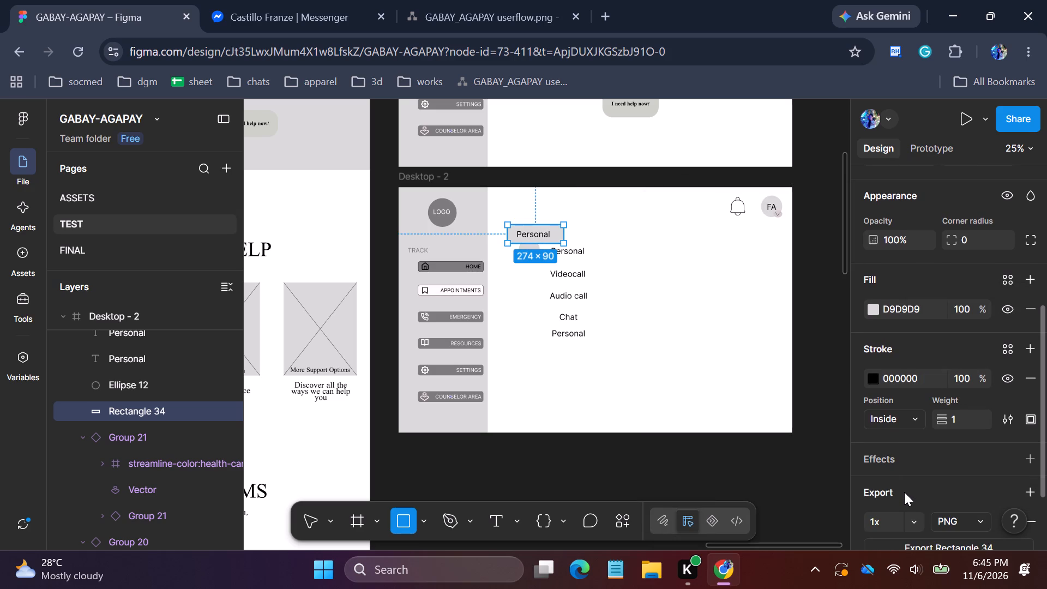
click(910, 488)
click(889, 489)
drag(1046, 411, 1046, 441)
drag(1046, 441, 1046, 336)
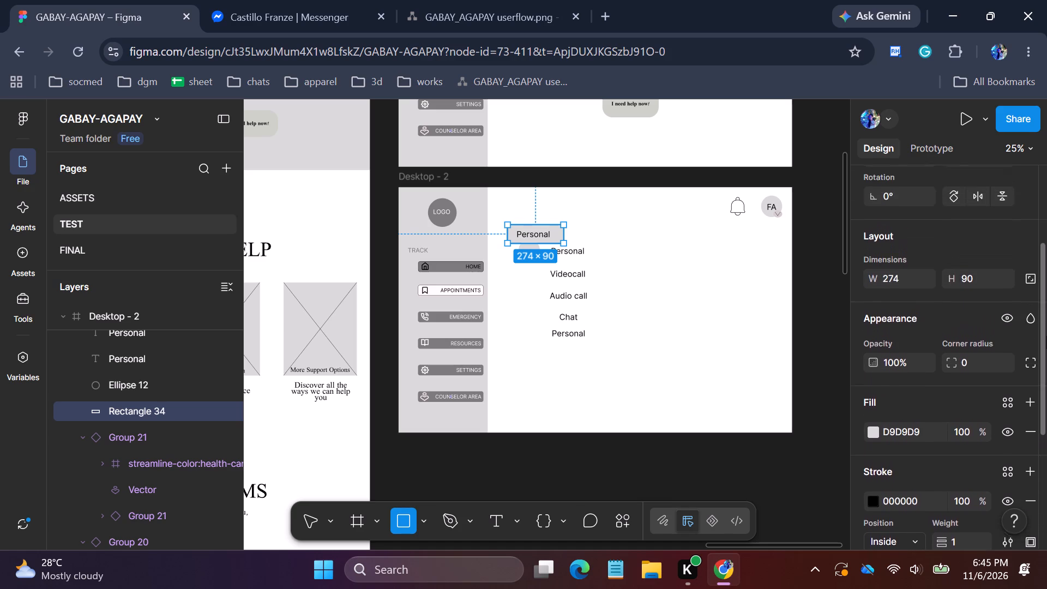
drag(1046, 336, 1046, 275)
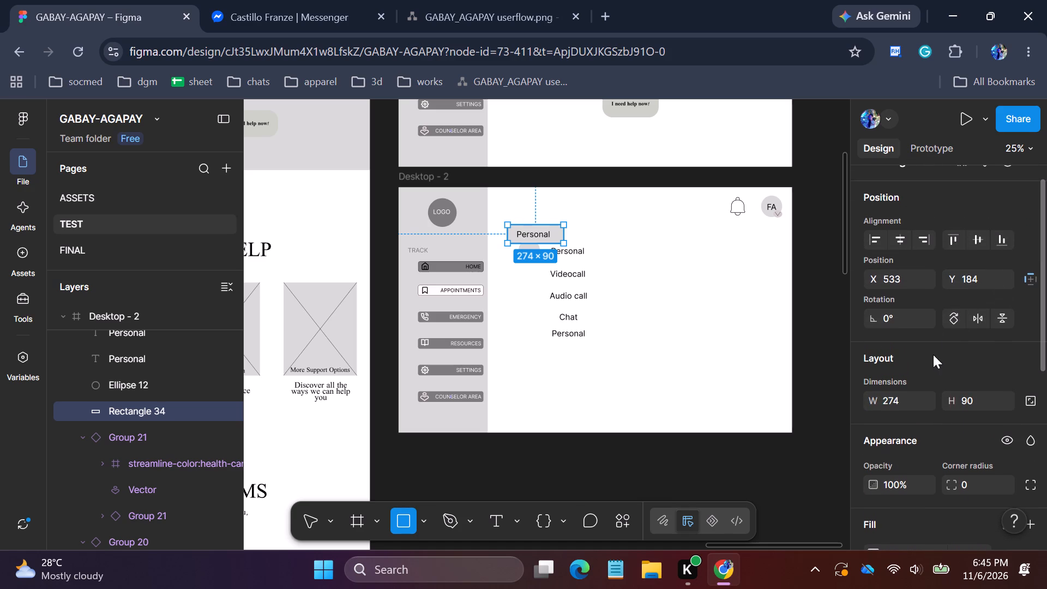
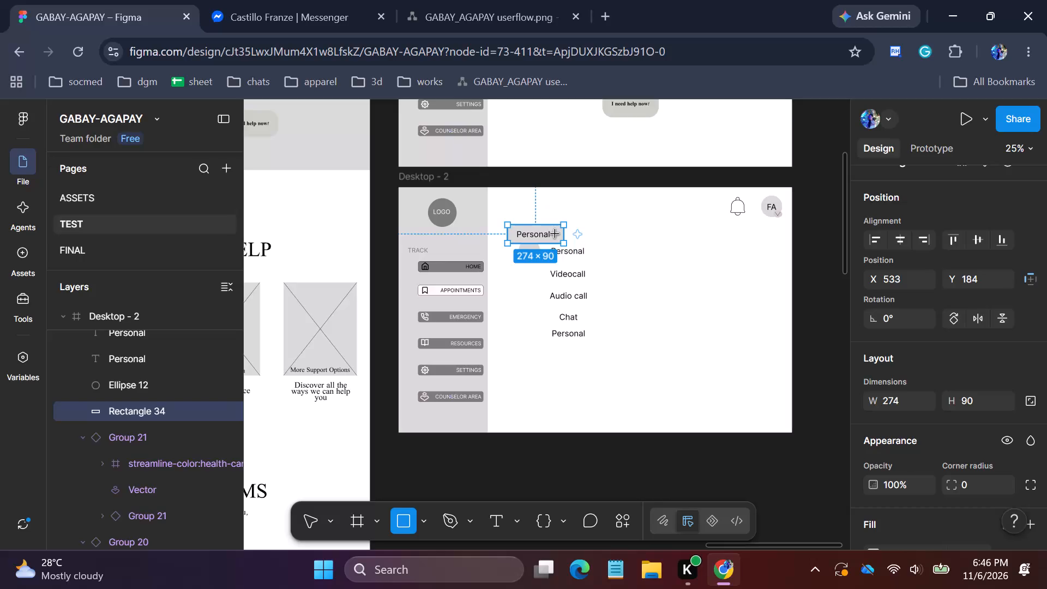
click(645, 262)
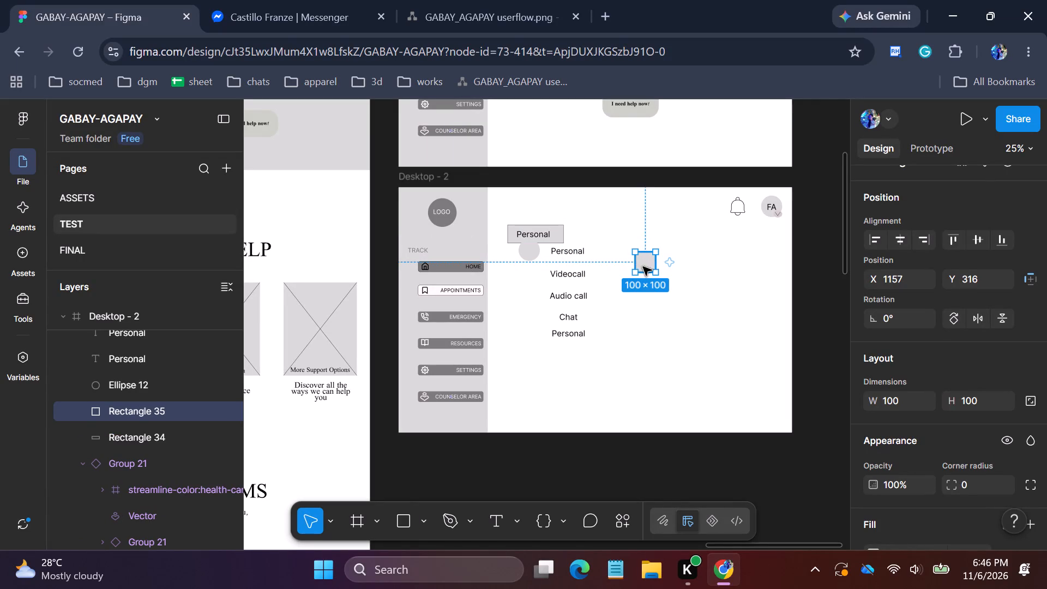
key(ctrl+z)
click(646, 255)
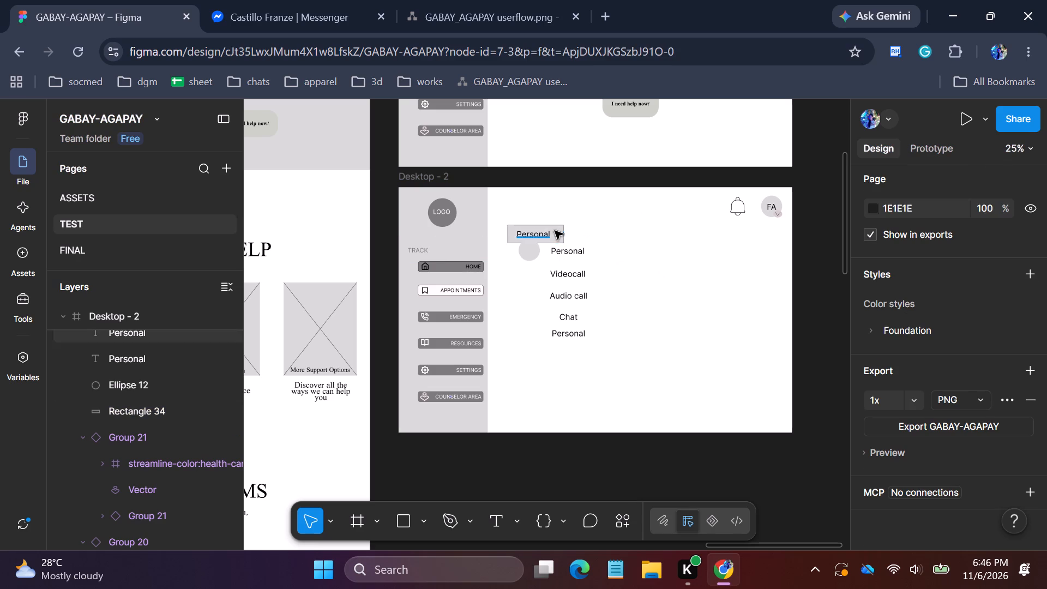
Duplicate the outlined header rectangle behind the top Personal label in place.
click(558, 231)
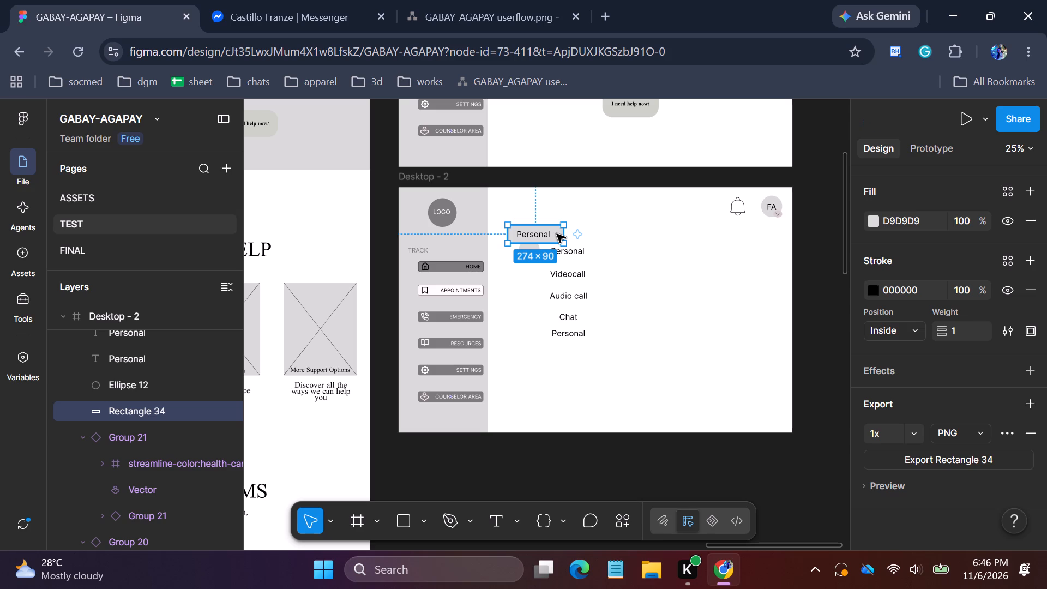
key(ctrl+c)
key(ctrl+v)
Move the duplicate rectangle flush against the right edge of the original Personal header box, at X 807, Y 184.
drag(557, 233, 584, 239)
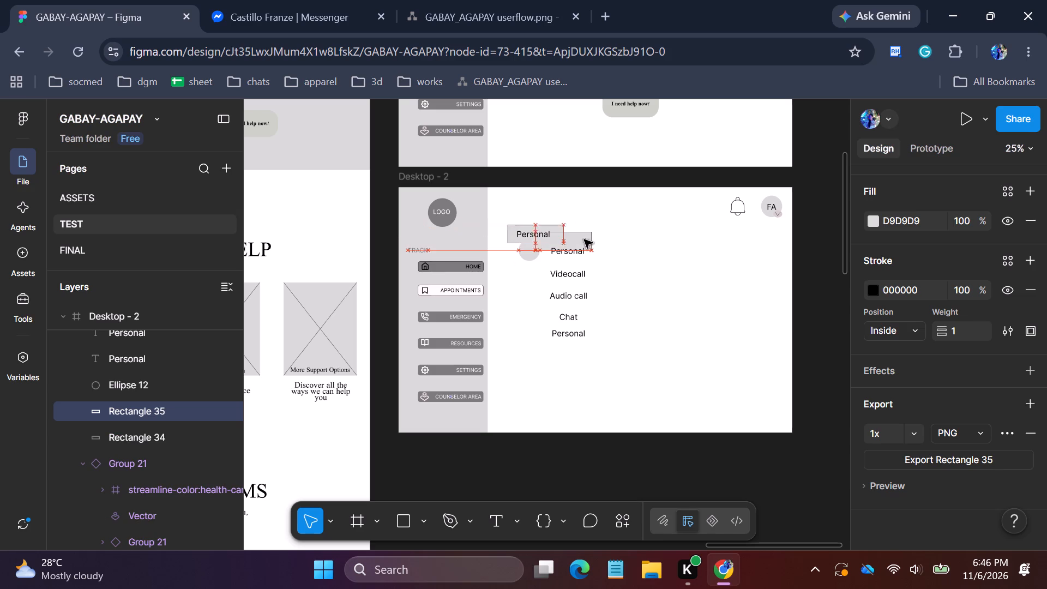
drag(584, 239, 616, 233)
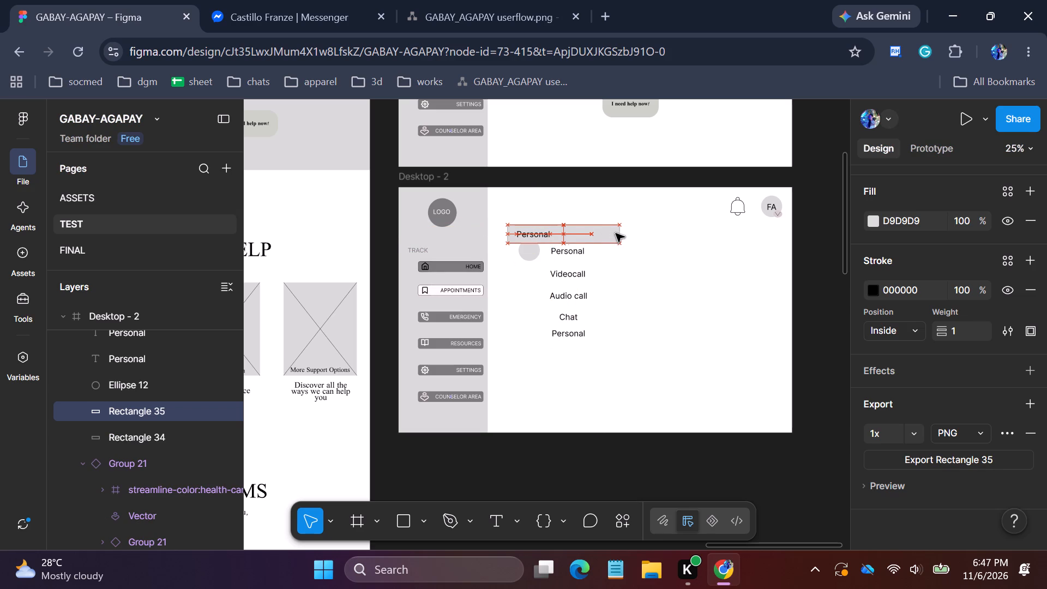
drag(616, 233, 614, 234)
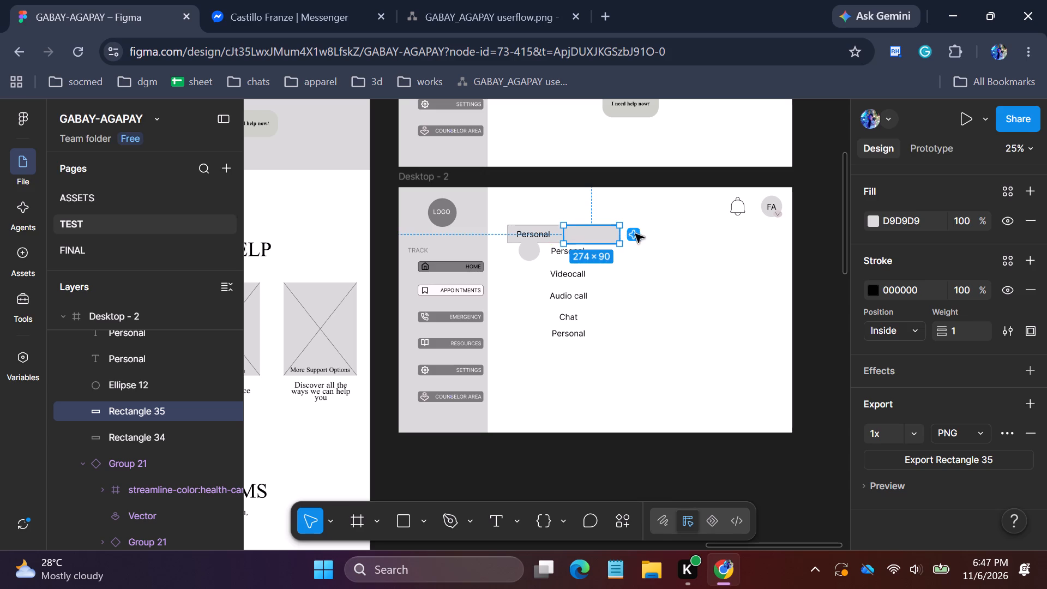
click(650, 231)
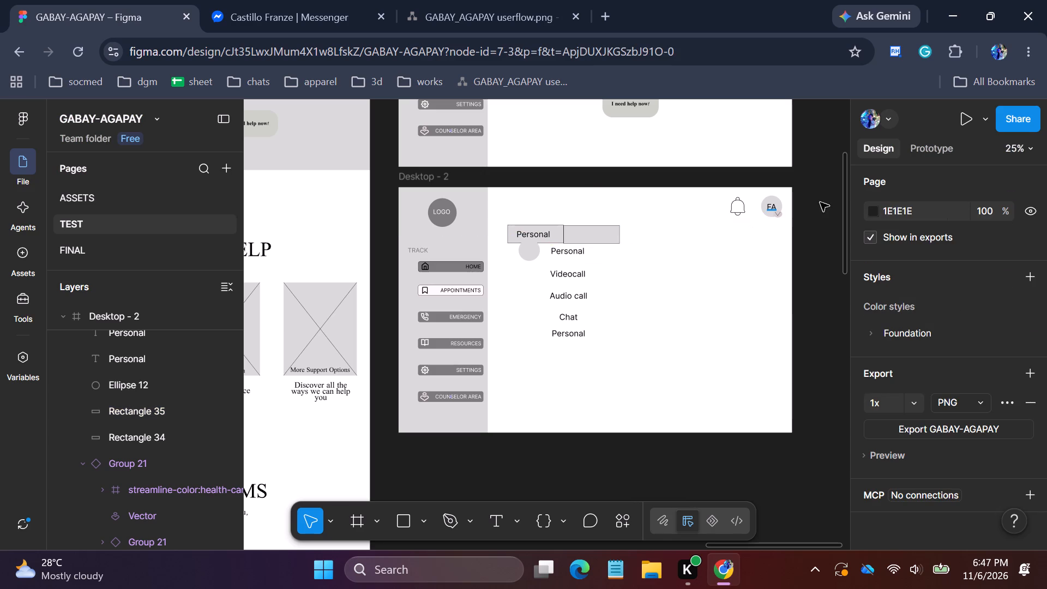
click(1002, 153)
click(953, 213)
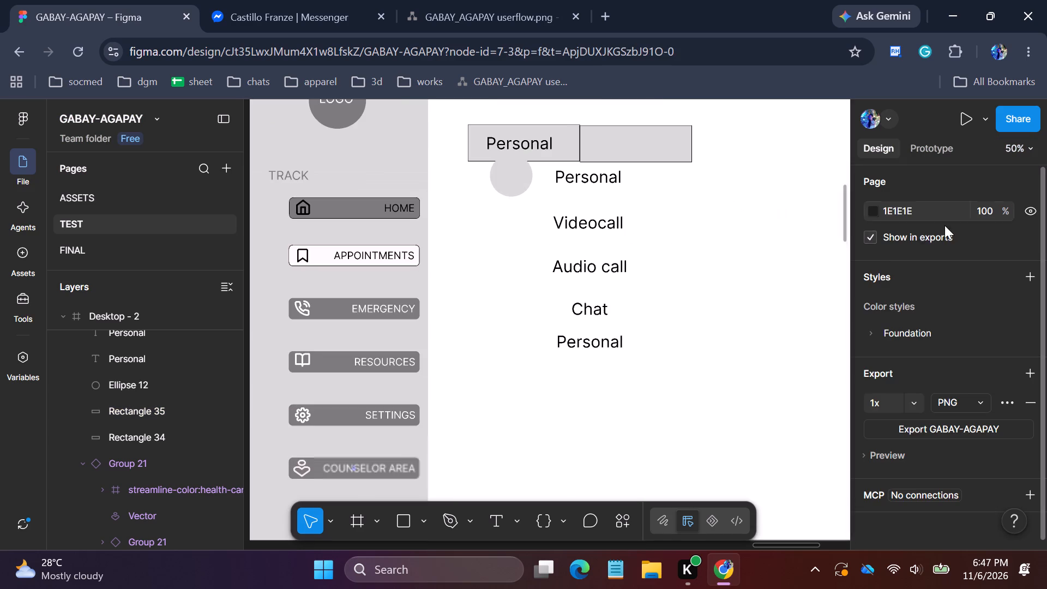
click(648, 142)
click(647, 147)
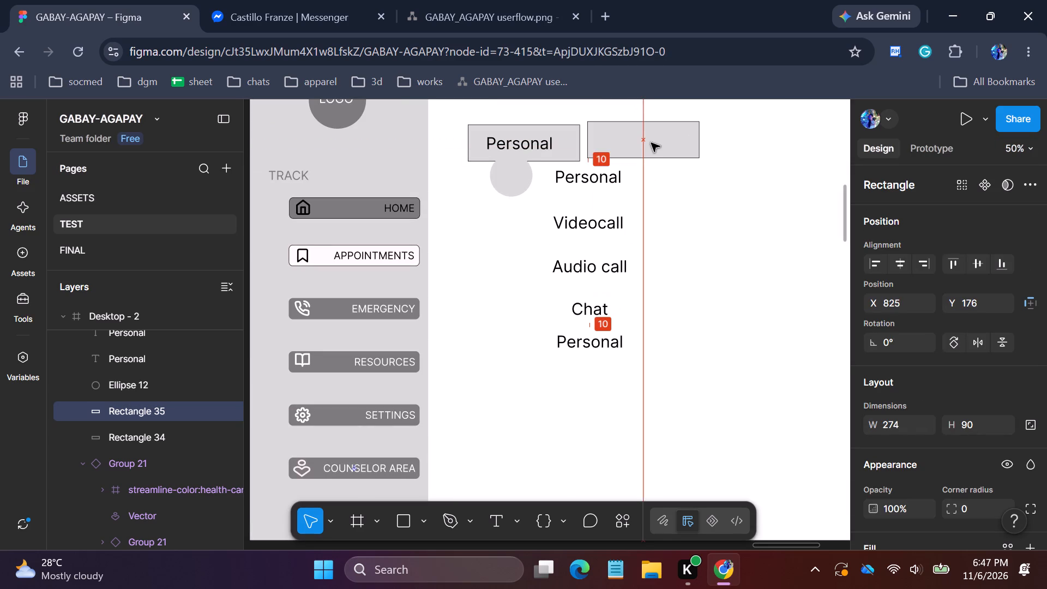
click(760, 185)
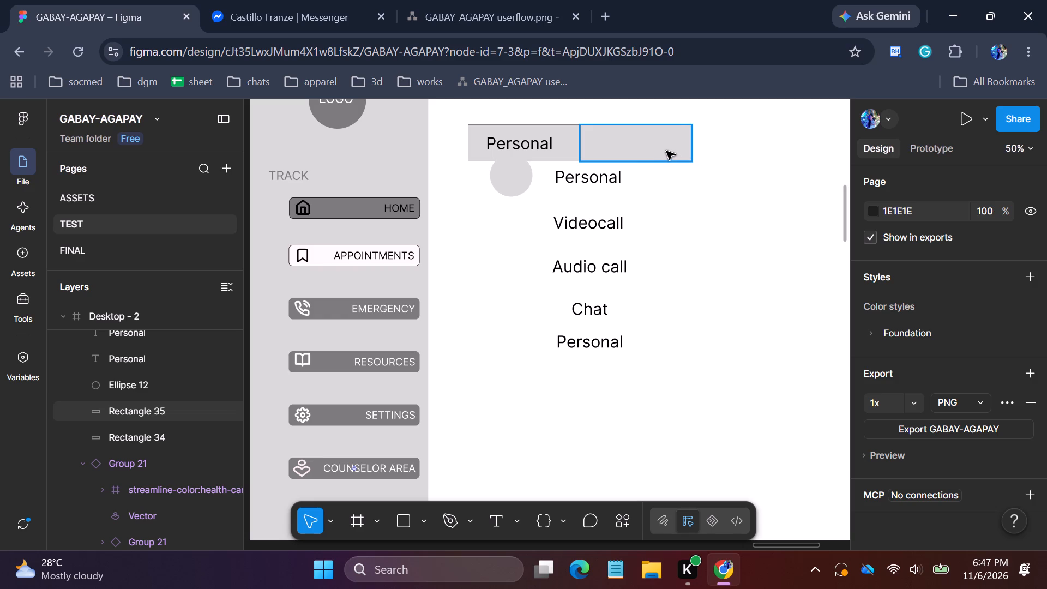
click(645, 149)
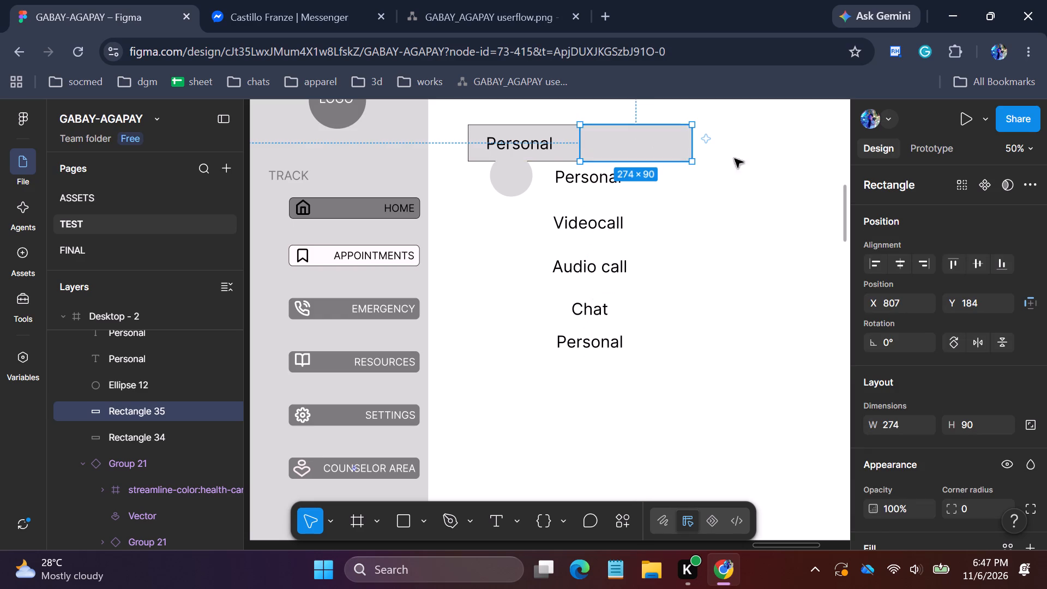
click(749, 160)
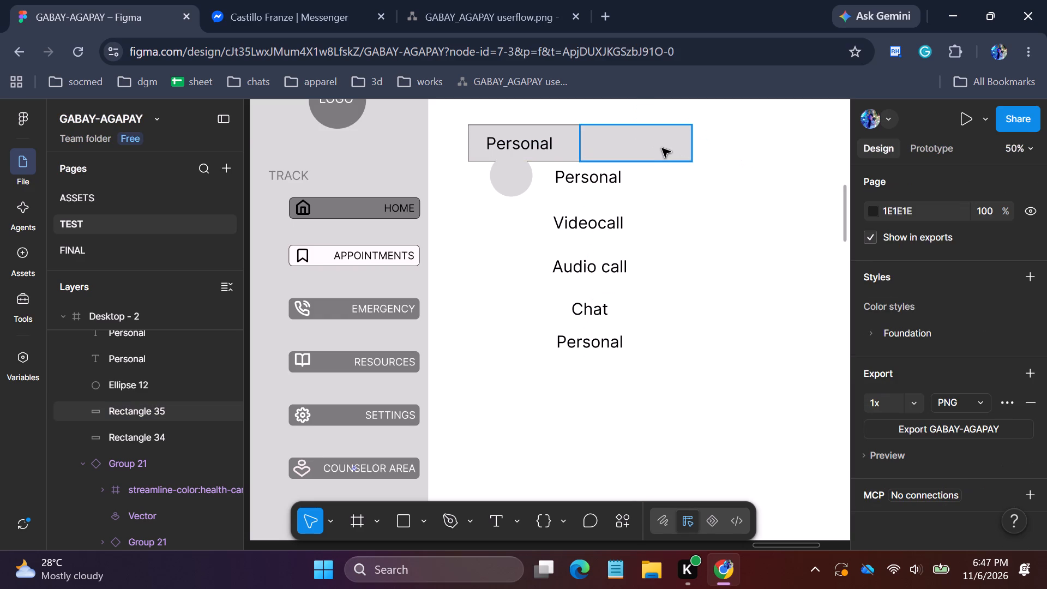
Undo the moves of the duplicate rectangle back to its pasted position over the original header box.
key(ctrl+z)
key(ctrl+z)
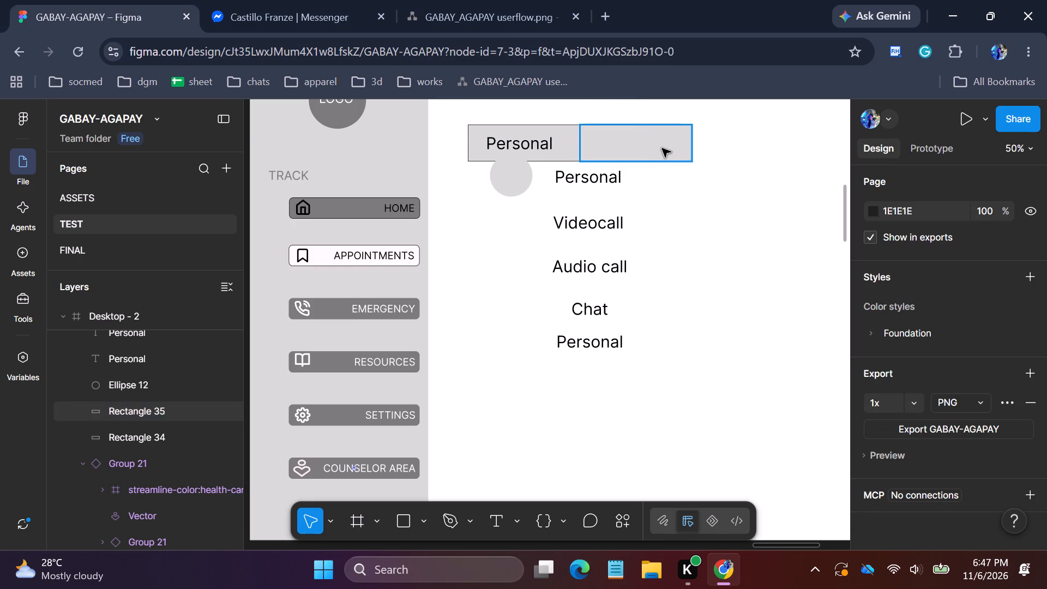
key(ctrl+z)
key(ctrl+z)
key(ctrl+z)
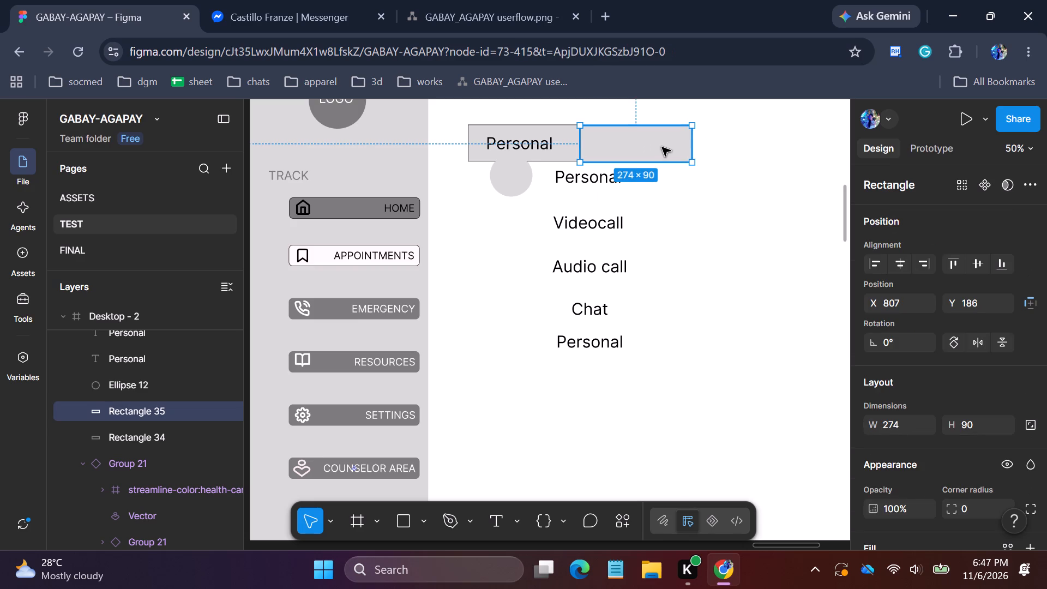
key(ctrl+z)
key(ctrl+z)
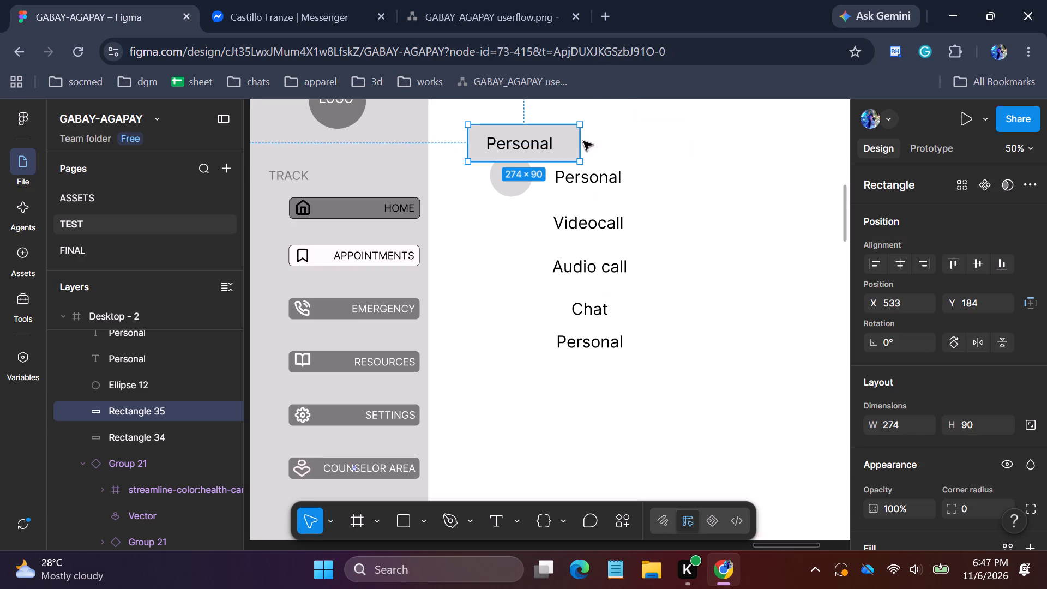
Draw a diagonal line about 73 long from the header box's top edge down to the middle of its right edge.
click(569, 141)
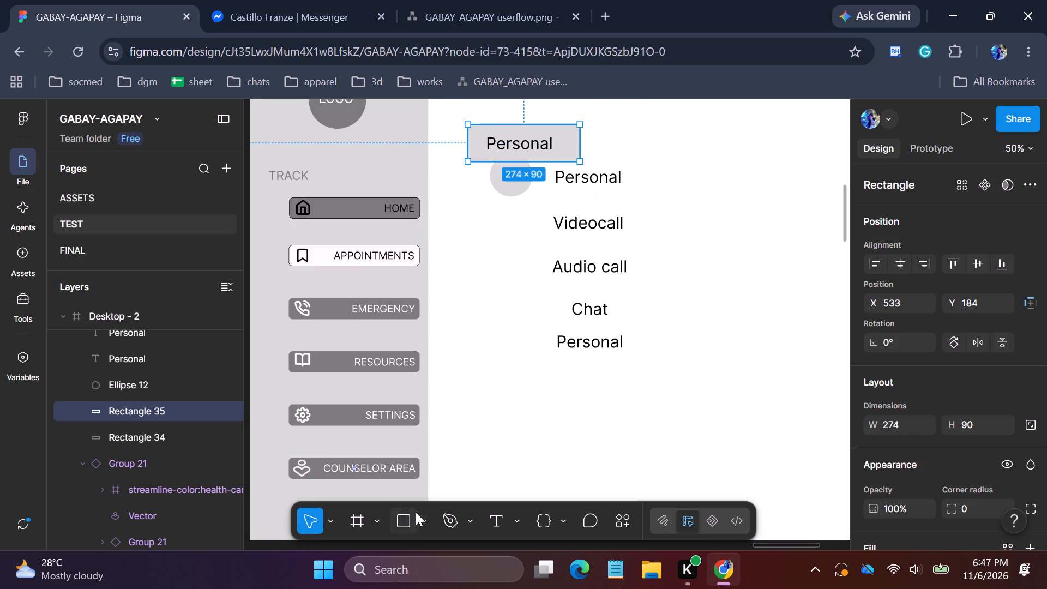
click(424, 510)
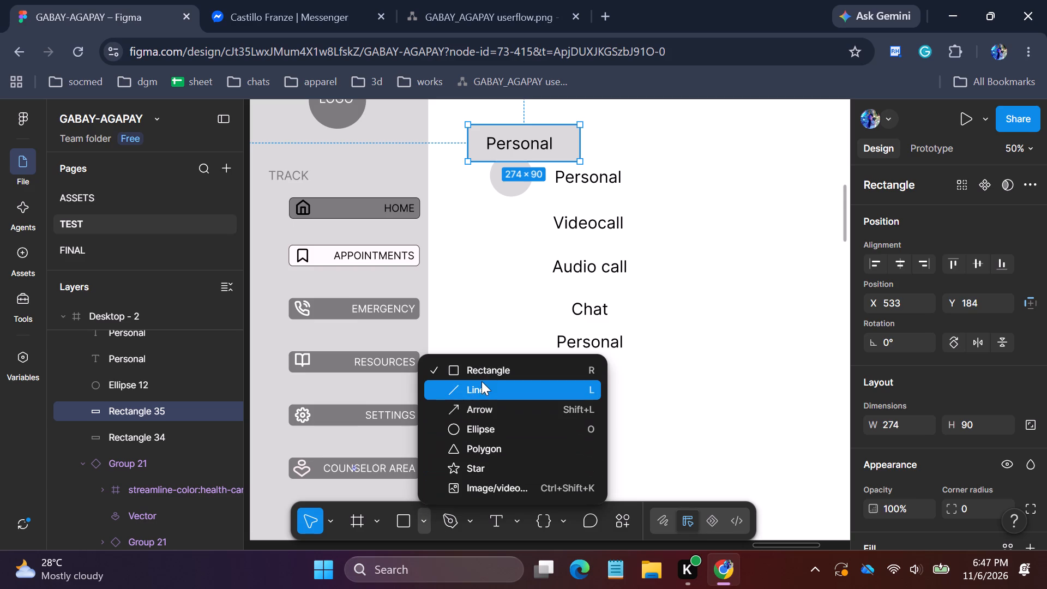
click(484, 392)
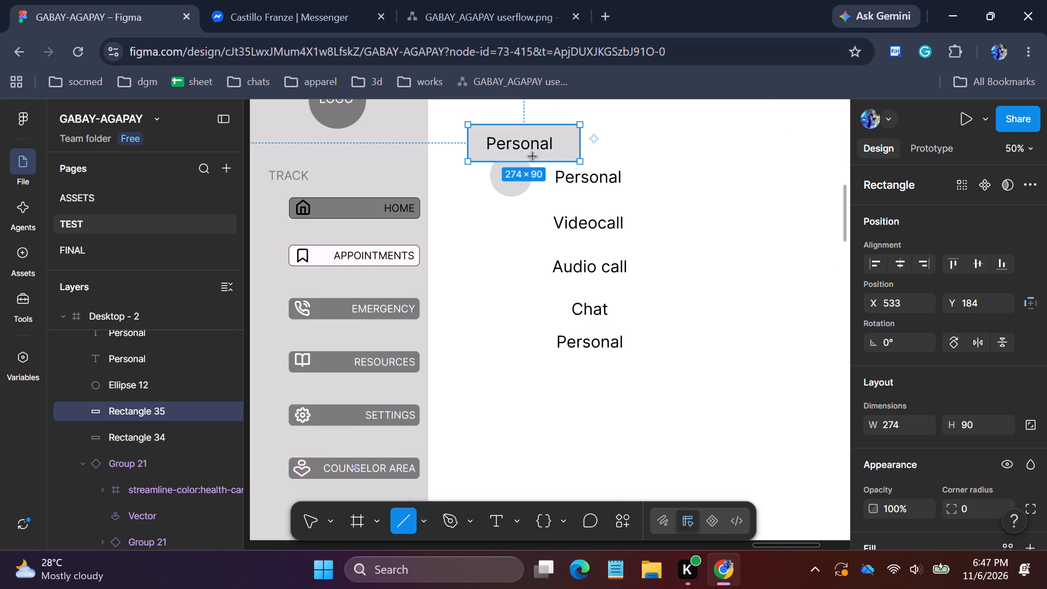
drag(557, 124, 579, 141)
click(619, 133)
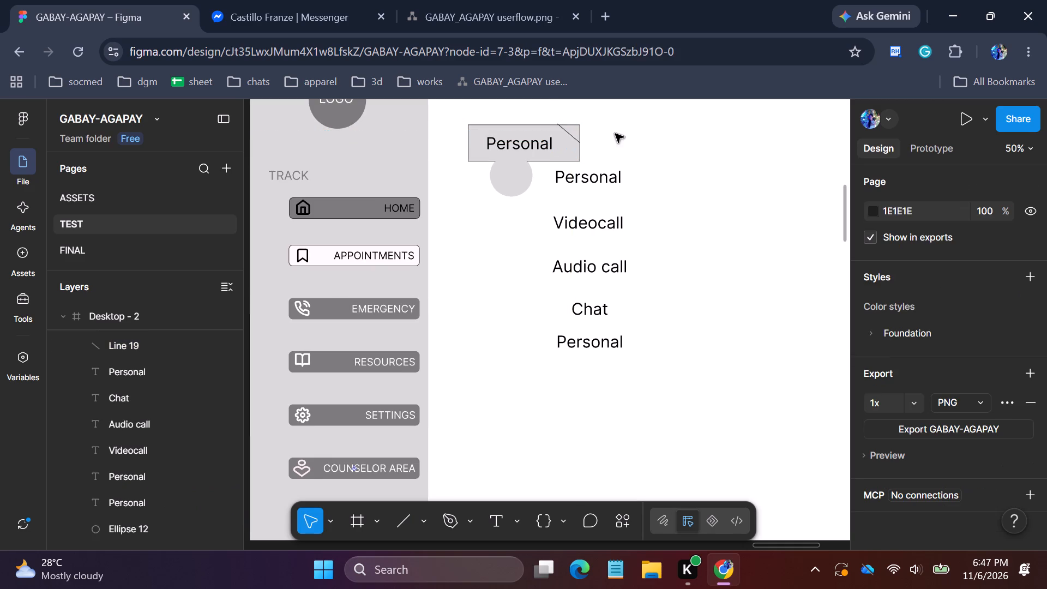
Duplicate the diagonal line, flip the copy vertically and place it directly below to form a right-pointing chevron.
click(569, 134)
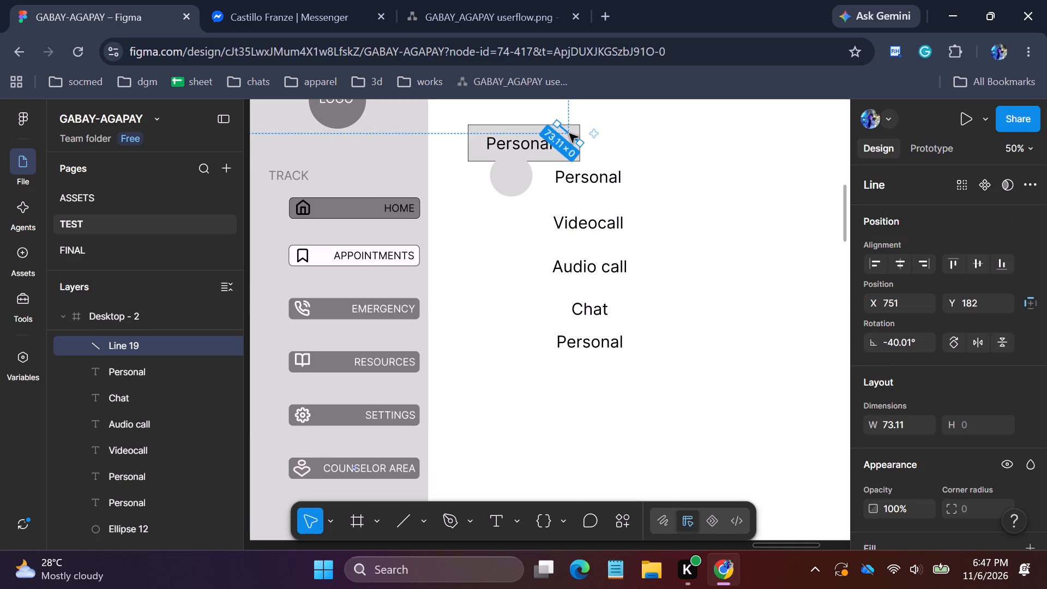
key(ctrl+c)
click(600, 144)
key(ctrl+v)
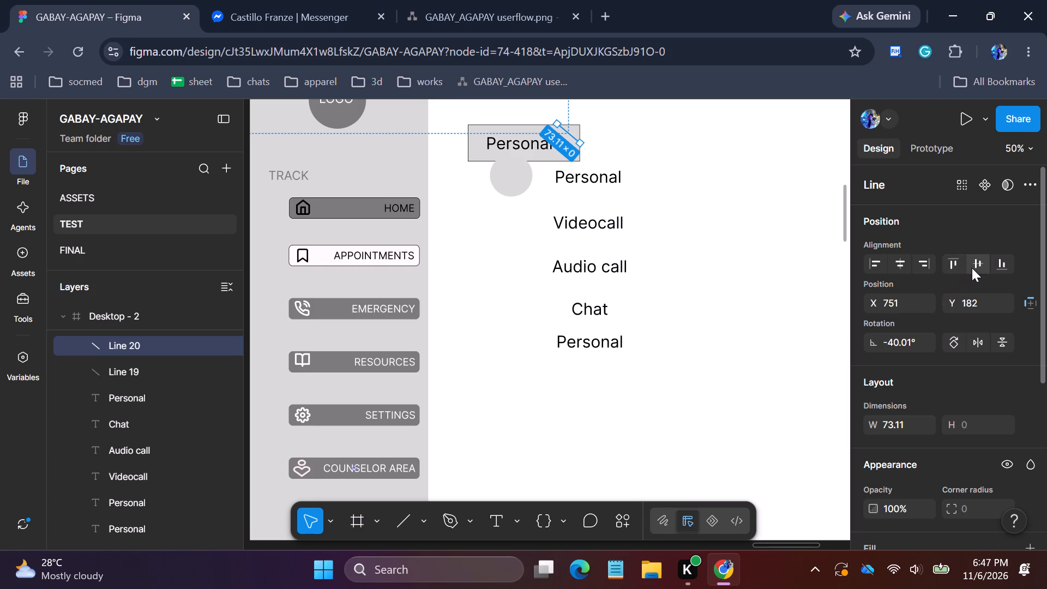
click(997, 340)
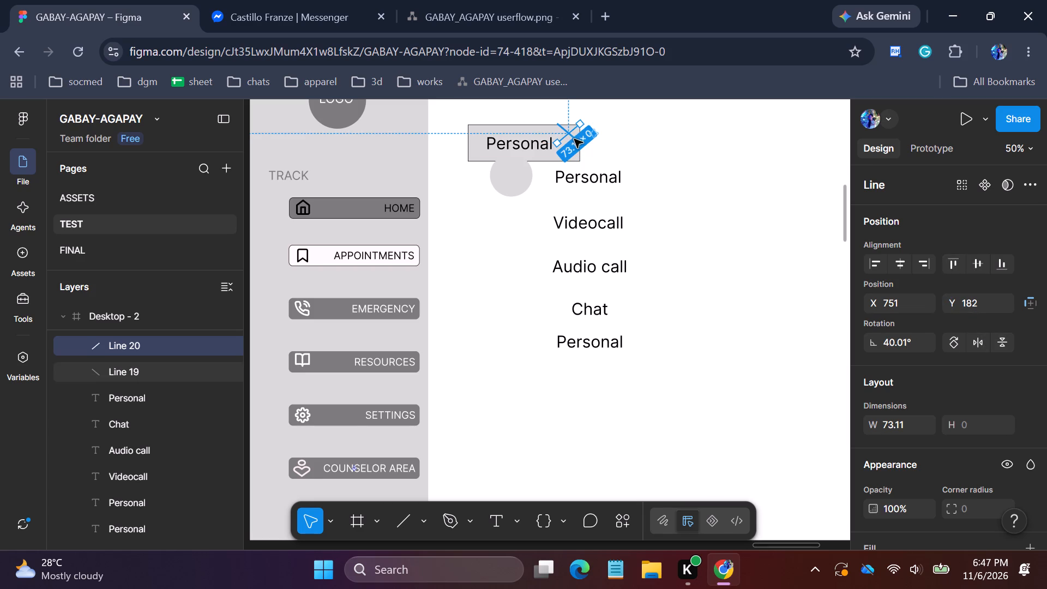
drag(571, 130, 570, 148)
click(640, 149)
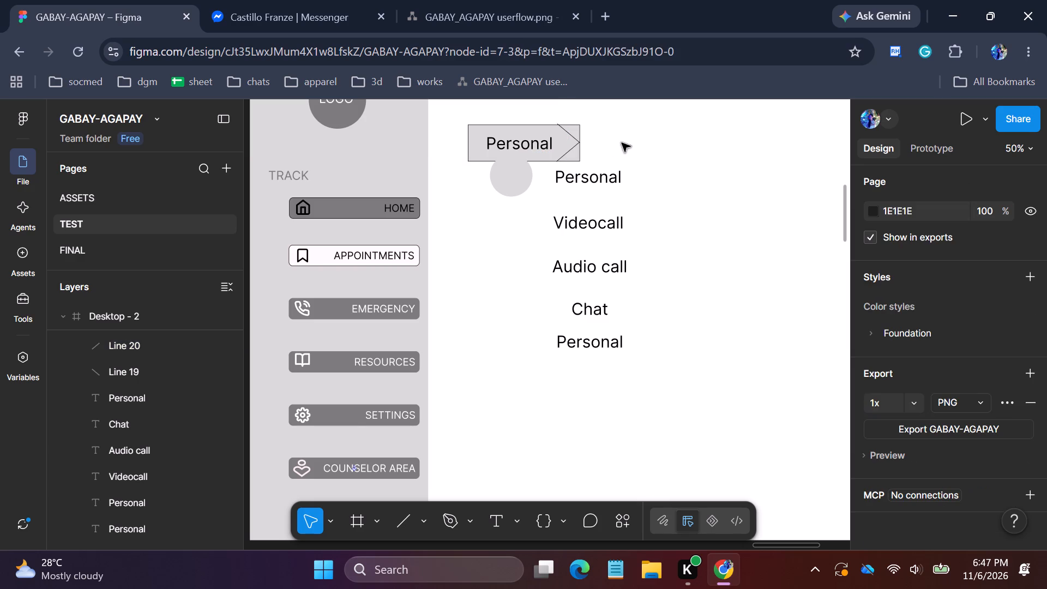
Group the two diagonal lines of the chevron.
shift+click(567, 131)
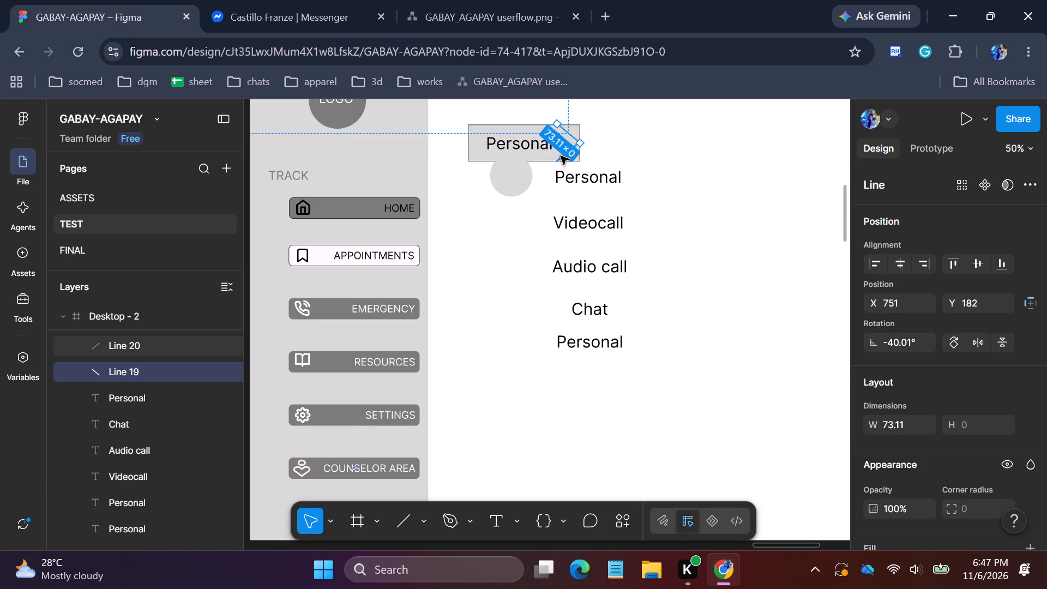
shift+click(561, 156)
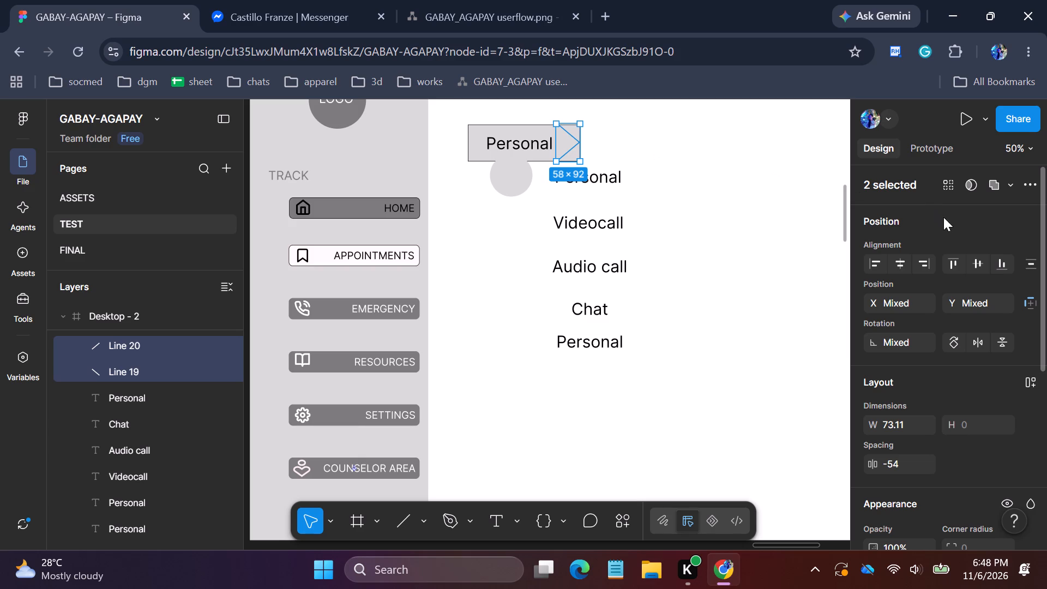
key(ctrl+g)
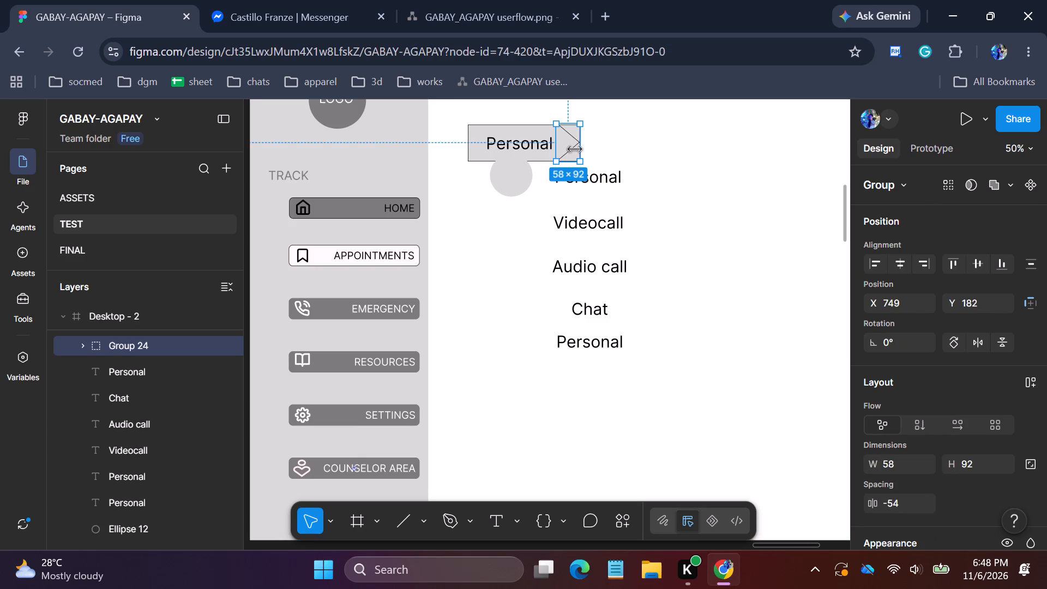
Align the chevron group with the right end of the Personal header box at X 749, Y 184.
click(574, 136)
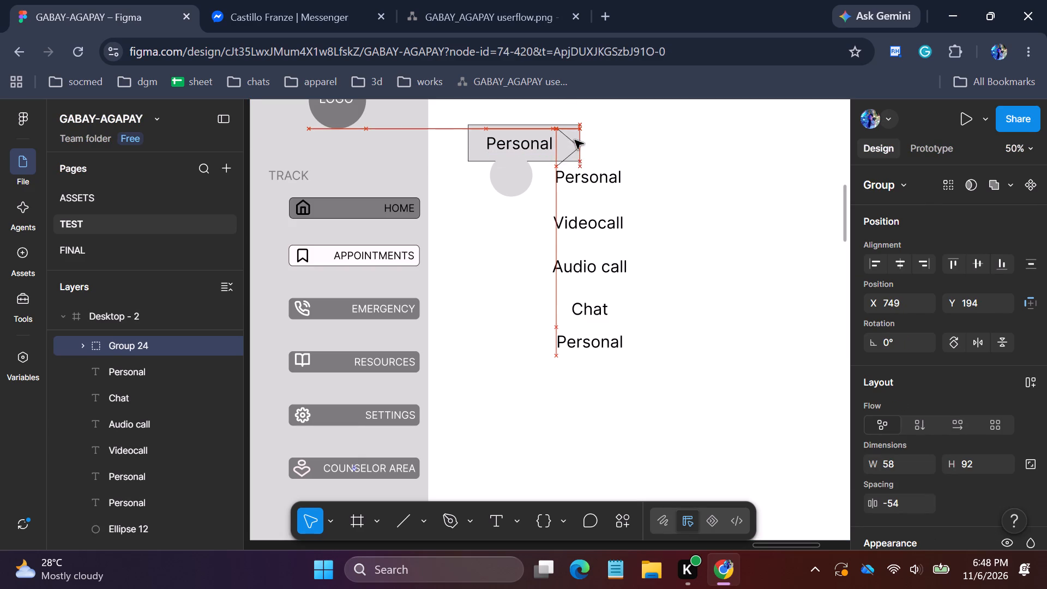
click(640, 152)
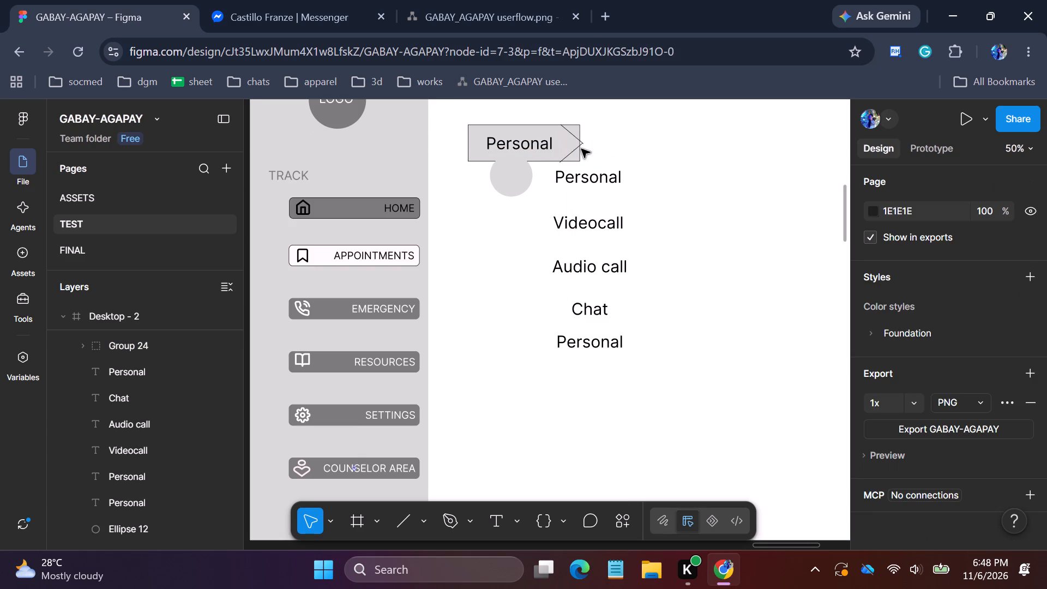
click(577, 142)
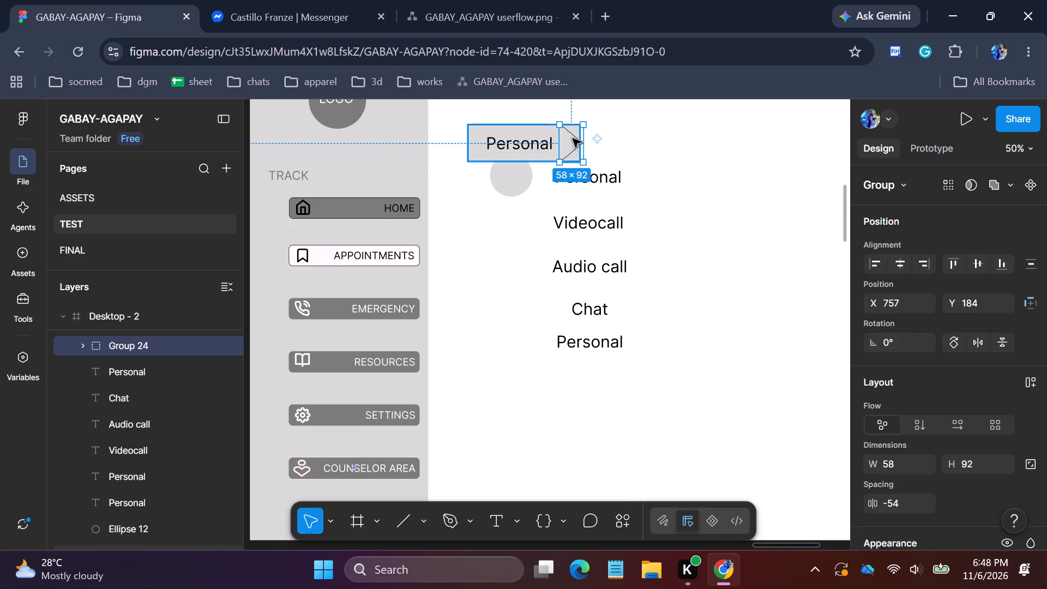
click(573, 136)
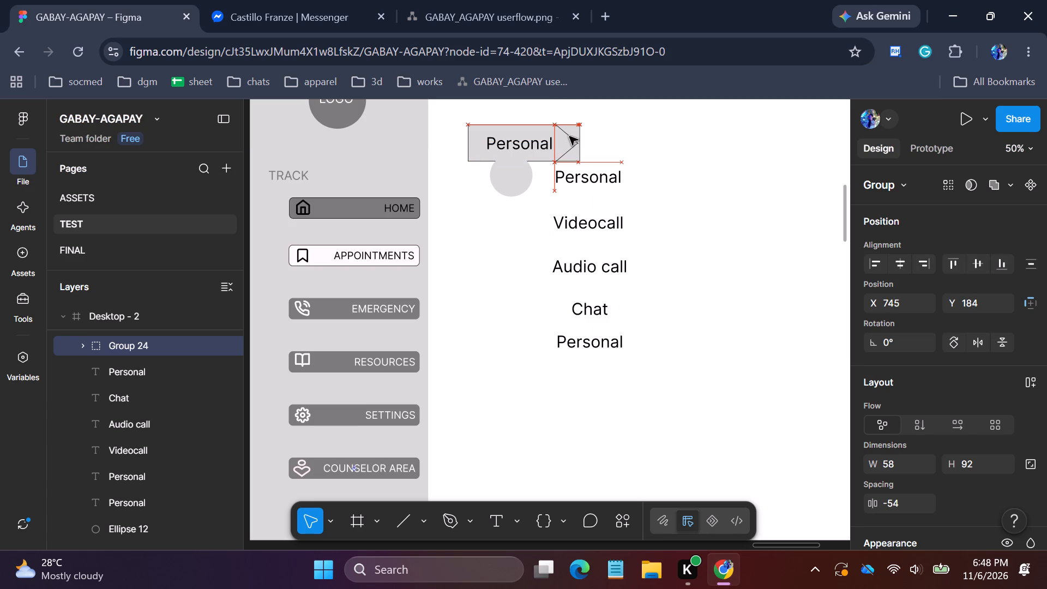
click(629, 148)
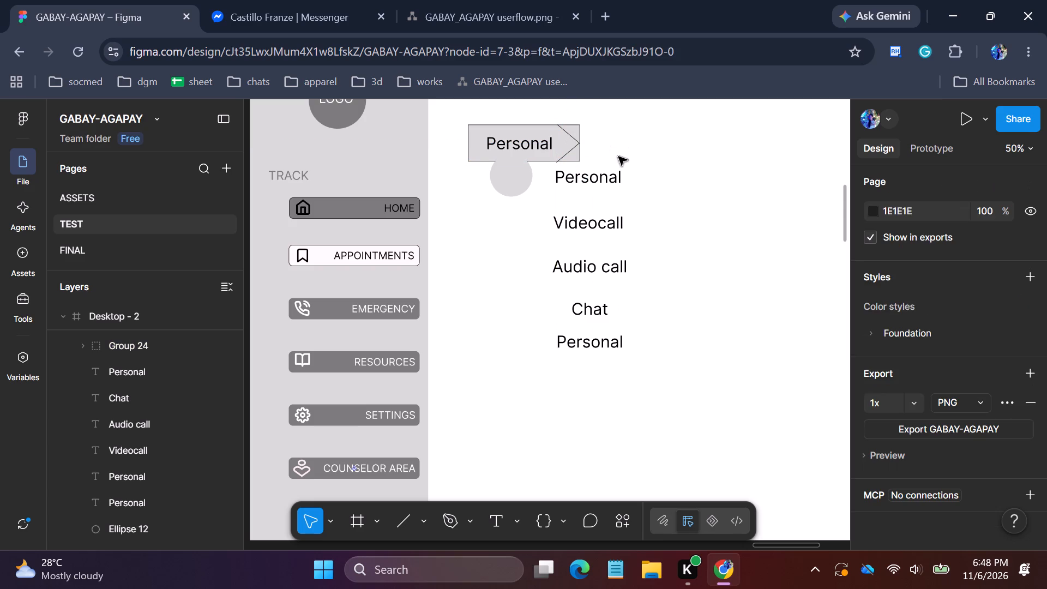
Widen the duplicate header rectangle to the right to a width of about 596, keeping its left edge in place.
click(580, 134)
drag(581, 134, 707, 146)
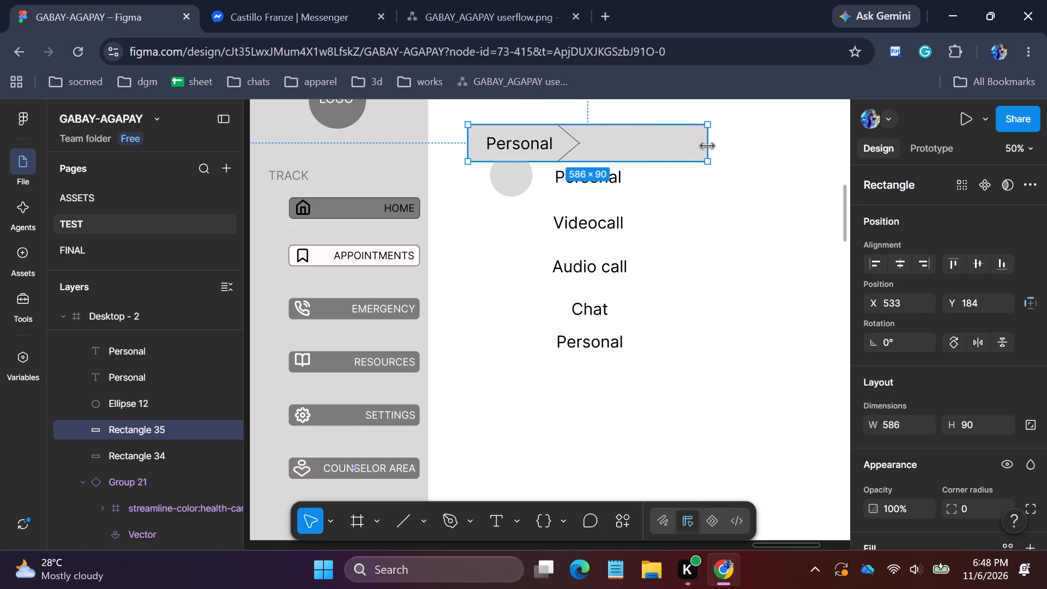
drag(707, 146, 712, 147)
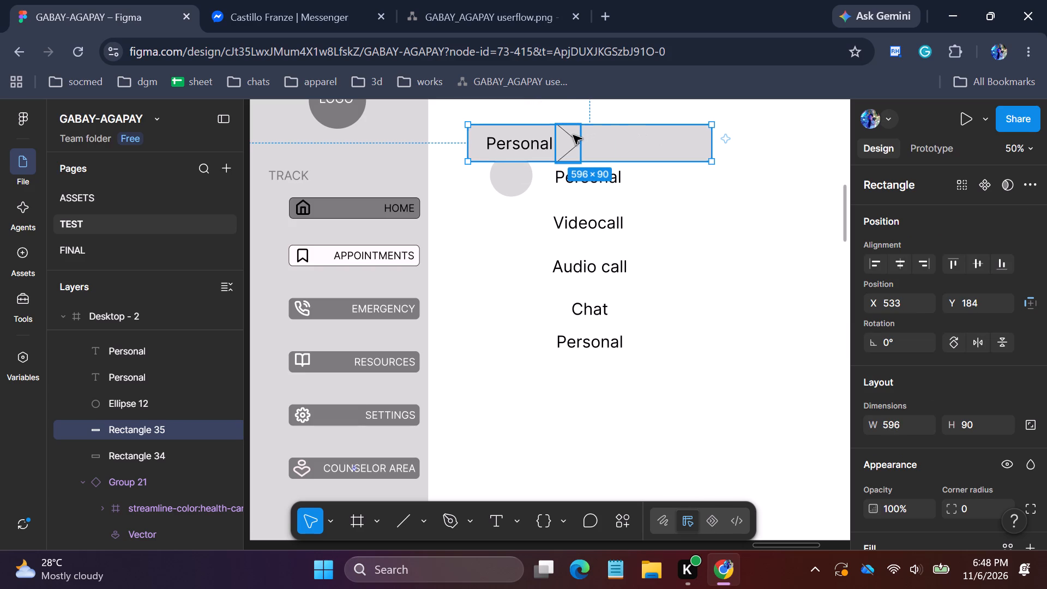
Duplicate the chevron group and place the copy near the right end of the widened header bar, at X 1039, Y 185.
click(573, 139)
key(ctrl+c)
click(612, 138)
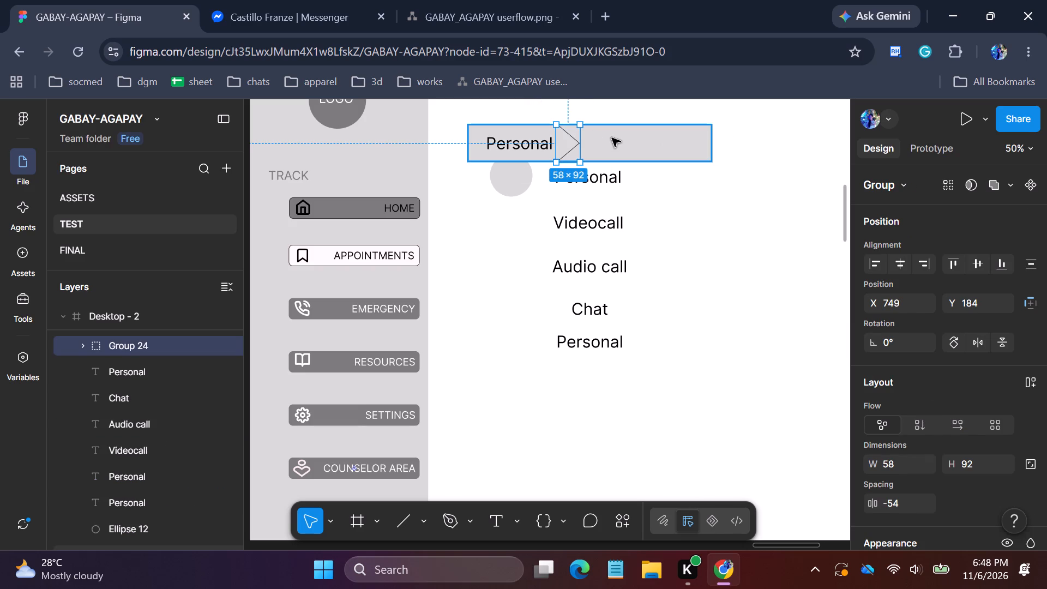
key(ctrl+v)
drag(569, 140, 657, 150)
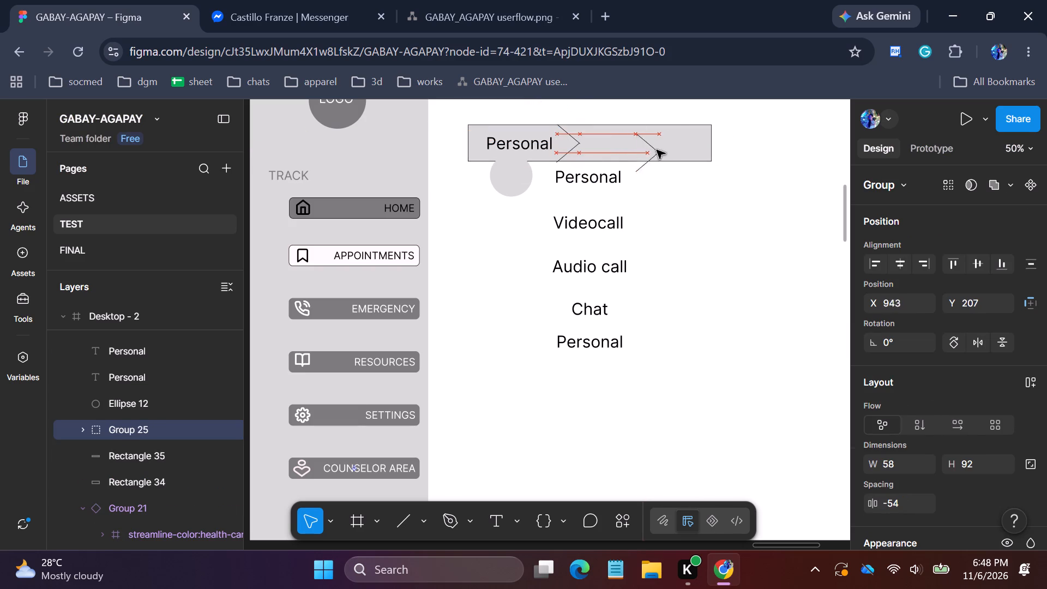
drag(657, 150, 687, 141)
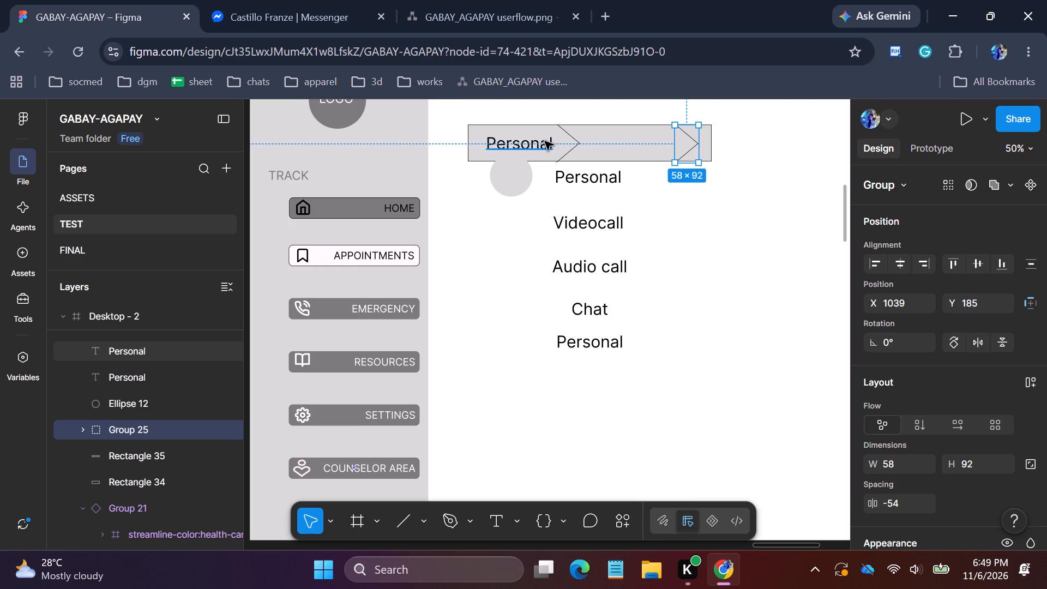
Change the Personal label inside the header bar to "Join a session".
click(1000, 148)
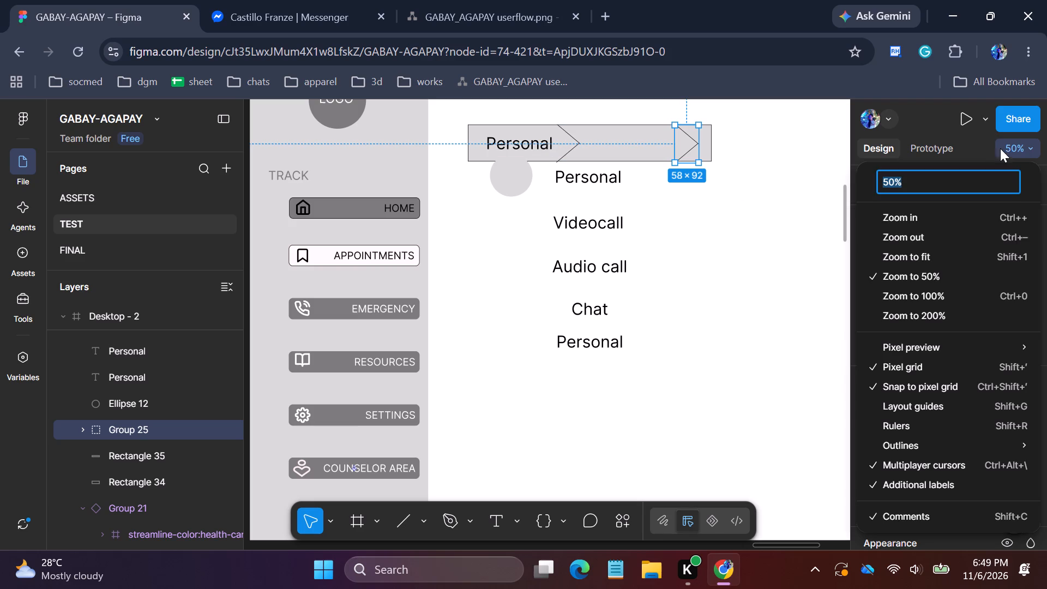
click(978, 237)
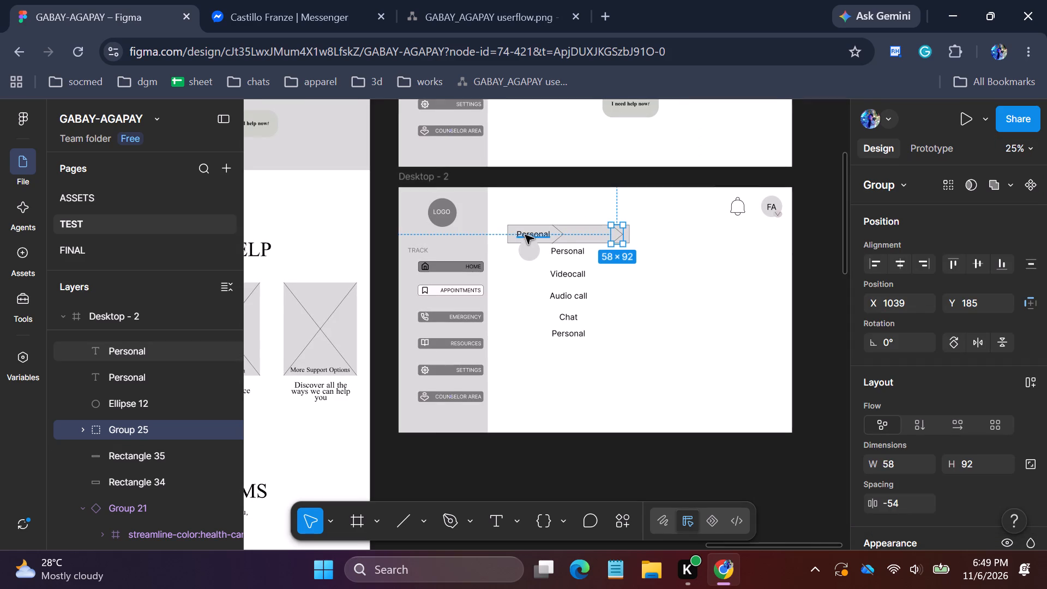
double_click(543, 233)
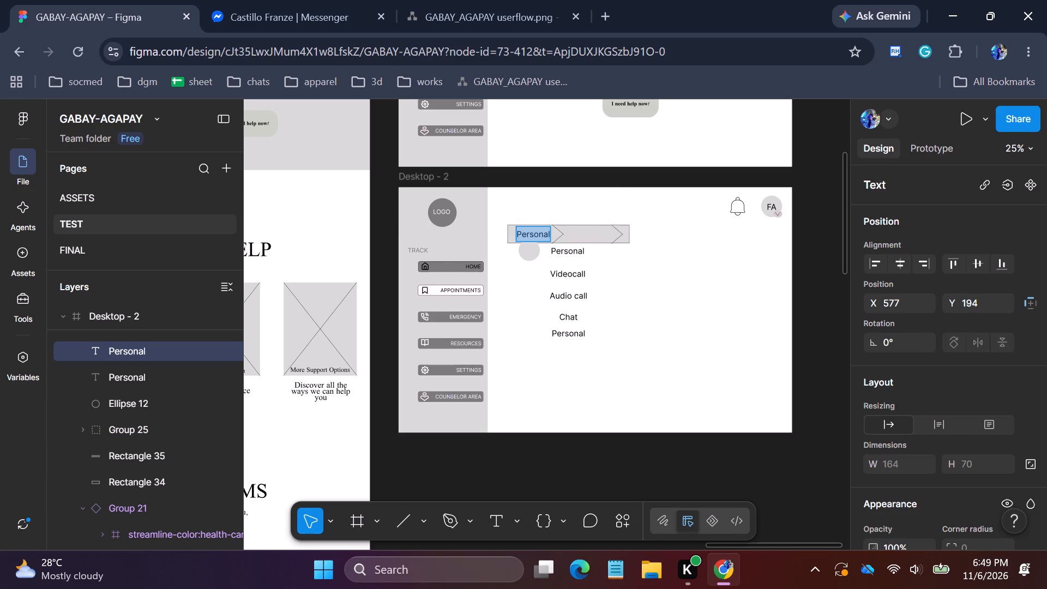
text(joi)
key(BackSpace)
key(BackSpace)
key(BackSpace)
key(BackSpace)
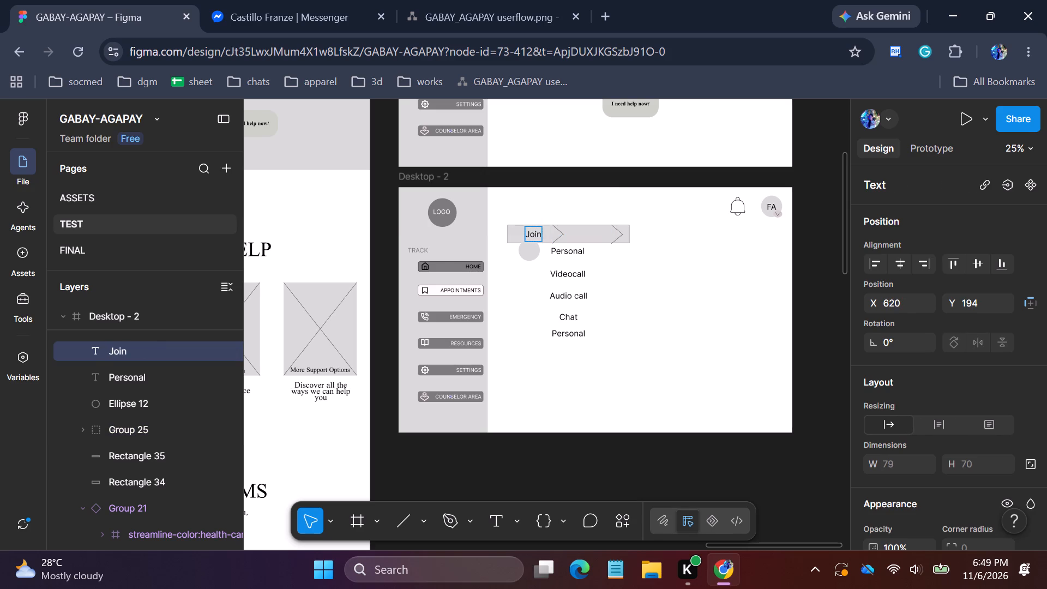
text(a session)
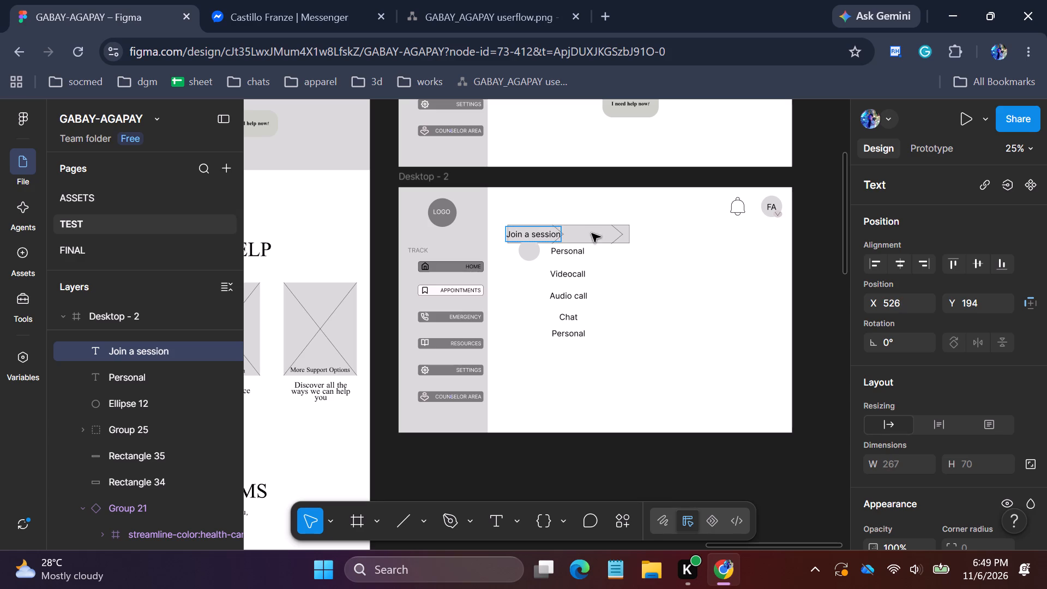
click(625, 268)
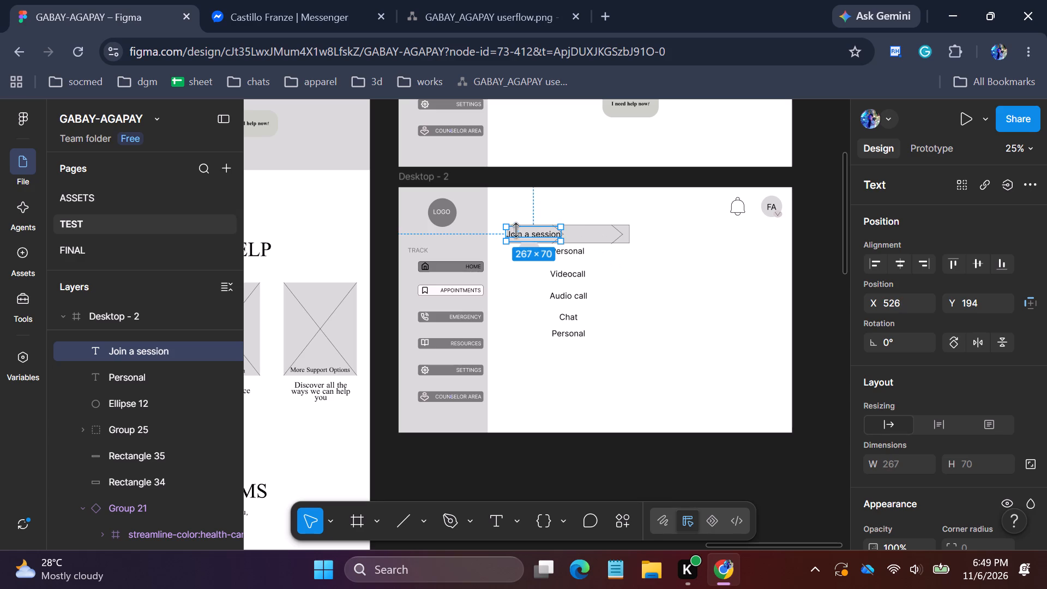
Duplicate the "Join a session" label, place the copy between the two chevrons at Y 194, and change its text to "Book a session".
key(ctrl+c)
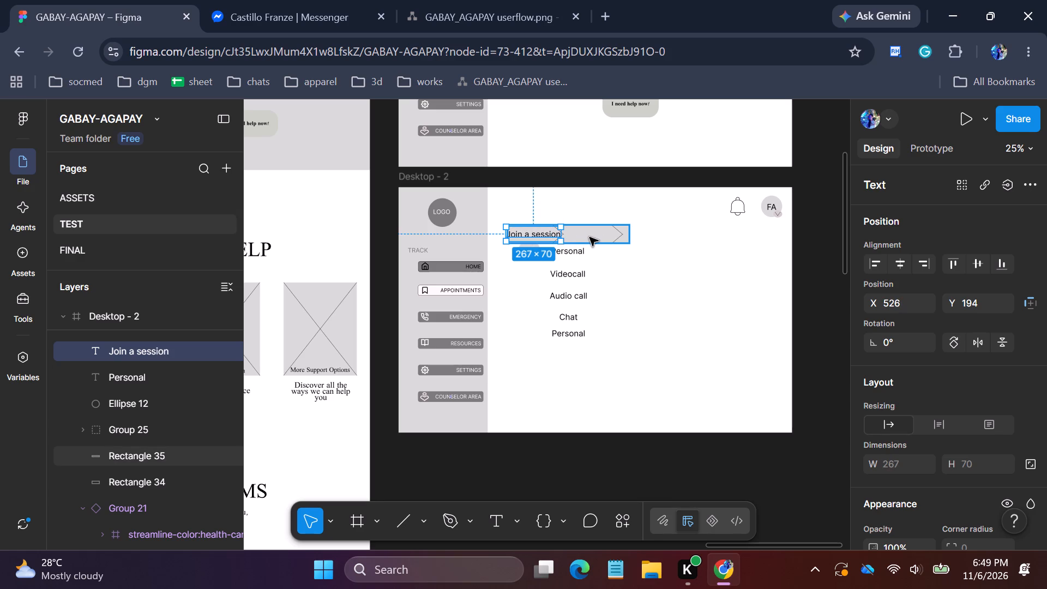
click(591, 237)
key(ctrl+v)
drag(532, 236, 597, 236)
double_click(597, 235)
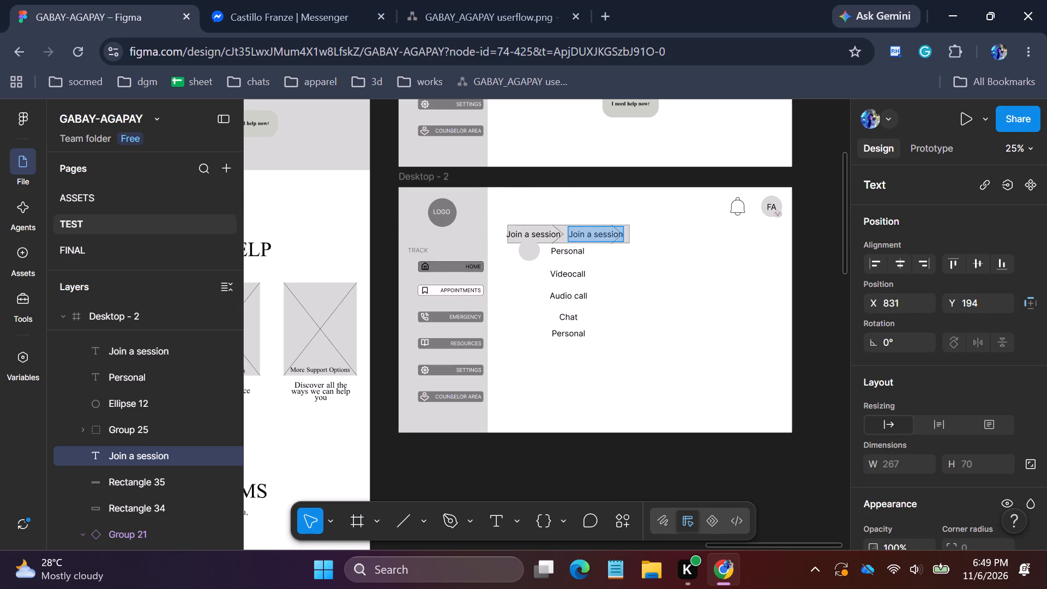
text(boo)
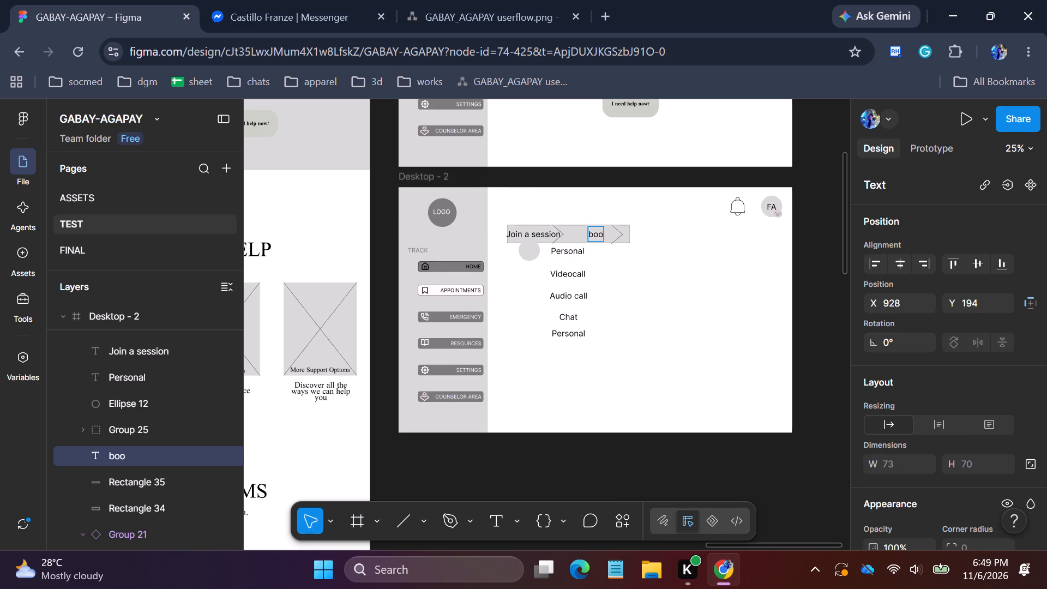
key(BackSpace)
key(BackSpace)
key(BackSpace)
key(b)
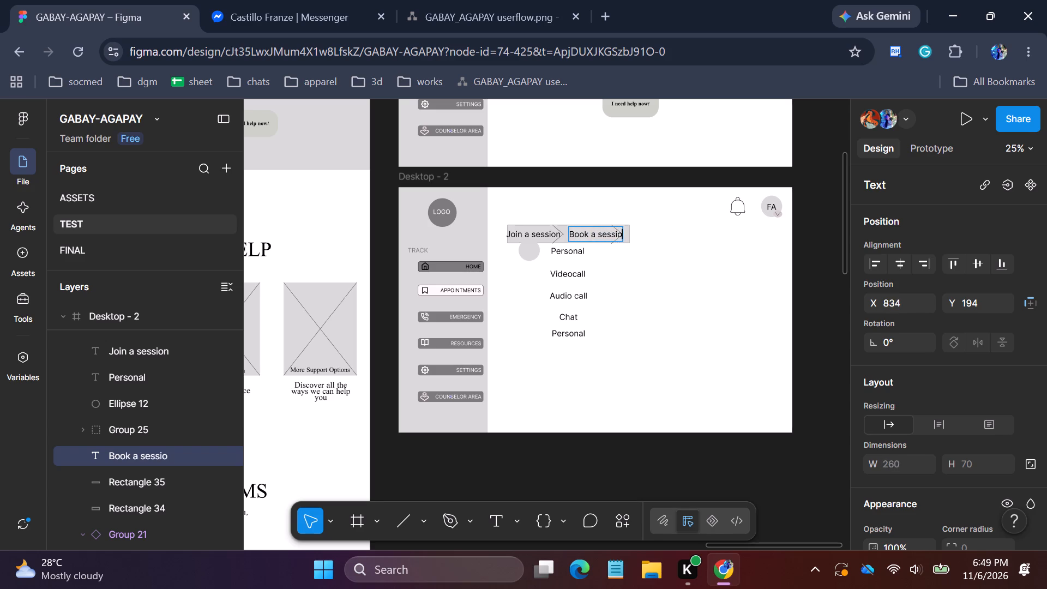
click(645, 247)
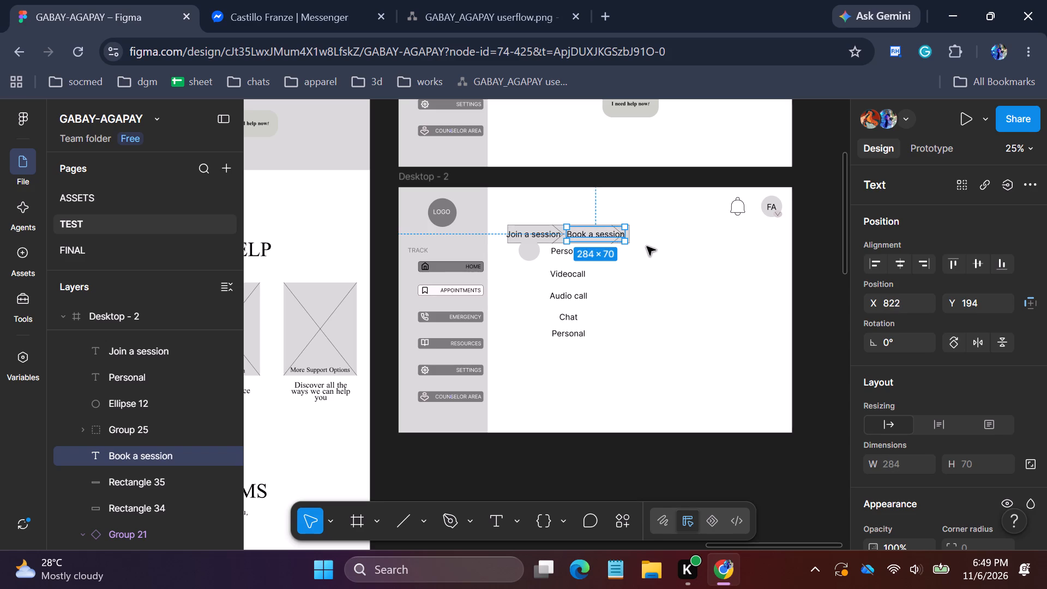
click(673, 239)
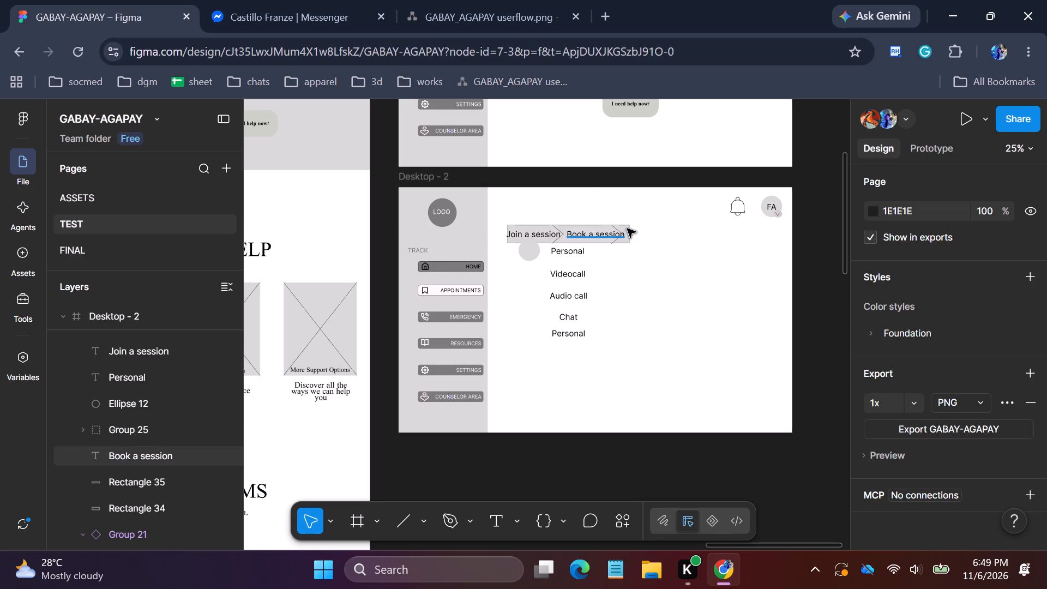
Select the wide header bar rectangle behind the "Join a session" and "Book a session" labels.
click(627, 232)
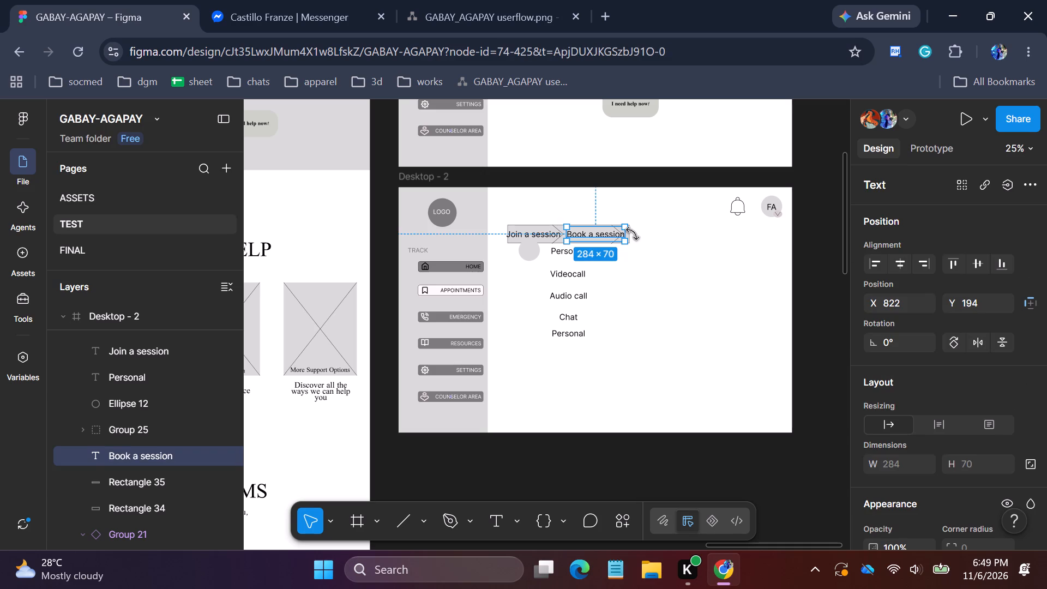
click(656, 243)
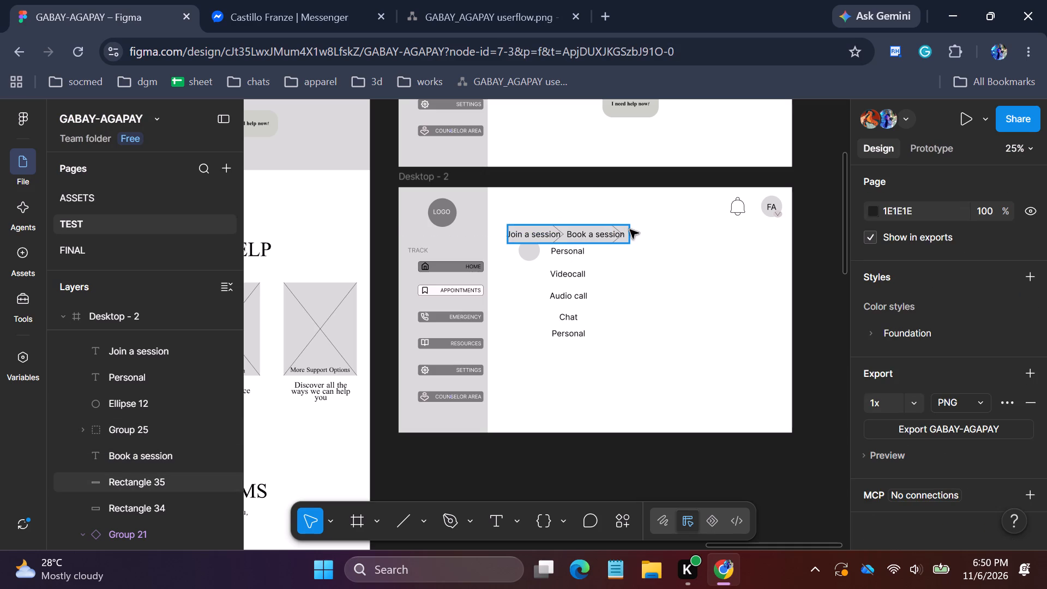
click(630, 231)
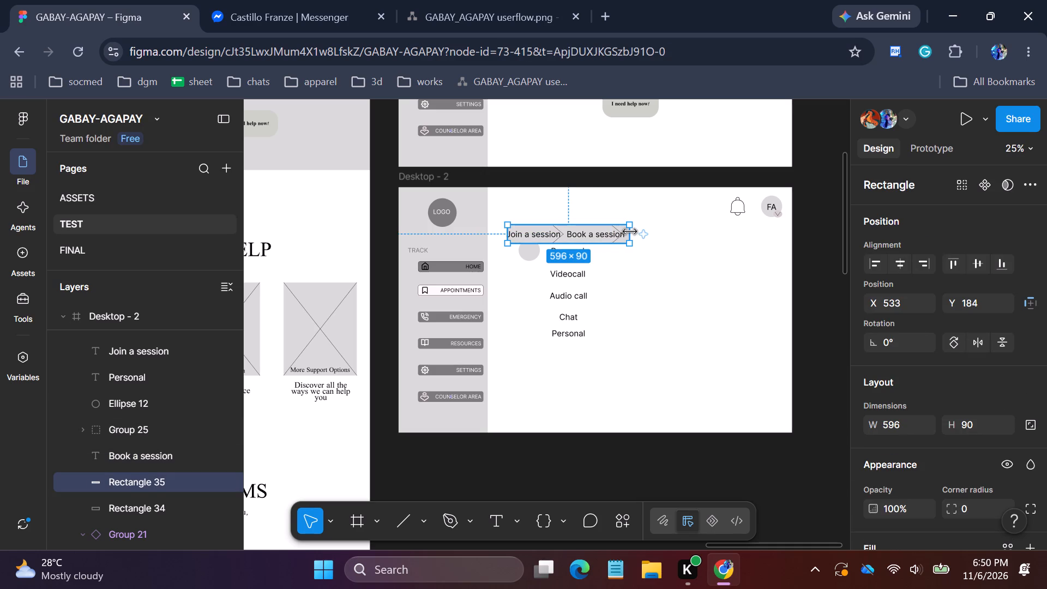
Widen the header bar rectangle behind the session labels to 1240, keeping its height at 90.
drag(631, 233, 731, 246)
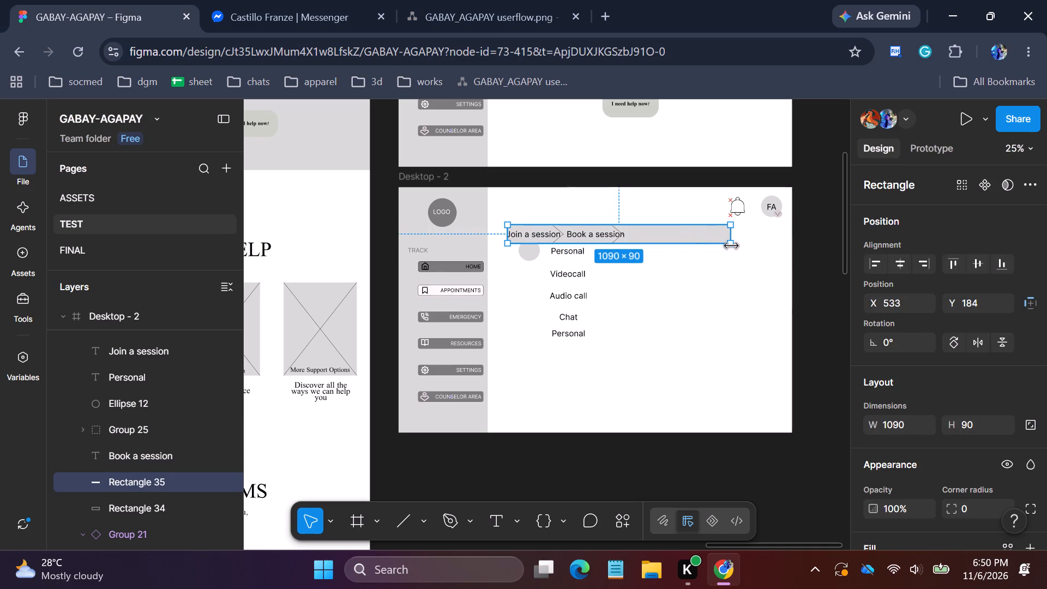
drag(731, 246, 763, 248)
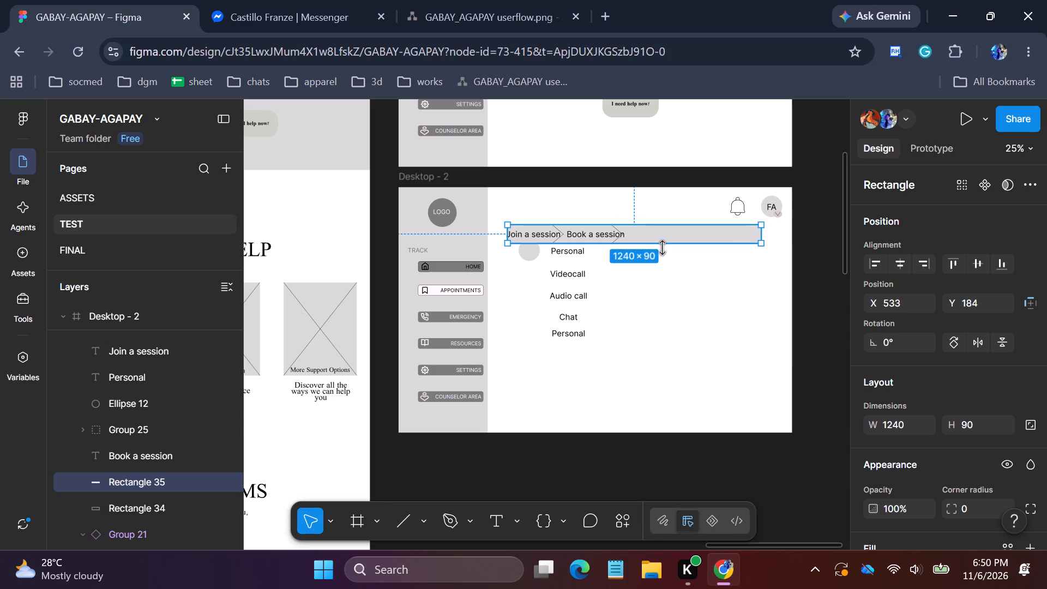
Switch to the GABAY_AGAPAY userflow diagram and examine the appointments branch below Book a Session.
click(475, 0)
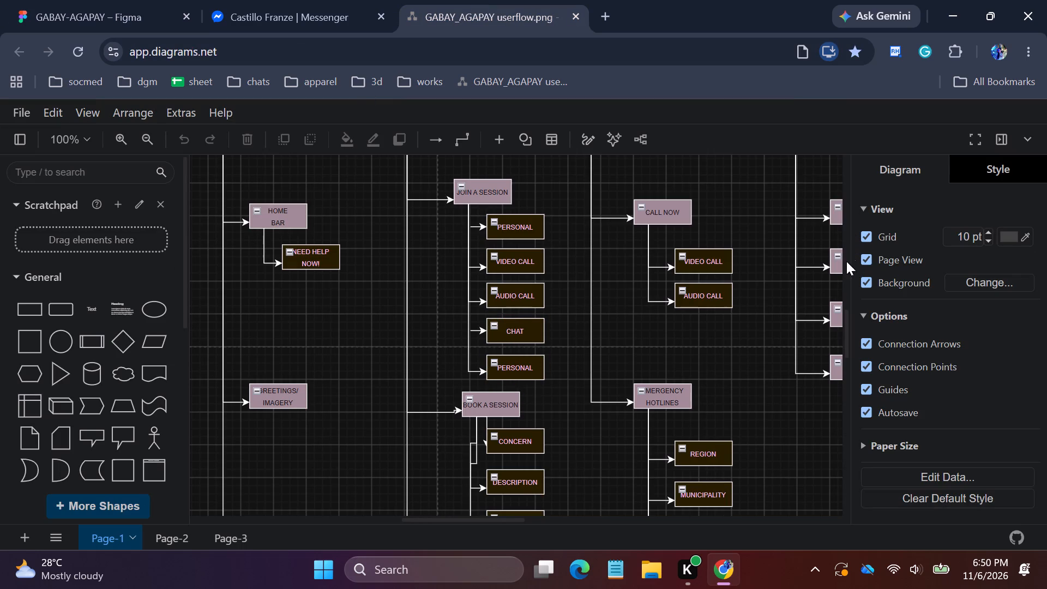
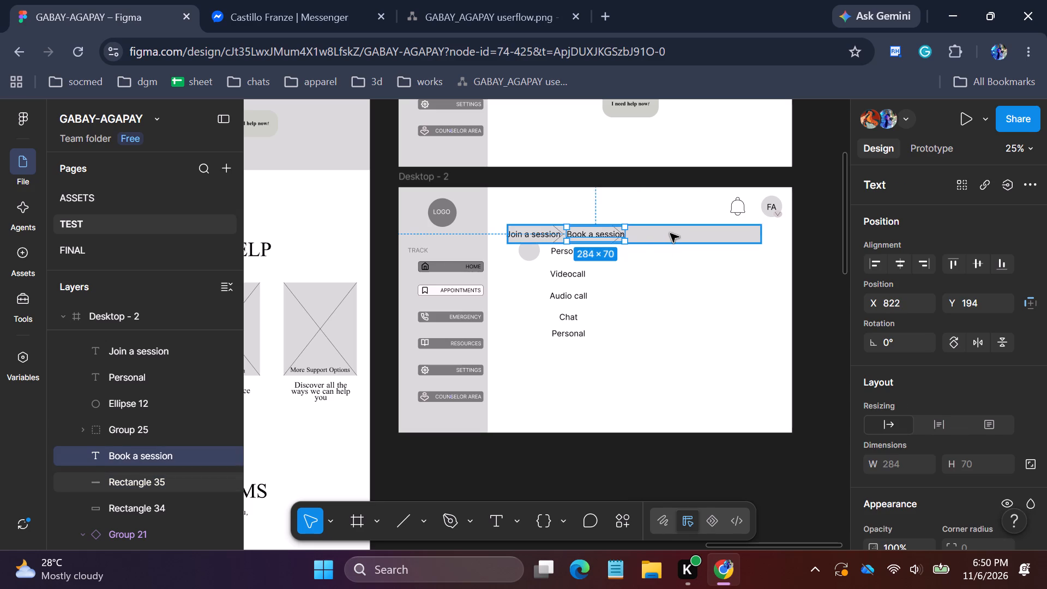
Paste a copy of the "Book a session" label farther along the header bar at Y 197 and change its text to "My session".
key(ctrl+v)
drag(601, 237, 687, 238)
double_click(683, 239)
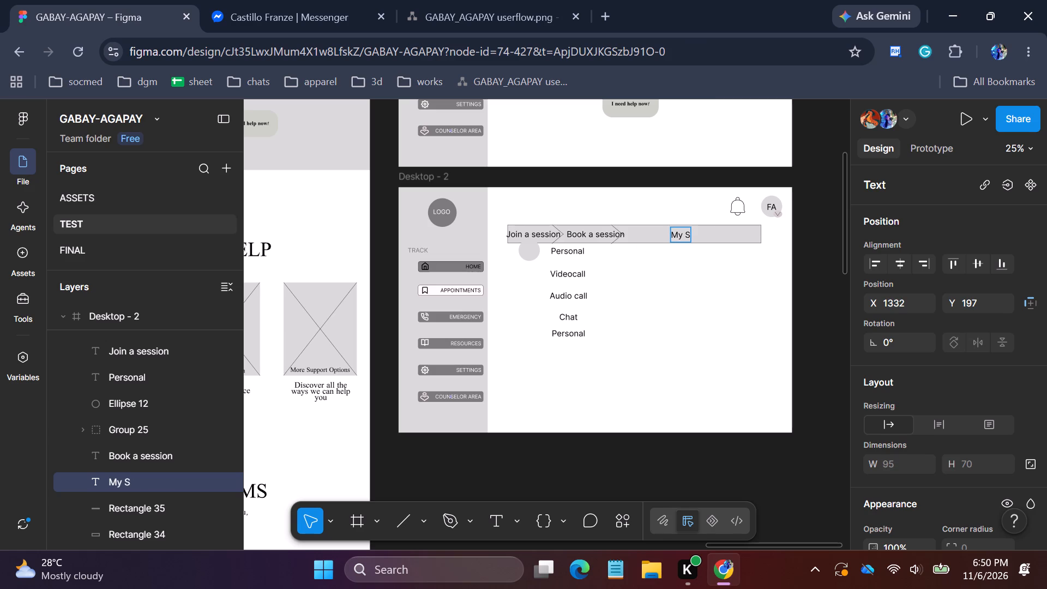
key(BackSpace)
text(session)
click(724, 305)
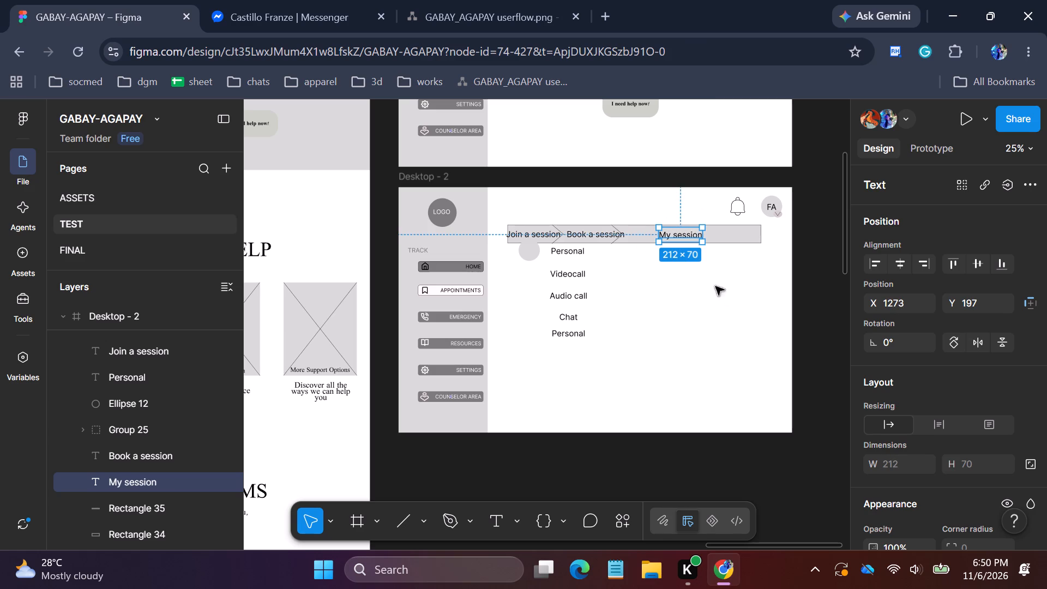
Shift the "My session" label toward the far end of the header bar and move the second chevron to X 1196, Y 182.
drag(683, 233, 719, 233)
click(621, 229)
drag(620, 229, 641, 232)
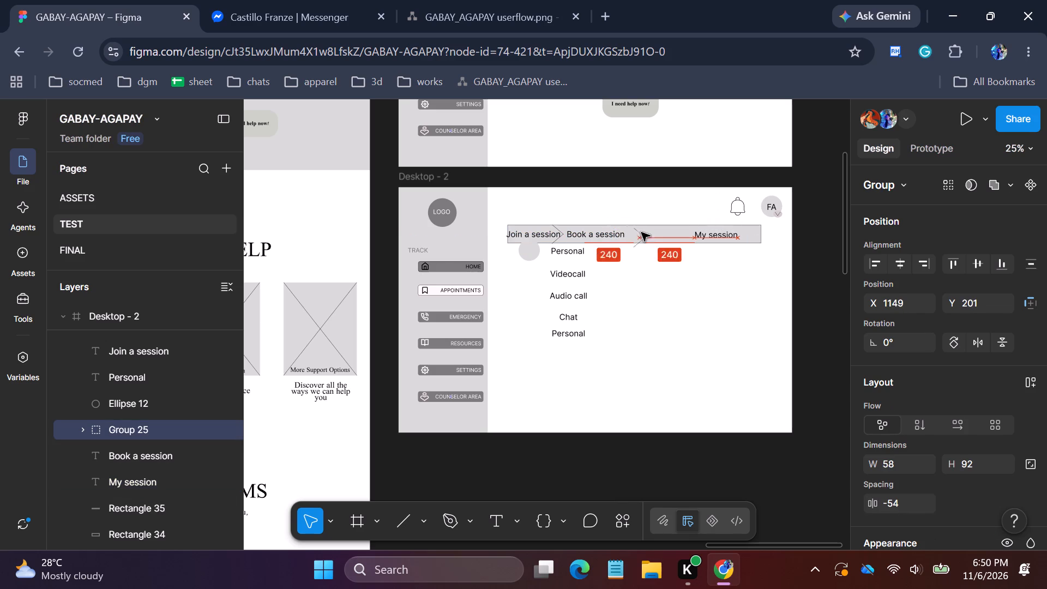
drag(641, 232, 653, 228)
Move the "Book a session" label closer to the second chevron, at X 909, Y 192.
click(600, 234)
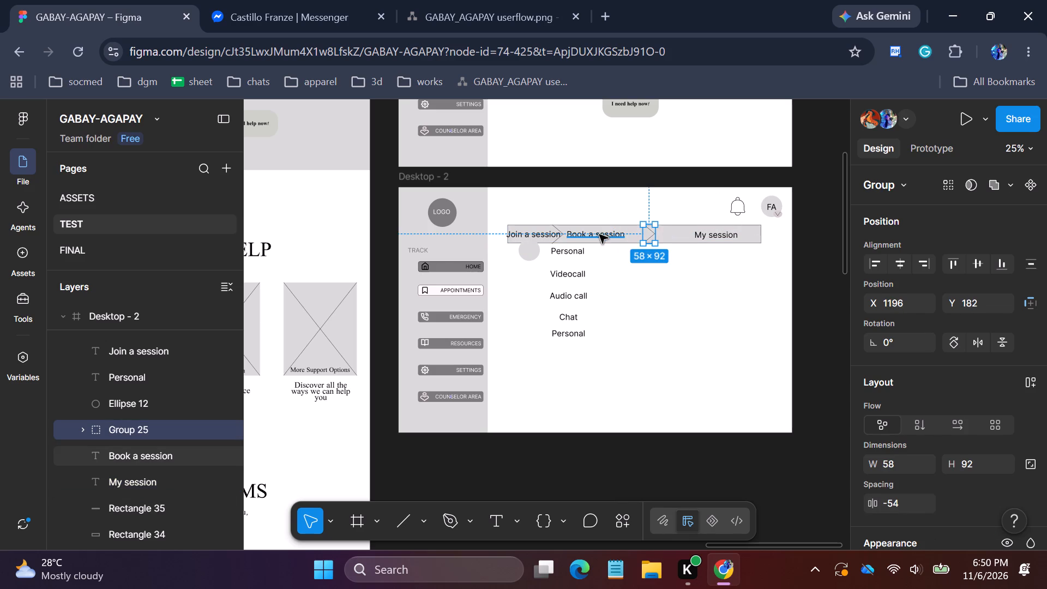
drag(599, 235, 613, 234)
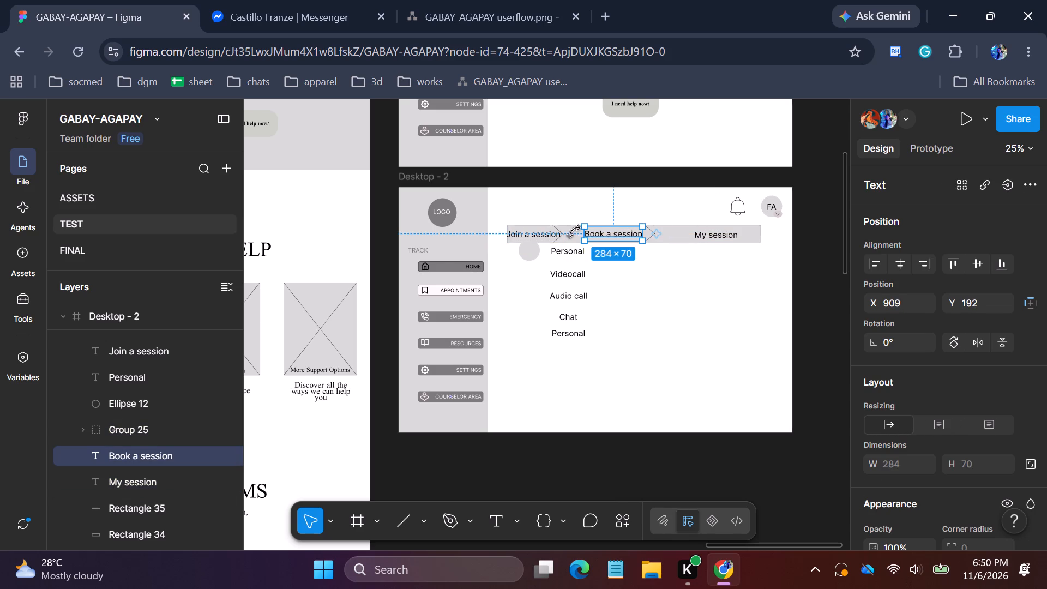
Move the first chevron along the header bar so it sits just before the "Book a session" label.
click(557, 227)
drag(559, 229, 567, 230)
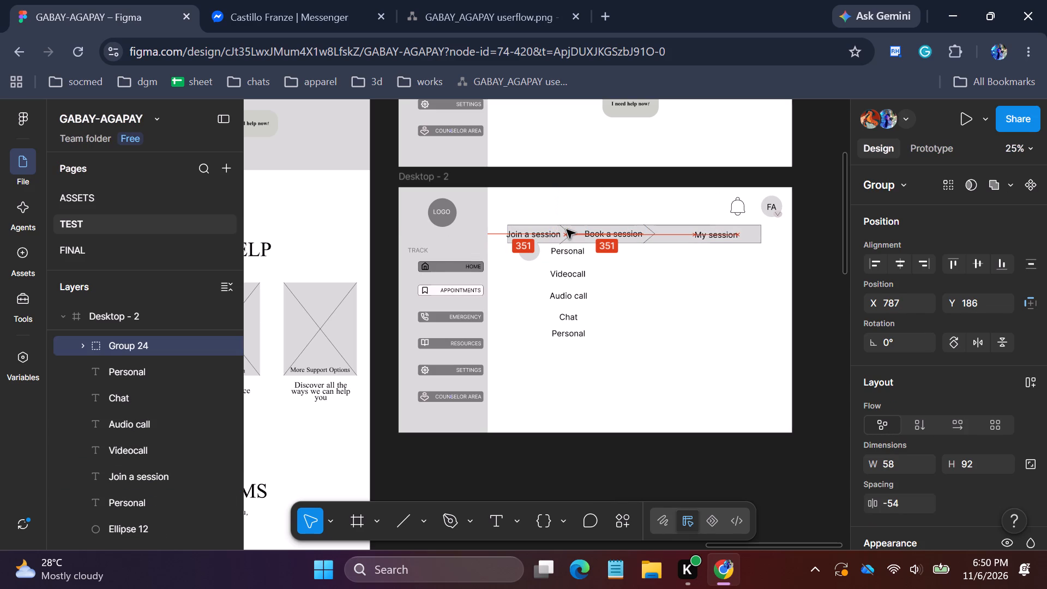
drag(567, 230, 567, 230)
click(635, 272)
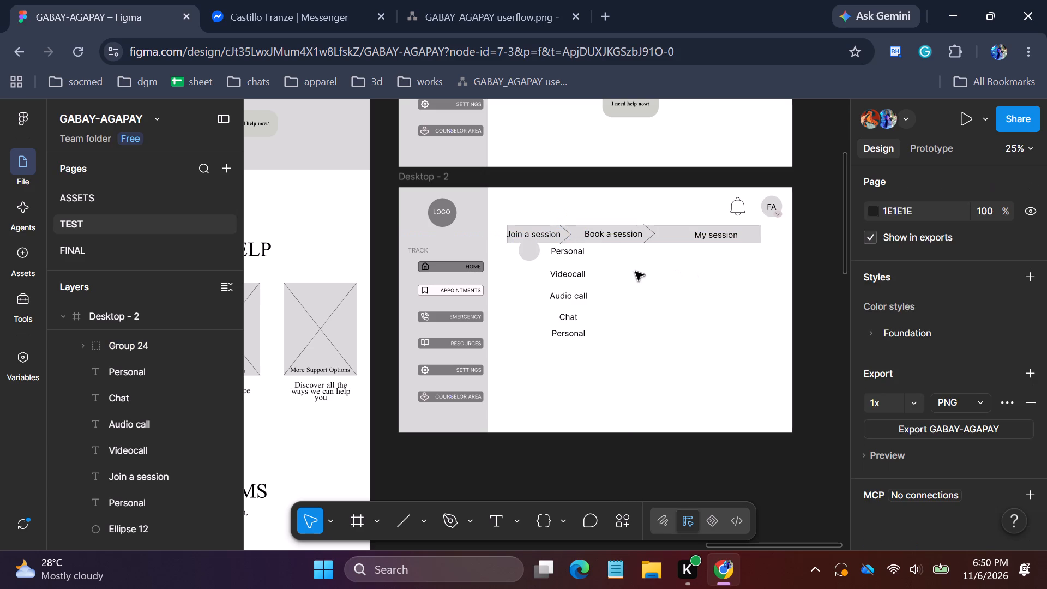
click(570, 233)
drag(567, 233, 572, 235)
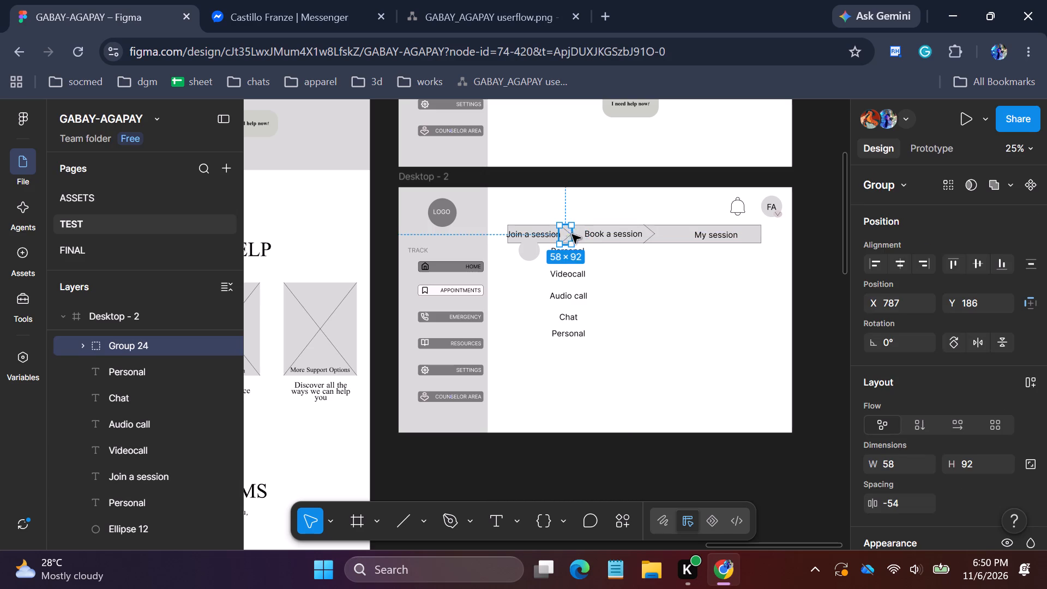
drag(572, 235, 574, 235)
Move the "Join a session" label fully inside the start of the header bar, at X 555, Y 197.
click(549, 235)
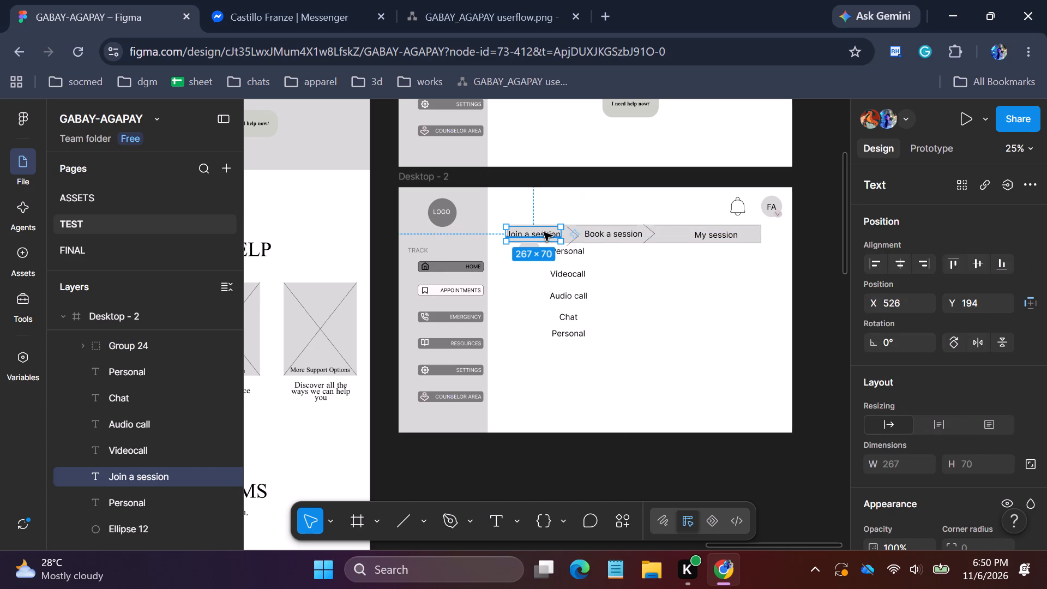
drag(544, 232, 550, 232)
click(678, 315)
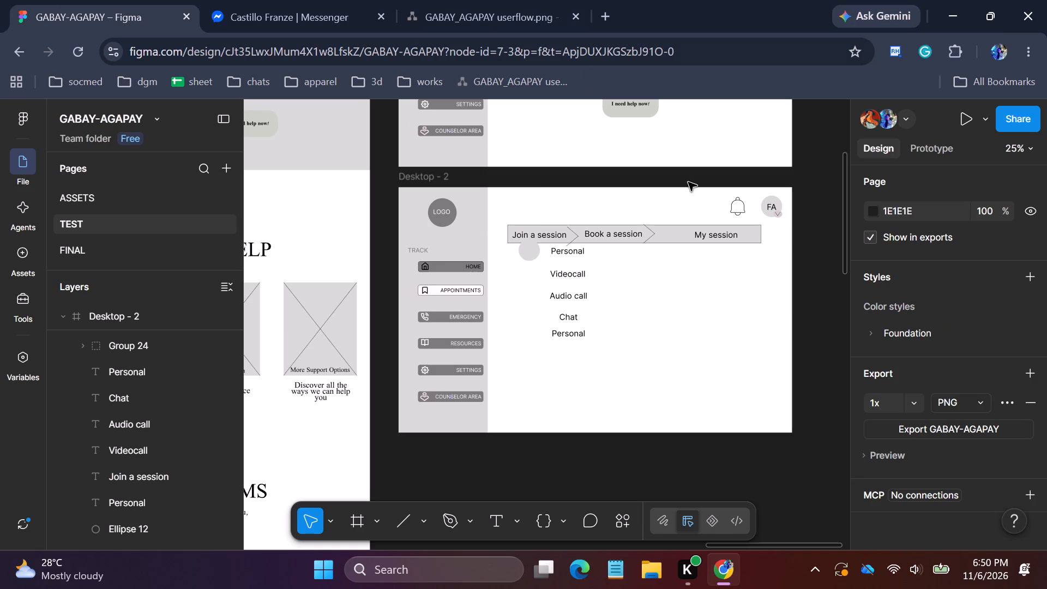
Move the grey circle slightly down and left so it sits clear below the header bar.
click(526, 254)
drag(527, 251, 521, 261)
Fine-tune the first chevron between "Join a session" and "Book a session" to X 831, Y 186.
click(577, 238)
click(576, 238)
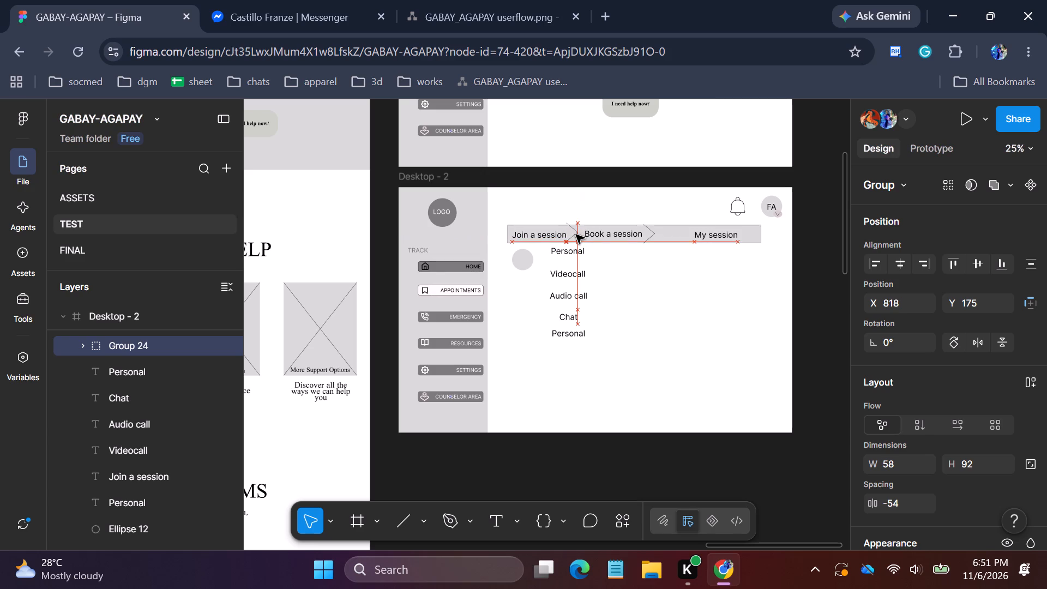
click(1004, 153)
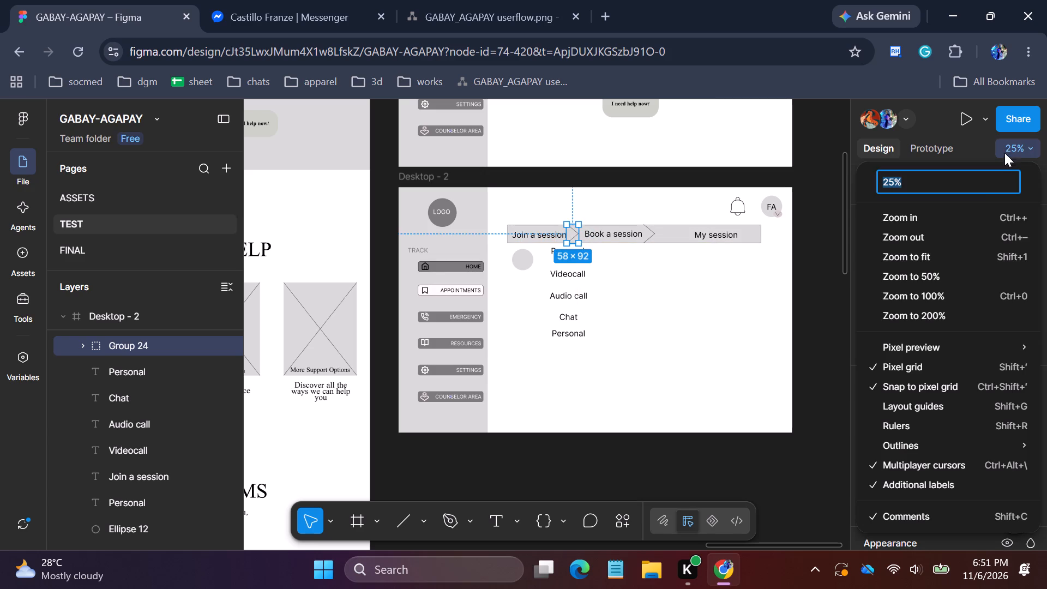
click(965, 217)
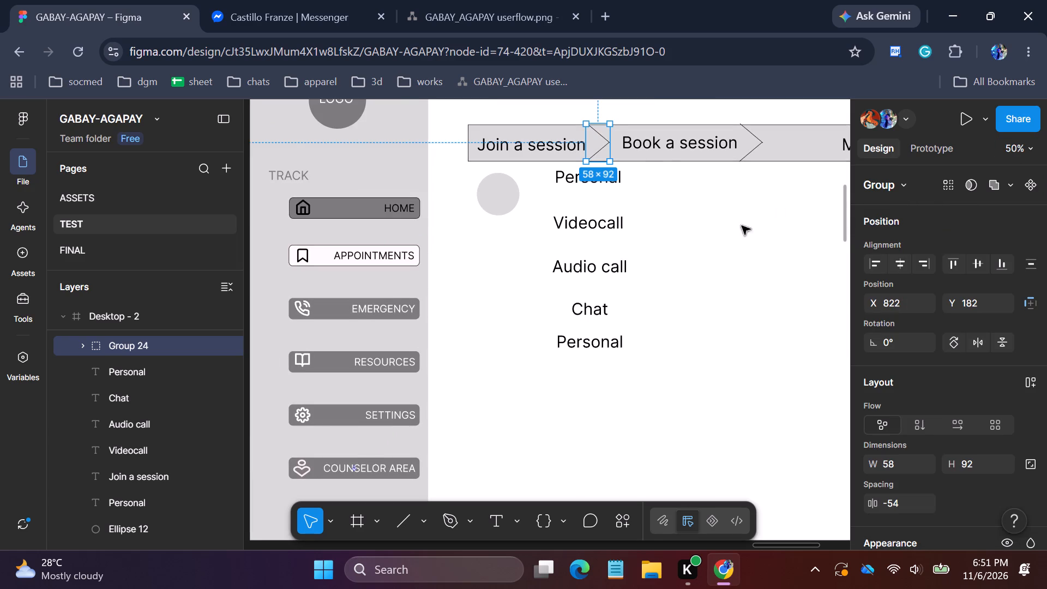
click(597, 148)
click(696, 230)
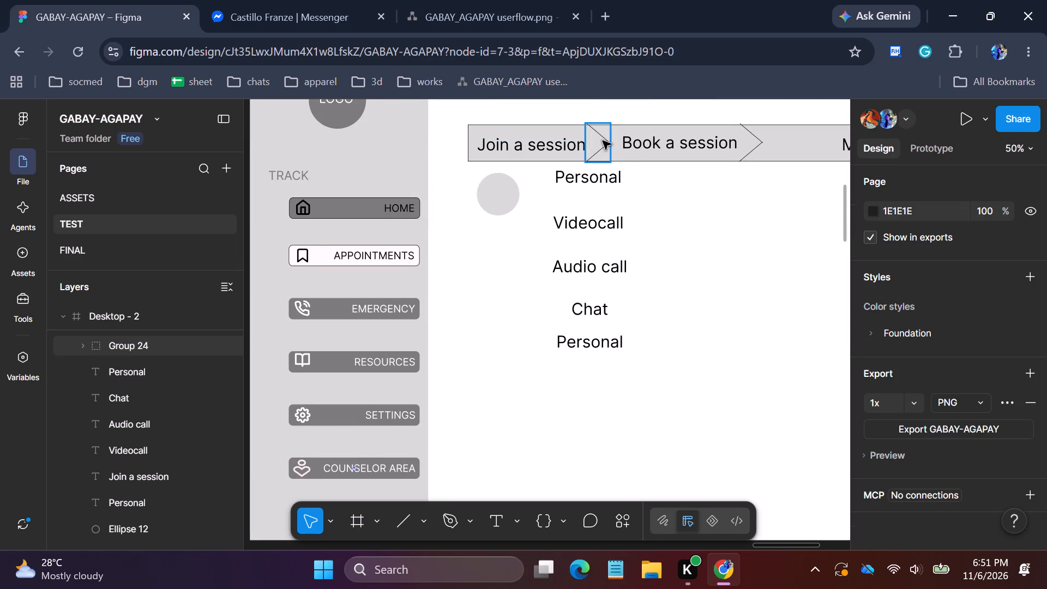
click(603, 140)
drag(602, 146, 606, 149)
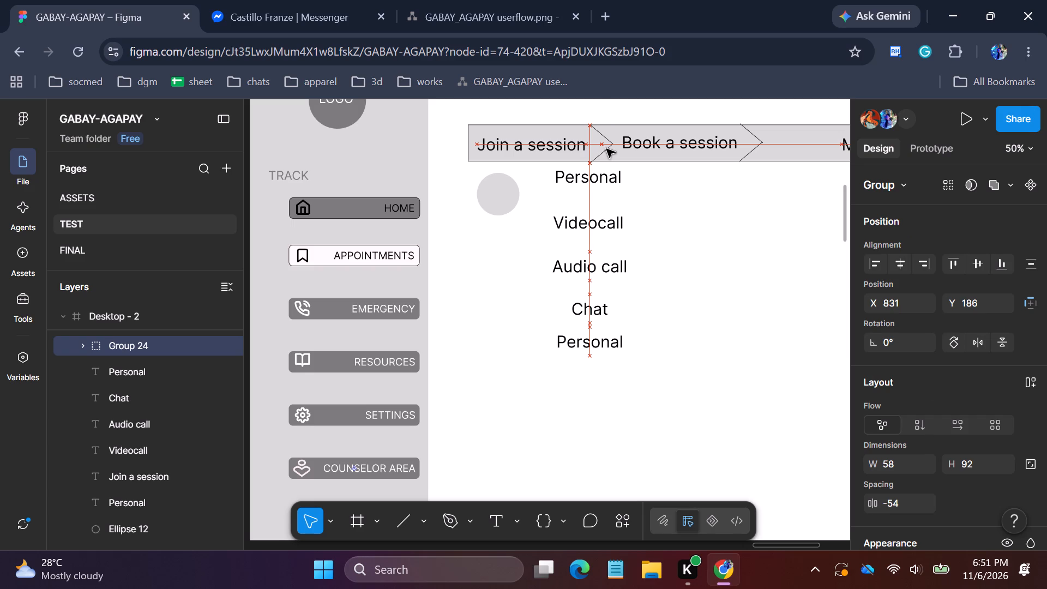
drag(606, 149, 607, 149)
click(763, 238)
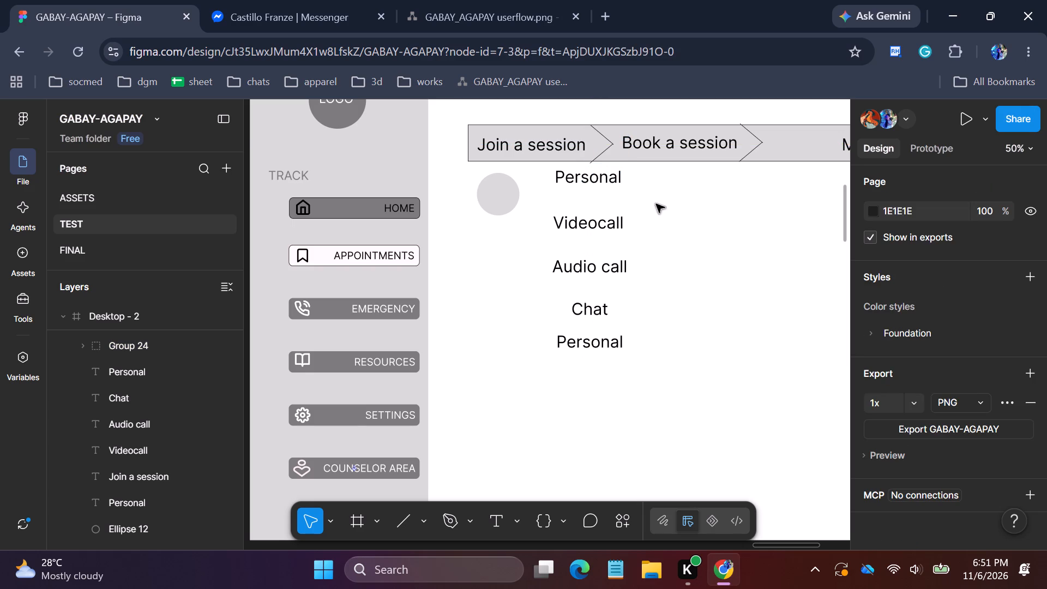
Increase the header bar rectangle's height to 94 so it spans the first chevron.
click(603, 143)
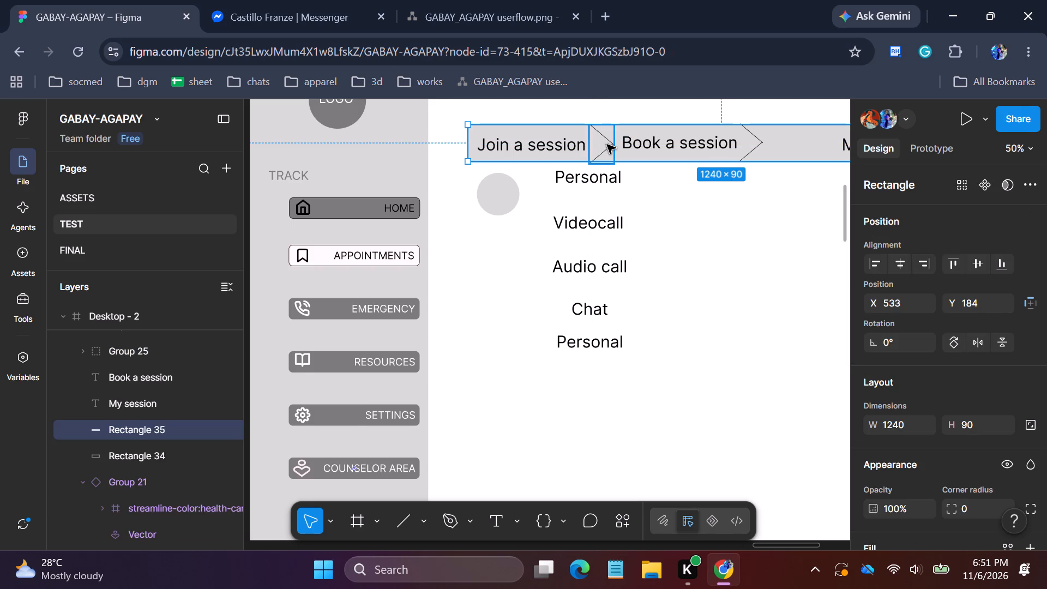
click(607, 145)
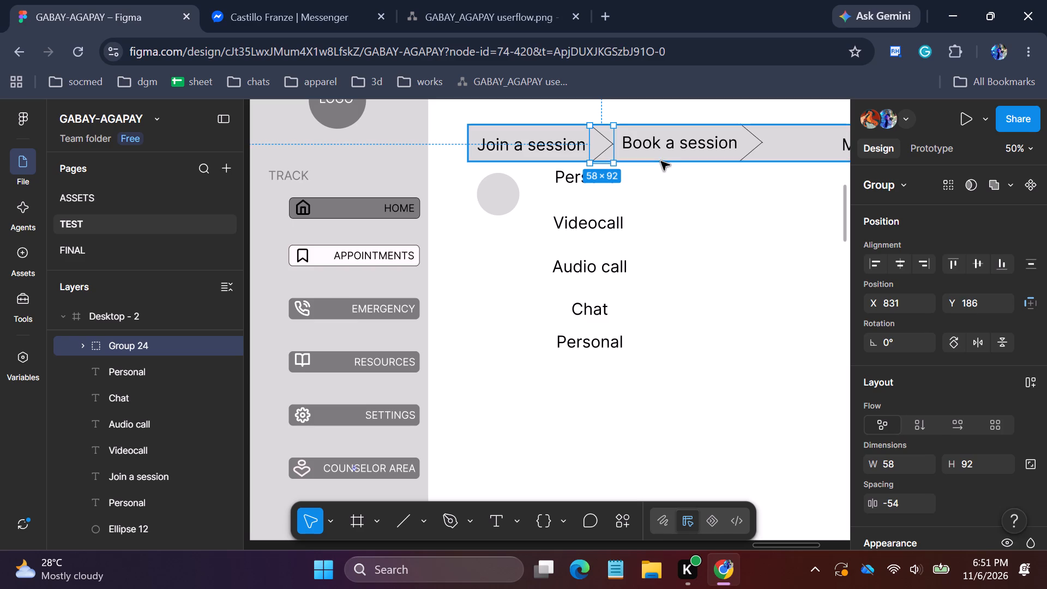
click(661, 163)
click(661, 160)
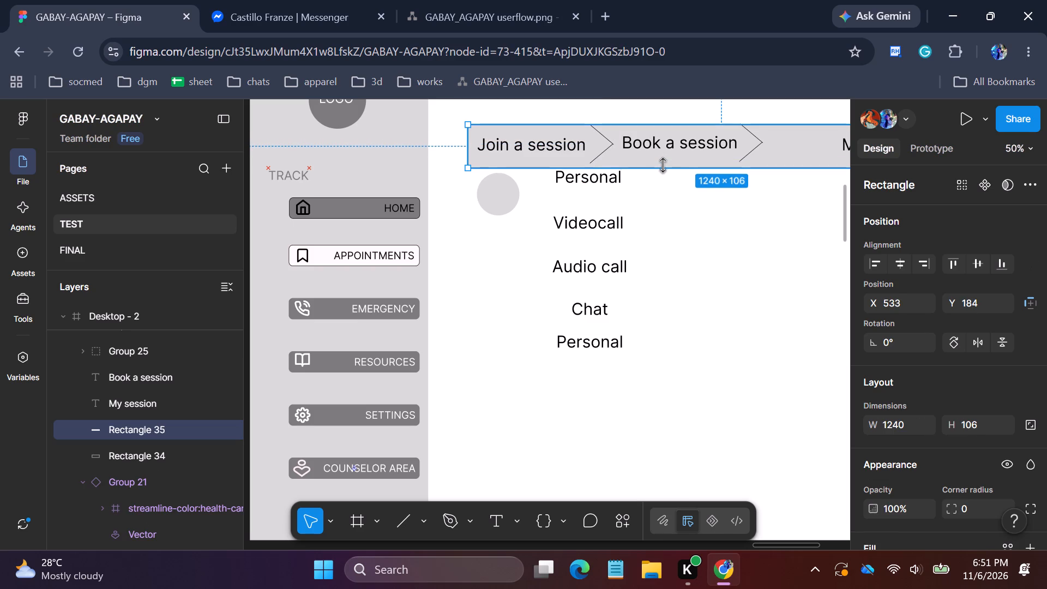
click(665, 163)
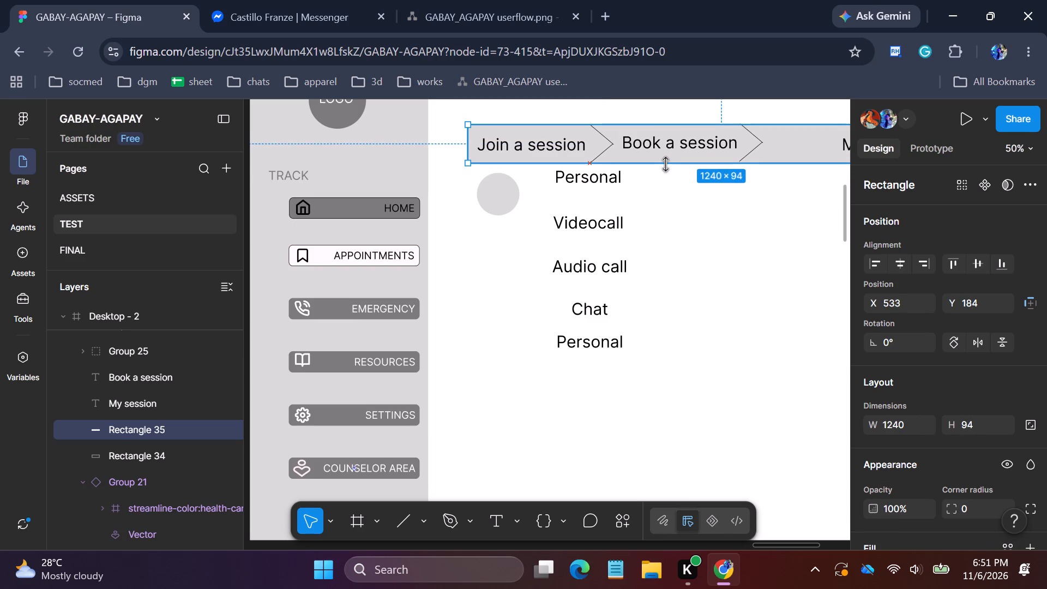
click(681, 186)
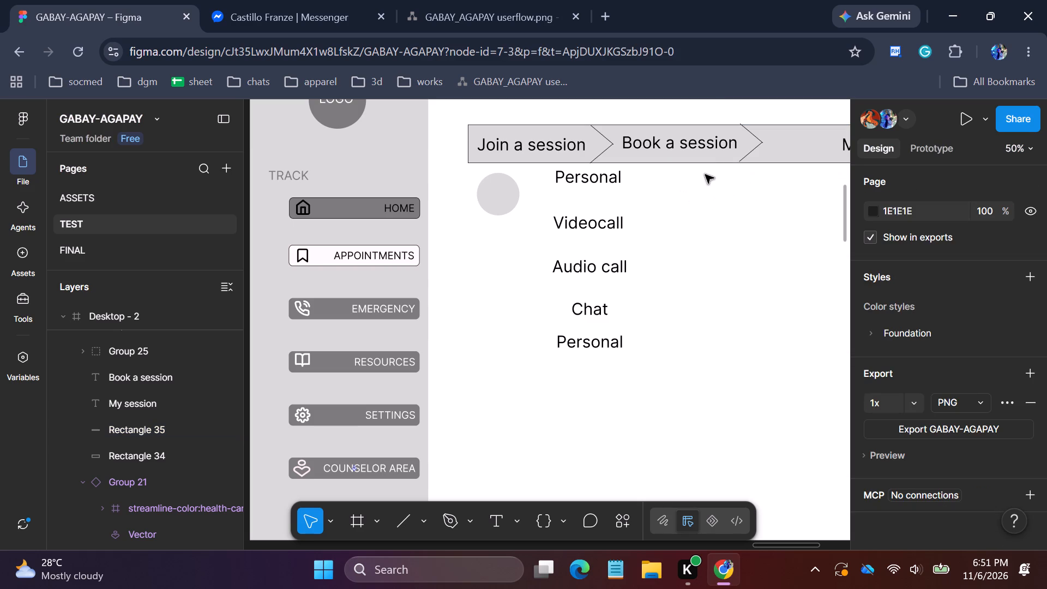
Nudge the second chevron slightly away from the "Book a session" label and align it vertically within the header bar.
drag(770, 544, 787, 546)
drag(787, 546, 781, 544)
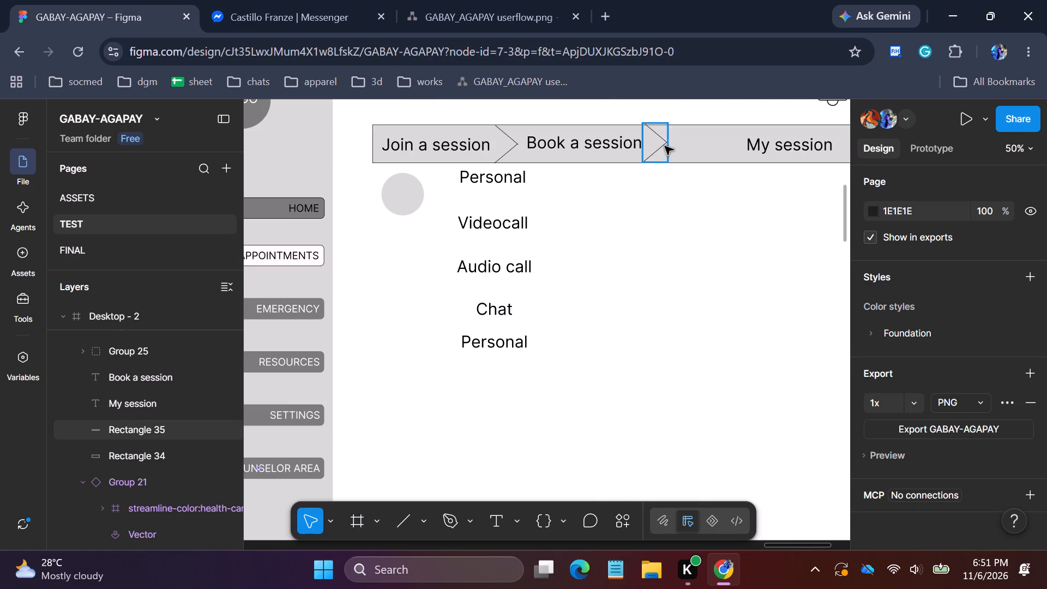
click(660, 142)
click(668, 144)
drag(663, 144, 666, 145)
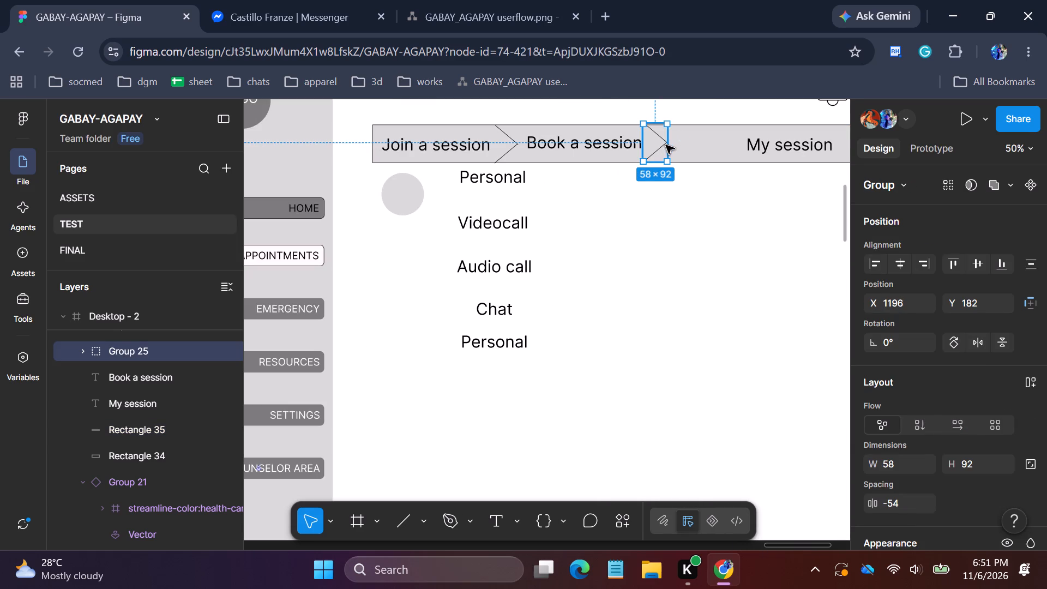
drag(666, 145, 667, 145)
click(689, 188)
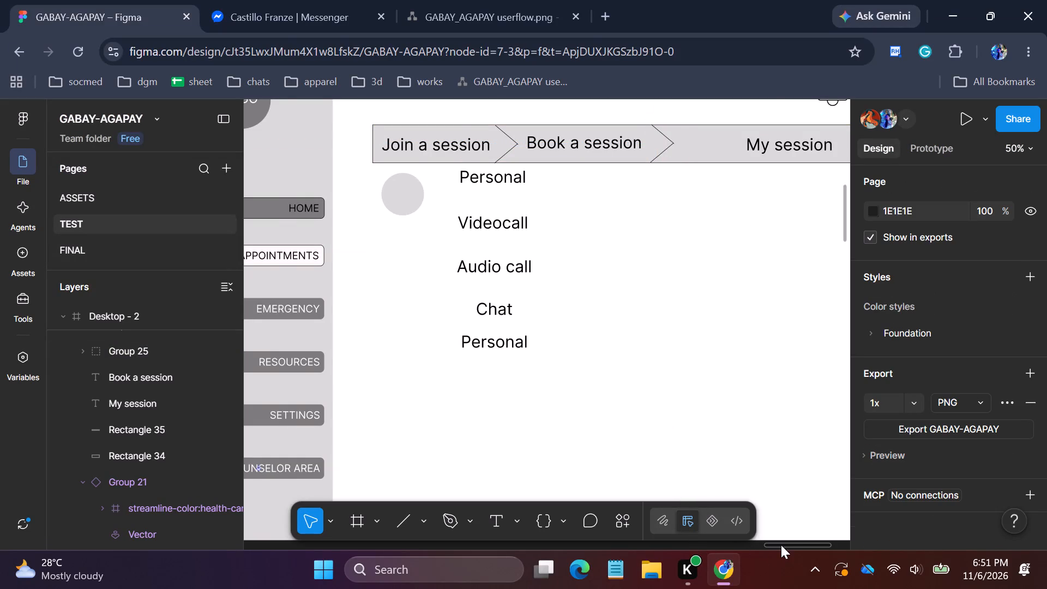
Move the "My session" label next to the second chevron, at X 1295, Y 192.
drag(781, 545, 794, 544)
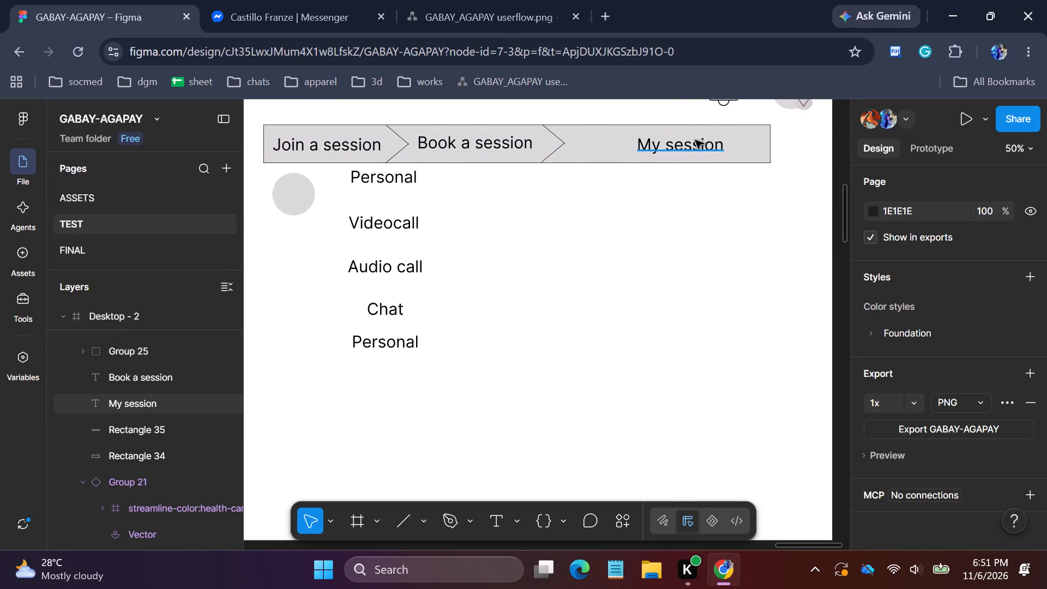
click(692, 144)
drag(688, 146, 635, 141)
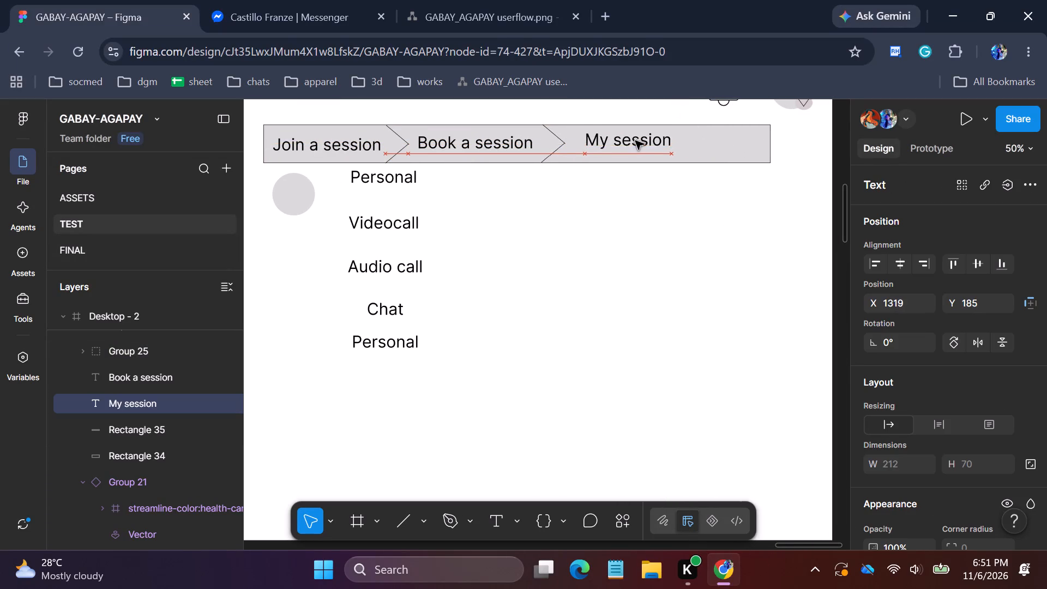
drag(635, 141, 629, 143)
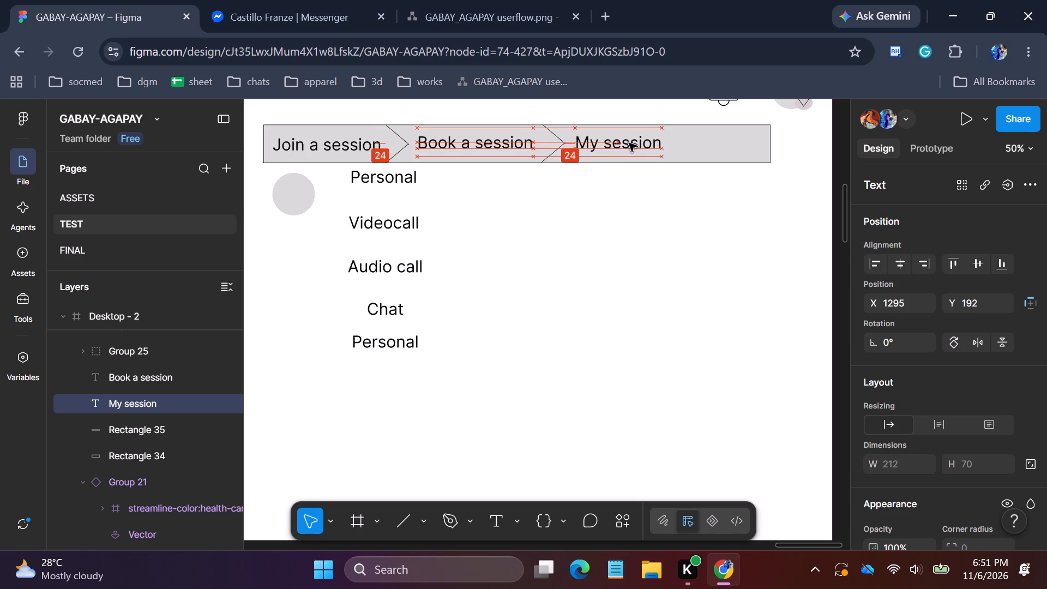
drag(629, 143, 630, 142)
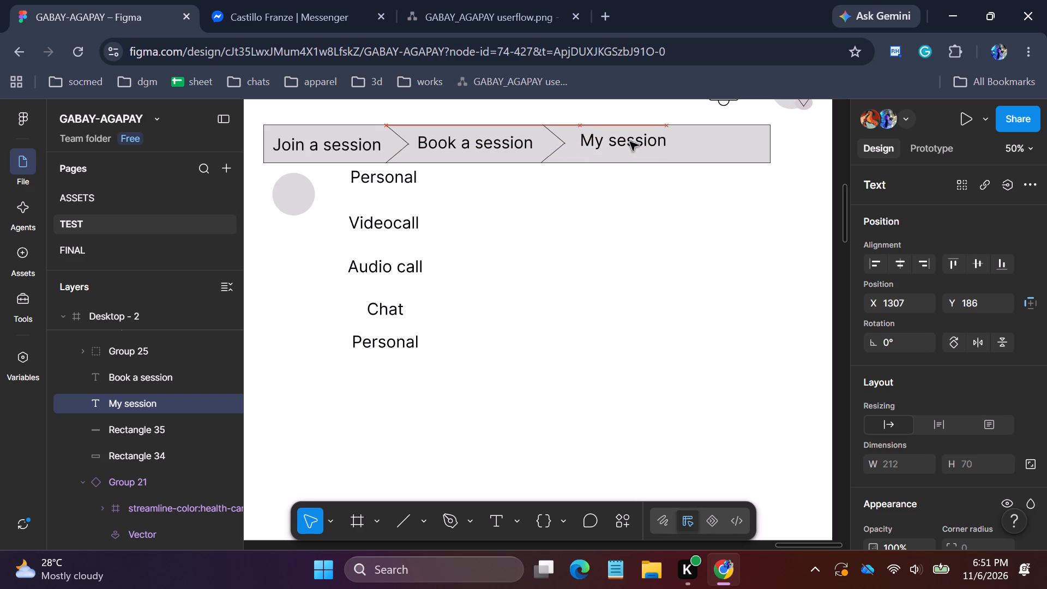
drag(630, 142, 629, 143)
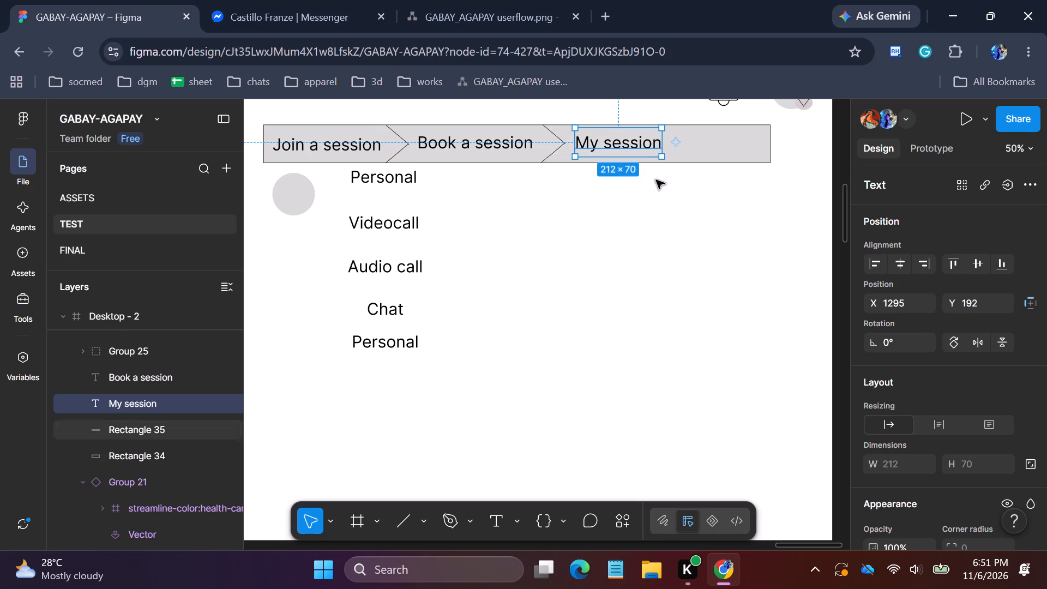
click(665, 200)
Shorten the header bar rectangle to a width of 998 so it ends just past the "My session" label.
click(754, 141)
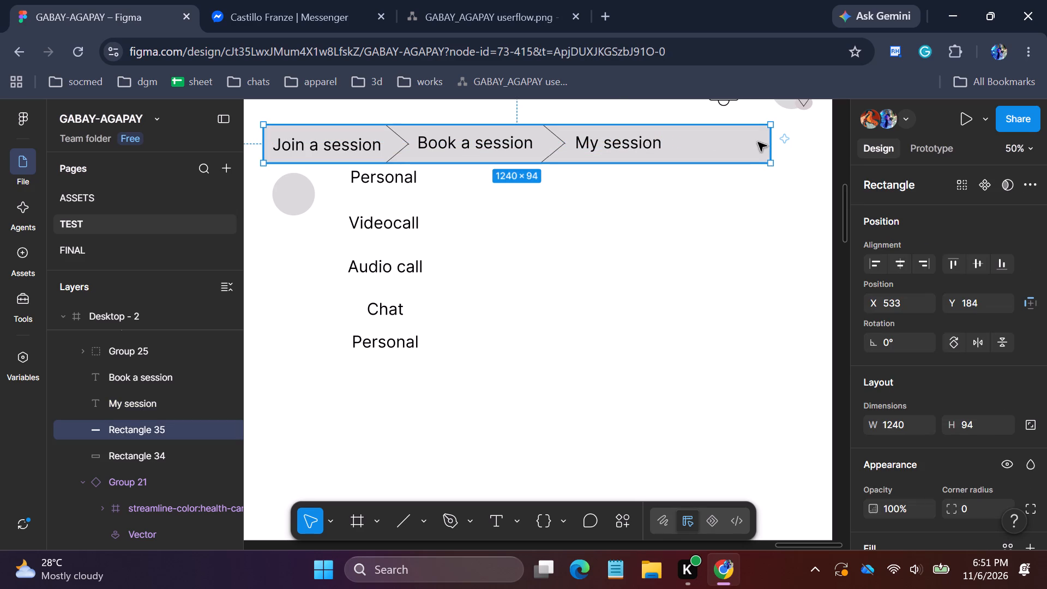
drag(769, 142, 682, 143)
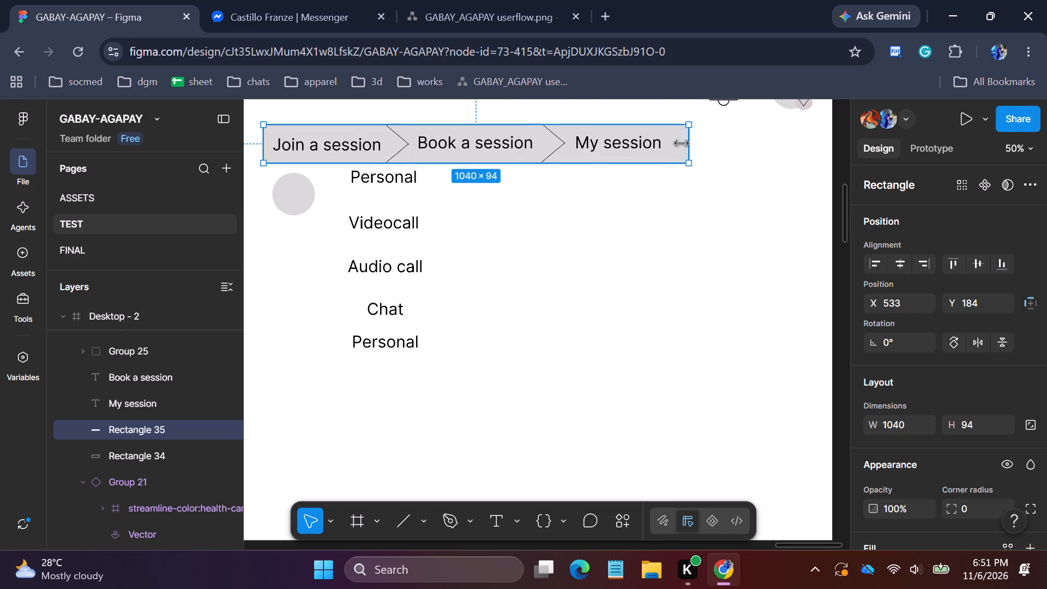
drag(682, 143, 671, 143)
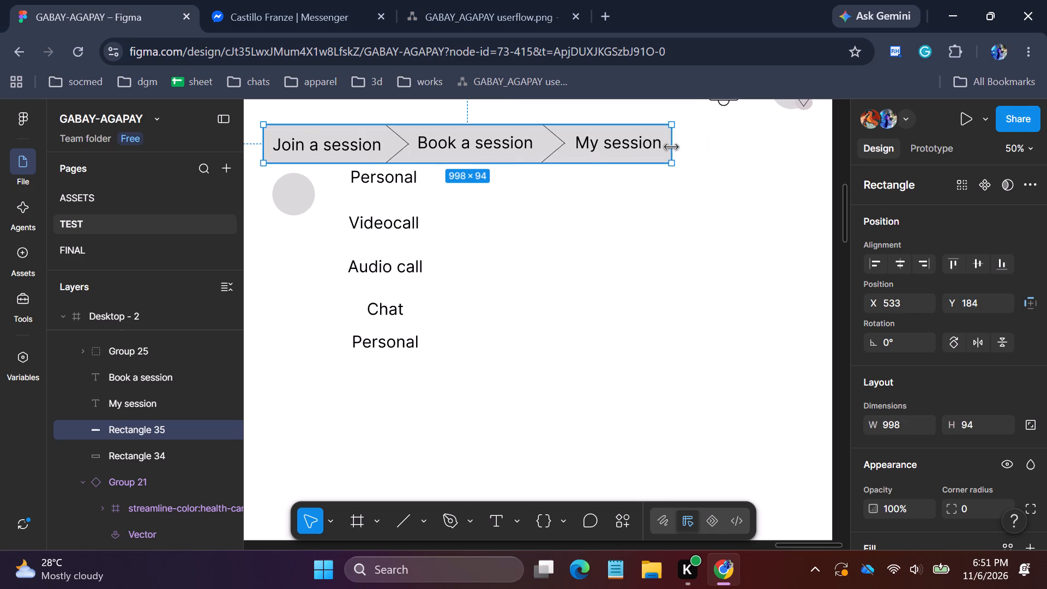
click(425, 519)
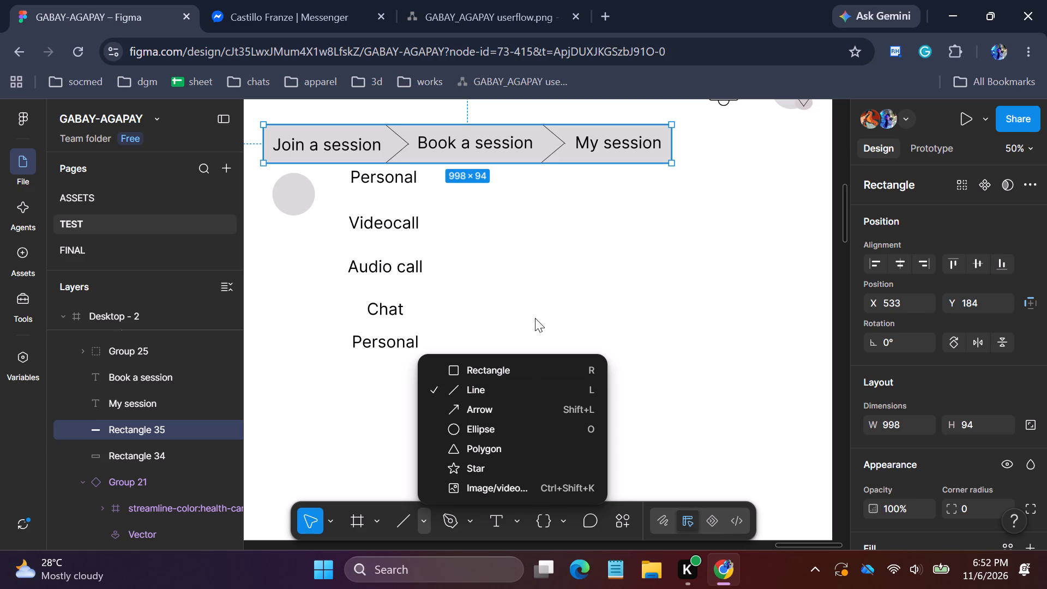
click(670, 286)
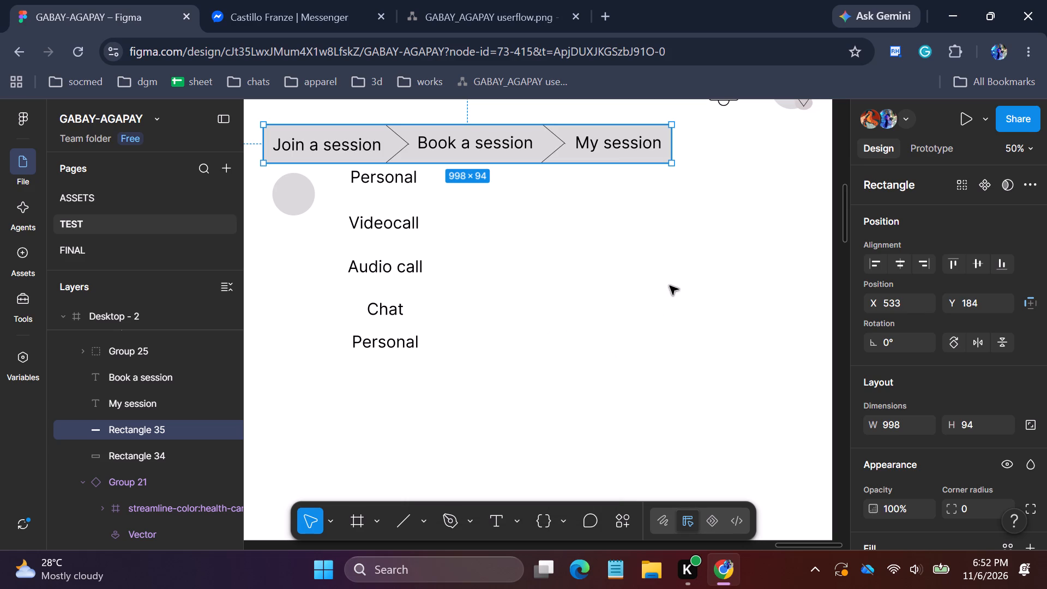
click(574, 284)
Group the "Join a session" and "My session" labels together with the two chevrons in the header bar.
click(361, 149)
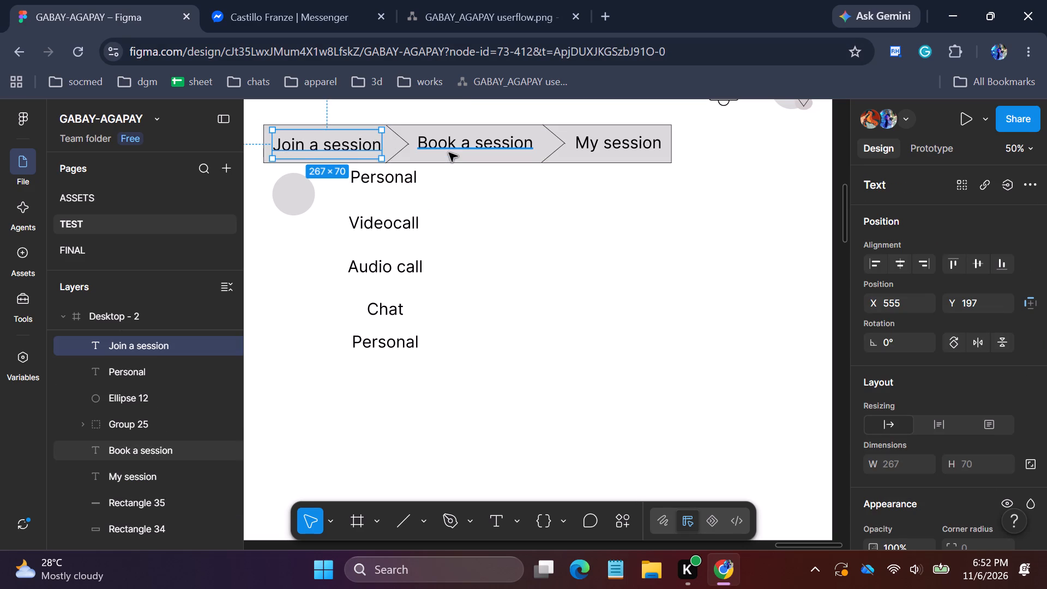
shift+click(461, 142)
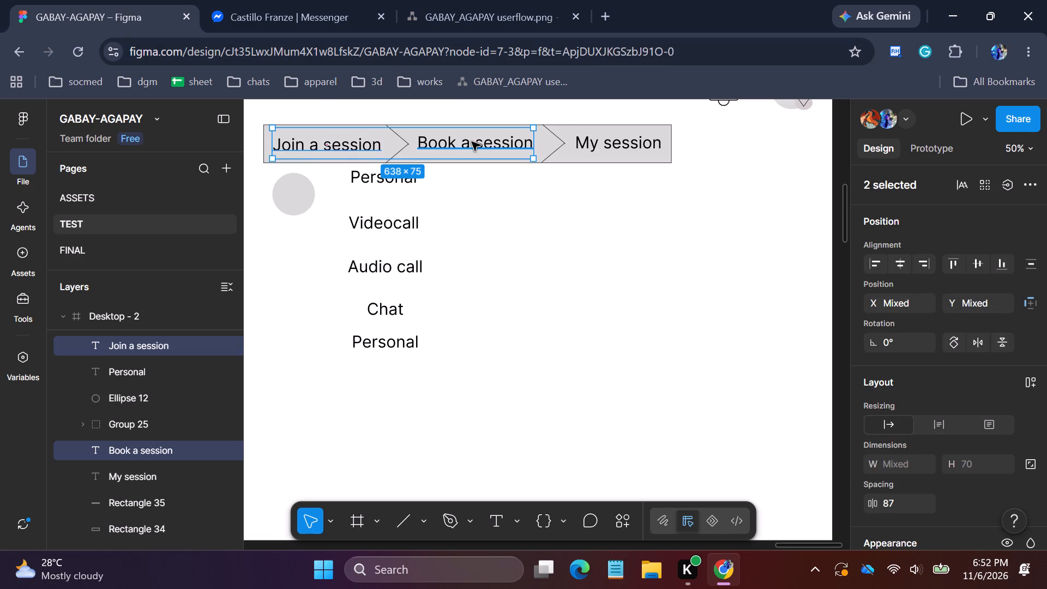
shift+click(592, 147)
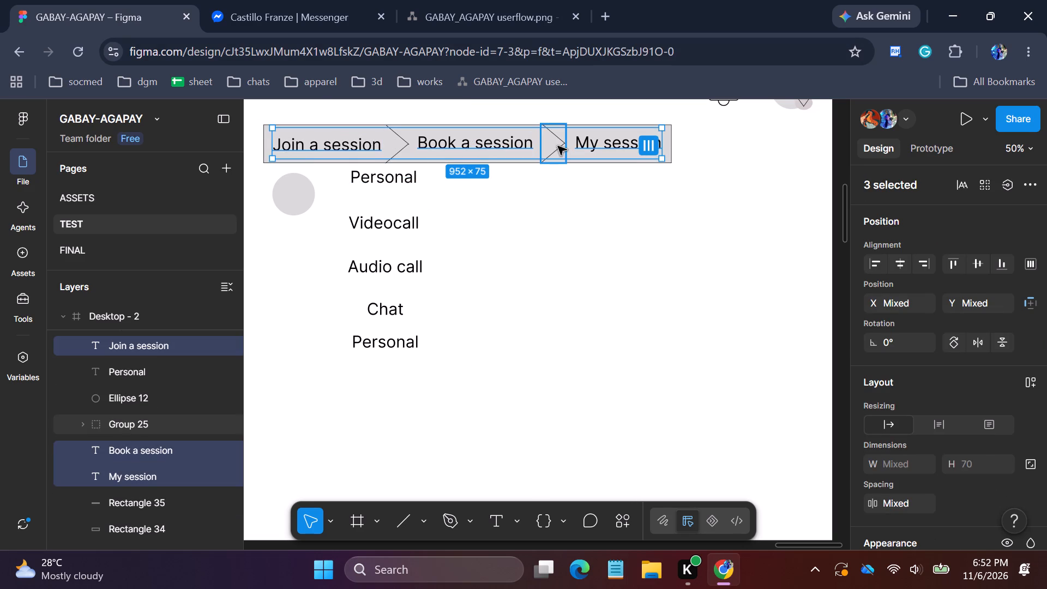
shift+click(558, 146)
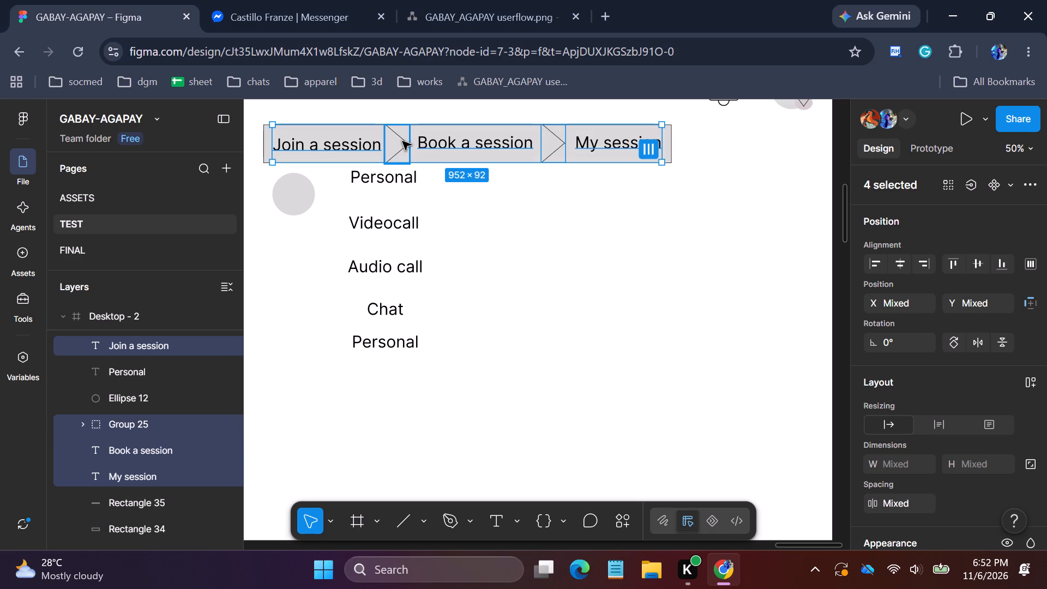
shift+click(402, 142)
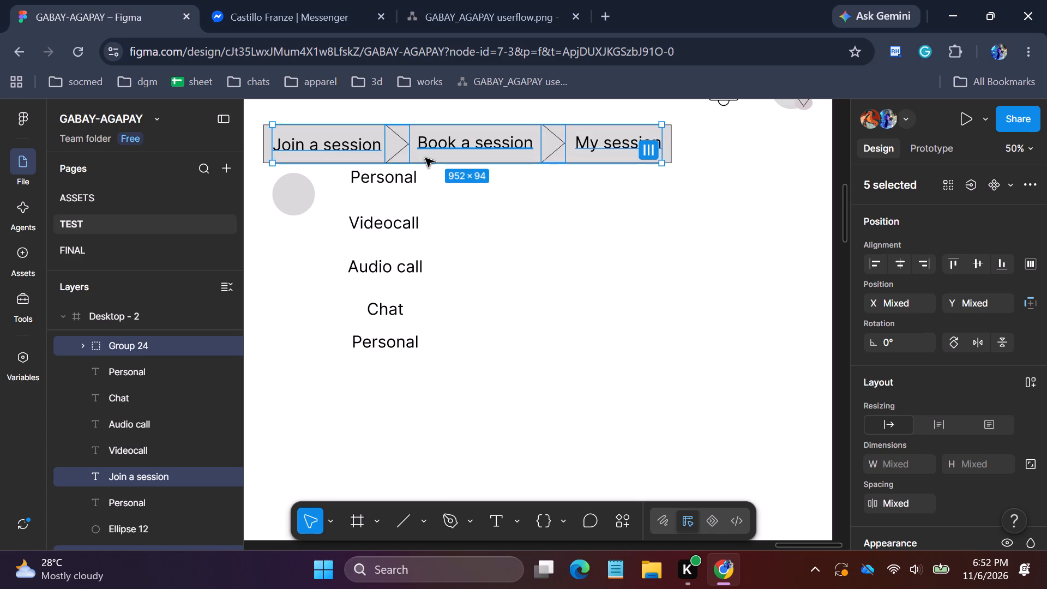
shift+click(425, 158)
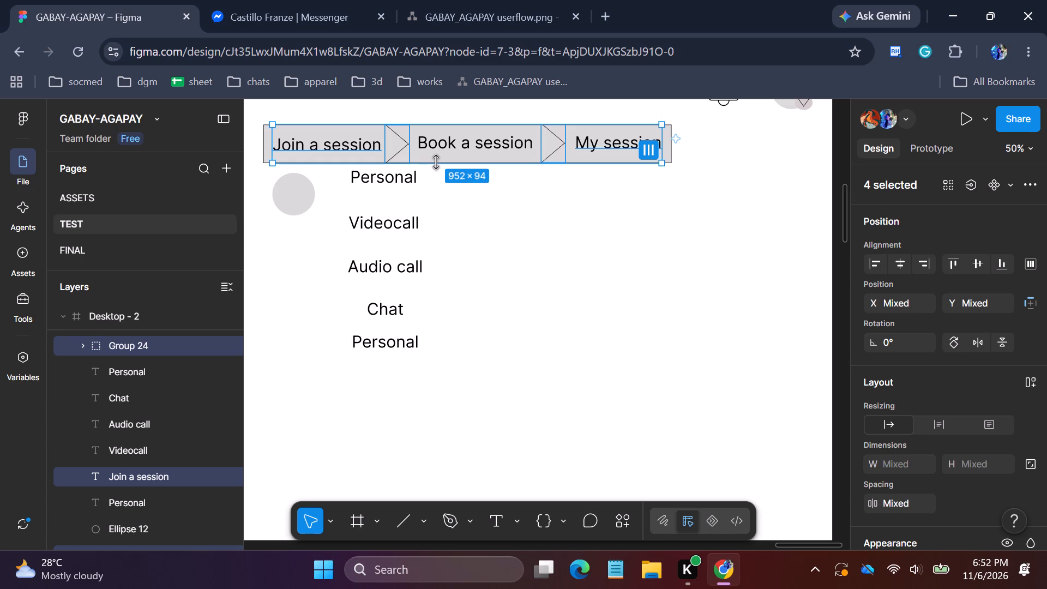
key(ctrl+g)
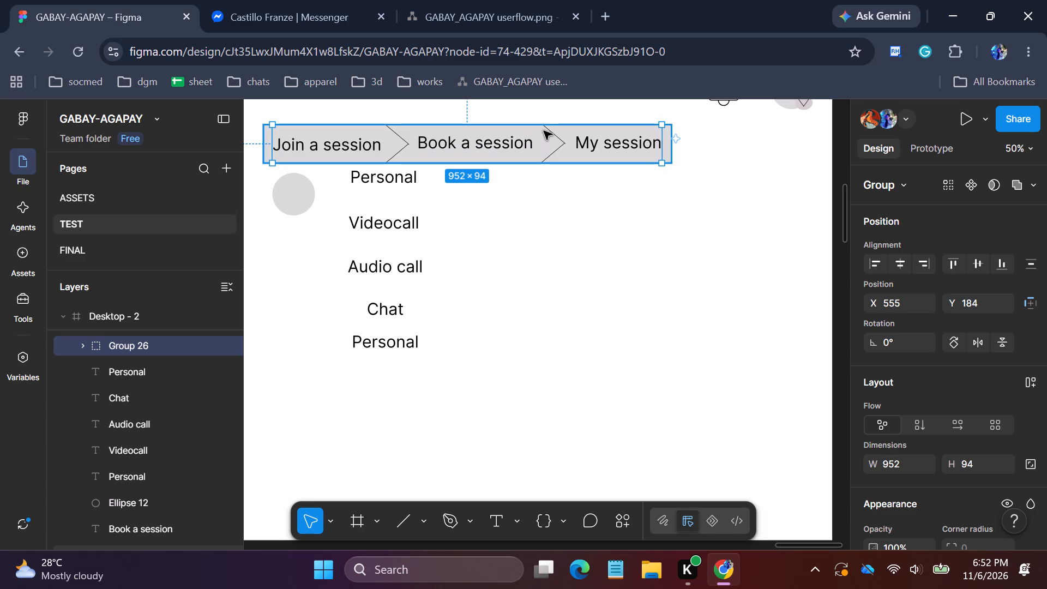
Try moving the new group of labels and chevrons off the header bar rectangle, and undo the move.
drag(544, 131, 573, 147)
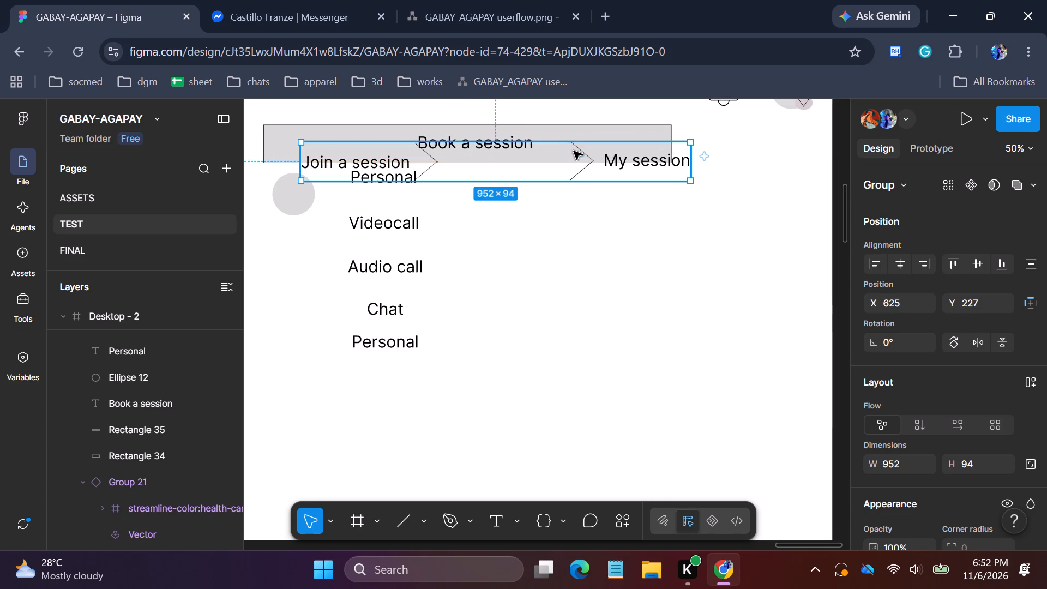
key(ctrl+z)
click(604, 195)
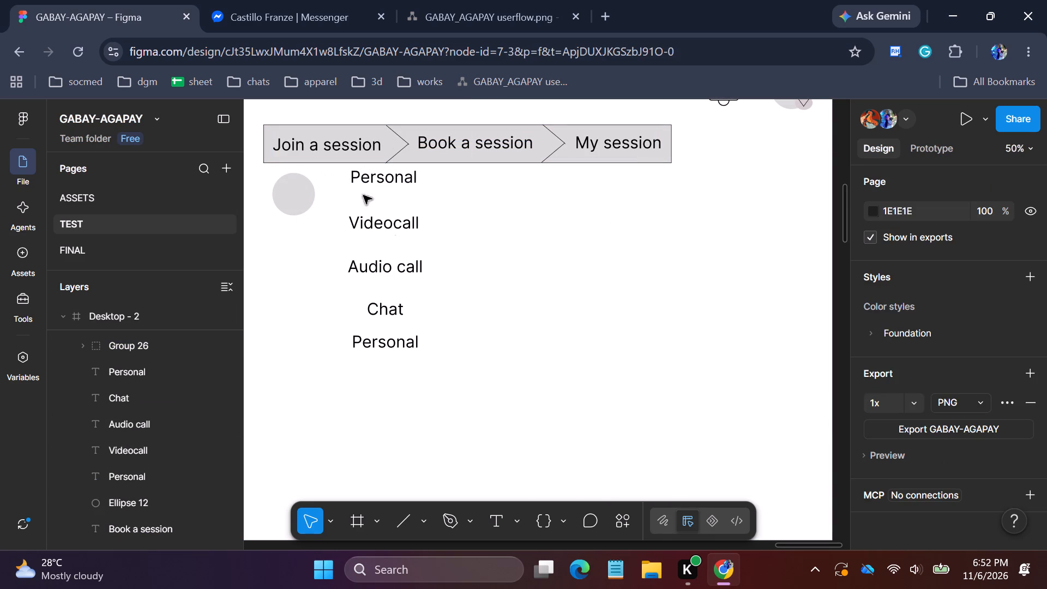
Move the five session-type labels together, from the upper Personal to the lower Personal, further down below the header bar.
click(1010, 151)
click(974, 232)
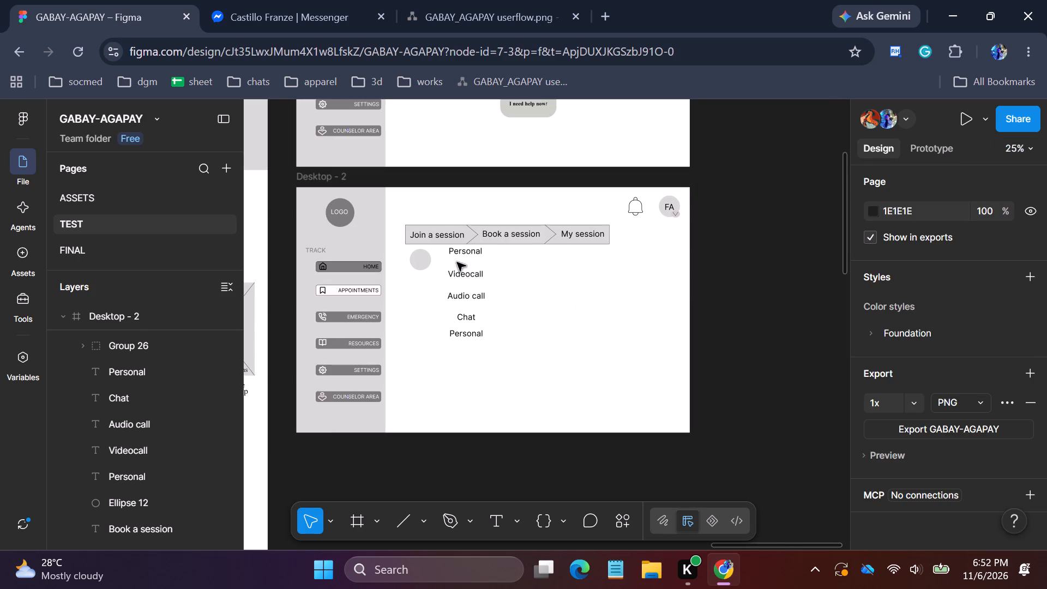
shift+click(464, 332)
shift+click(466, 318)
shift+click(471, 300)
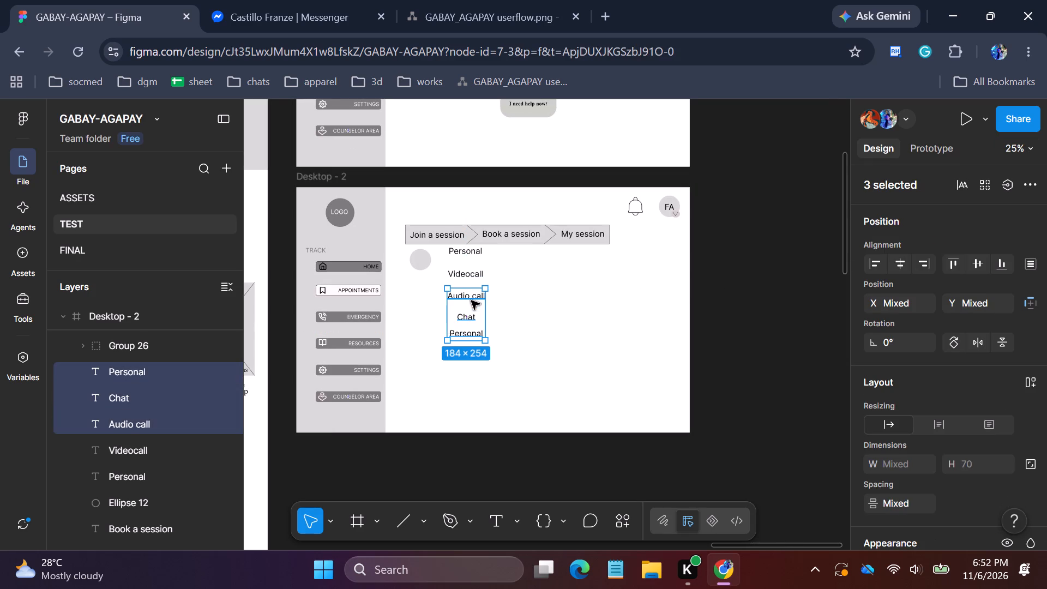
shift+click(468, 275)
shift+click(470, 254)
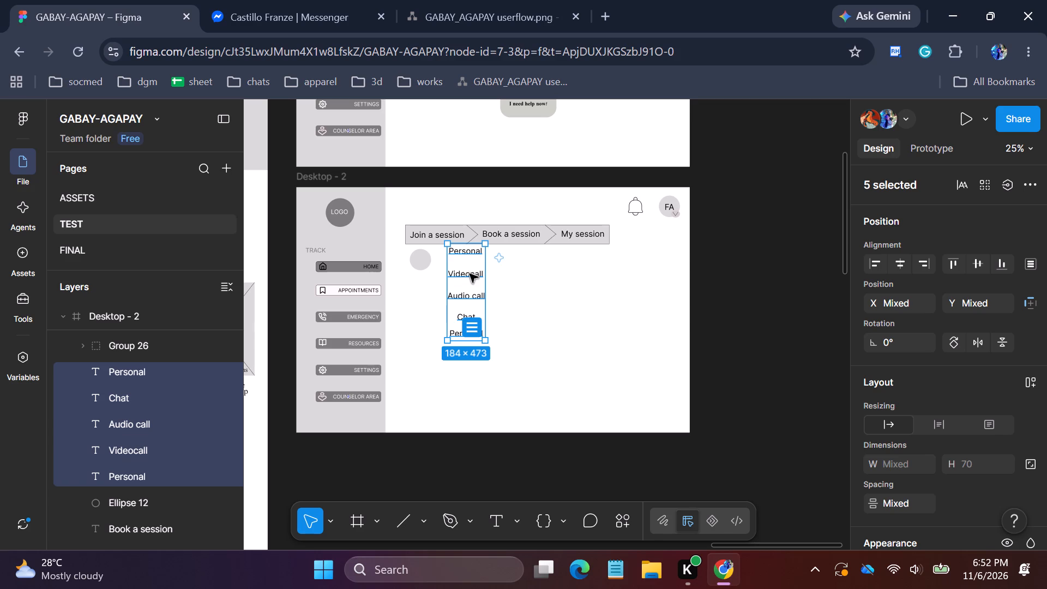
drag(470, 274, 478, 334)
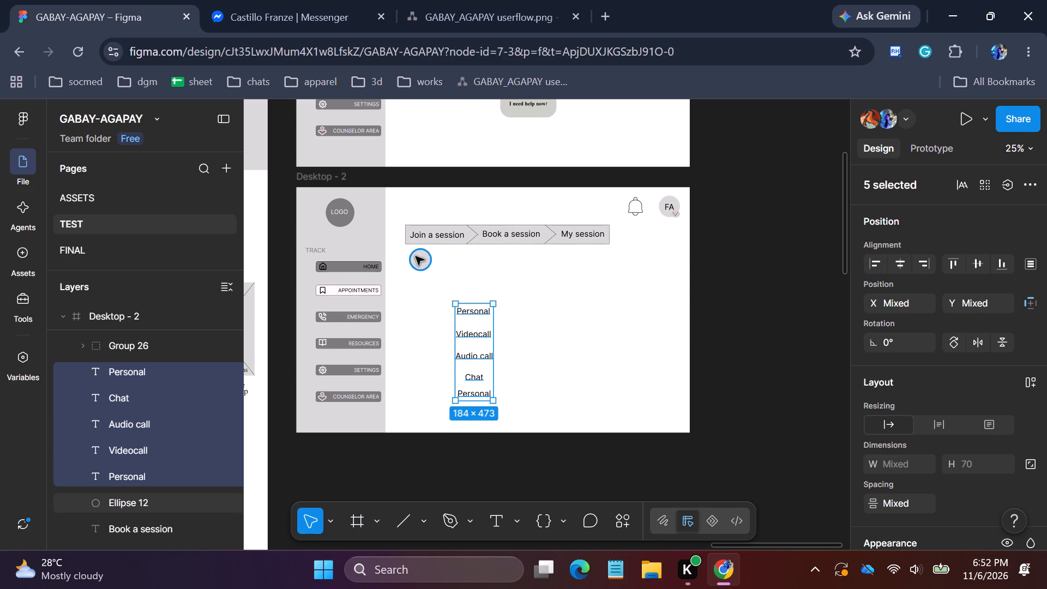
Move the grey circle down to X 558, Y 570, beside the upper Personal label.
click(416, 256)
drag(420, 261, 421, 316)
click(508, 275)
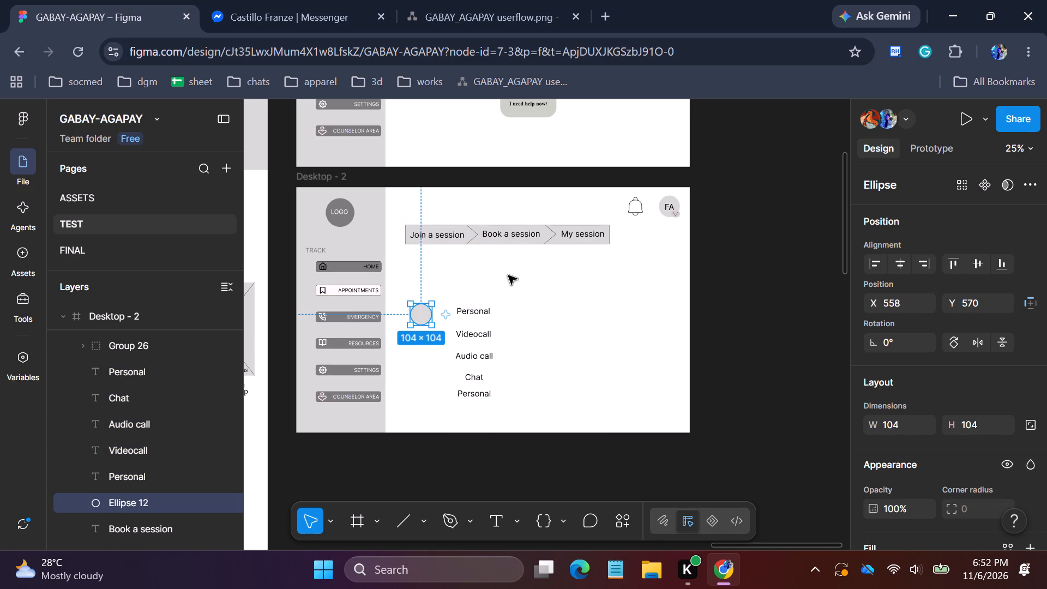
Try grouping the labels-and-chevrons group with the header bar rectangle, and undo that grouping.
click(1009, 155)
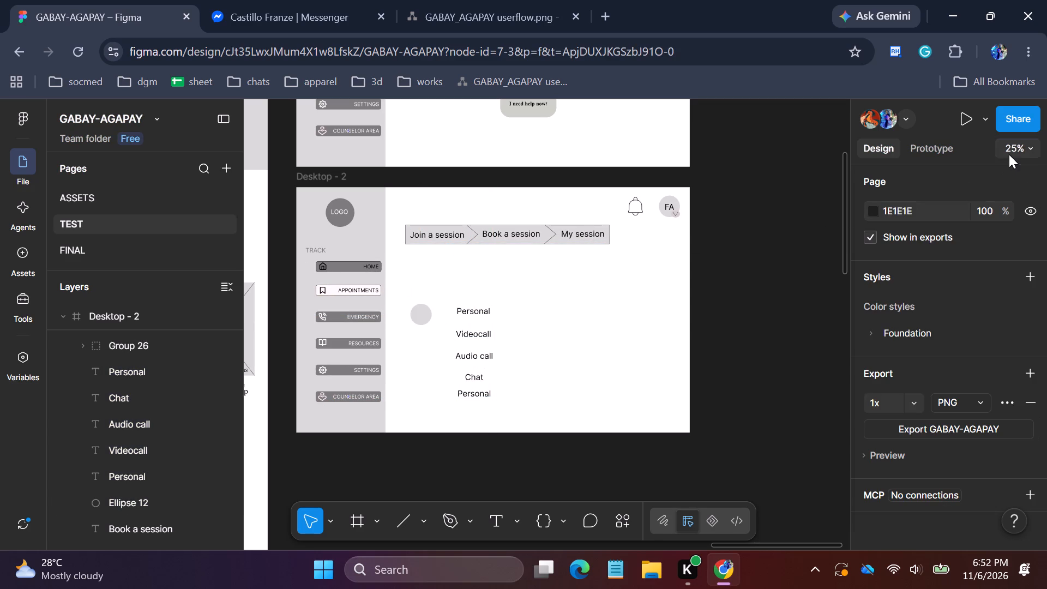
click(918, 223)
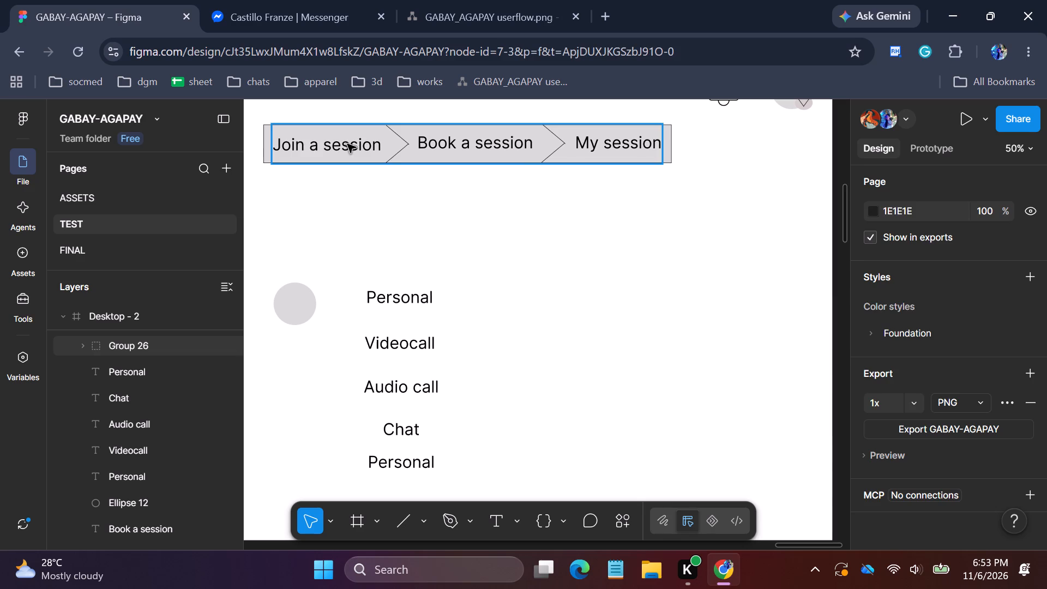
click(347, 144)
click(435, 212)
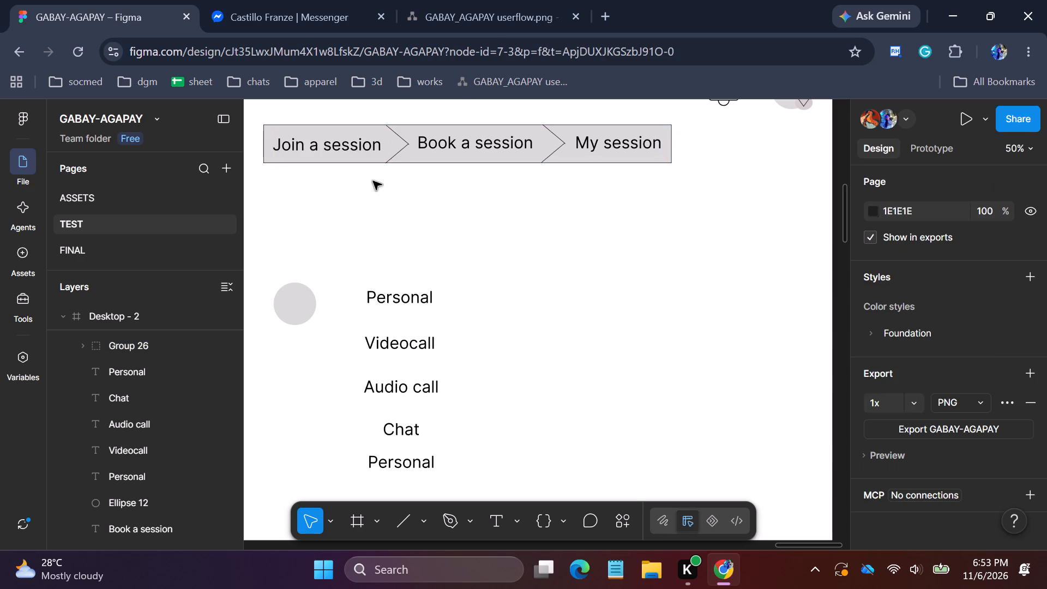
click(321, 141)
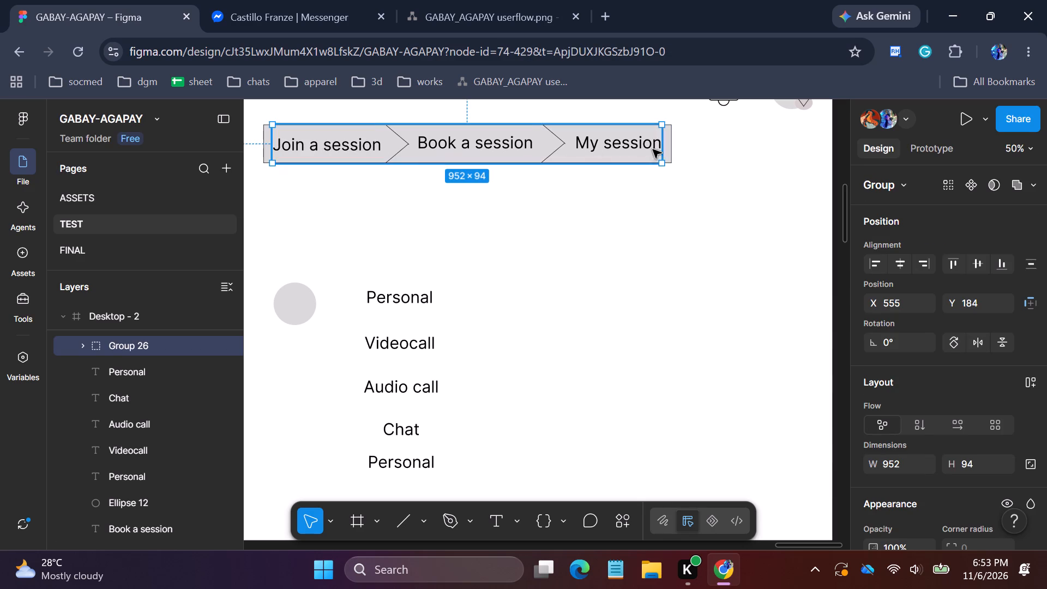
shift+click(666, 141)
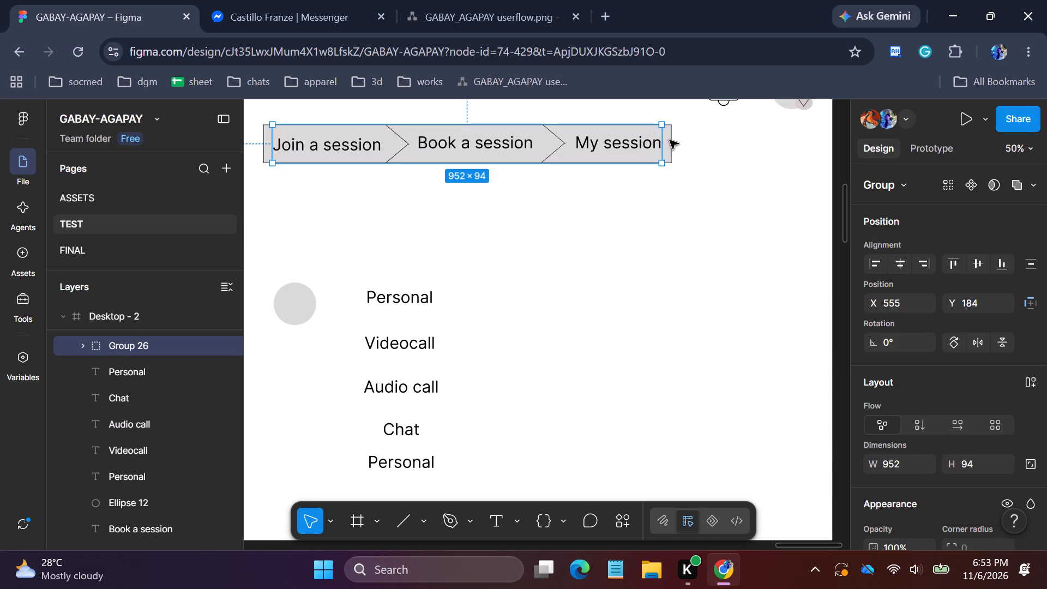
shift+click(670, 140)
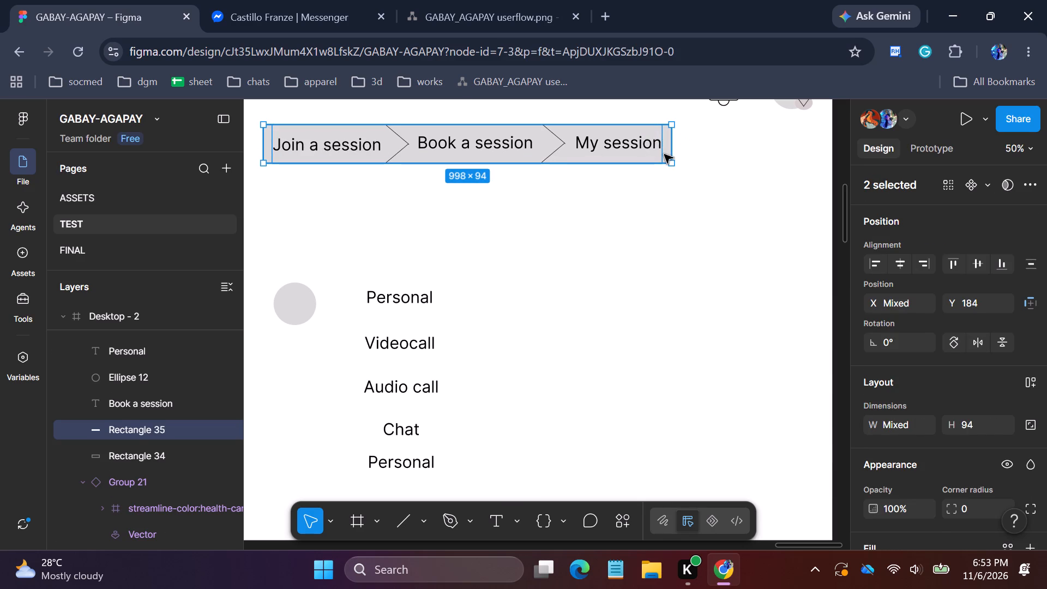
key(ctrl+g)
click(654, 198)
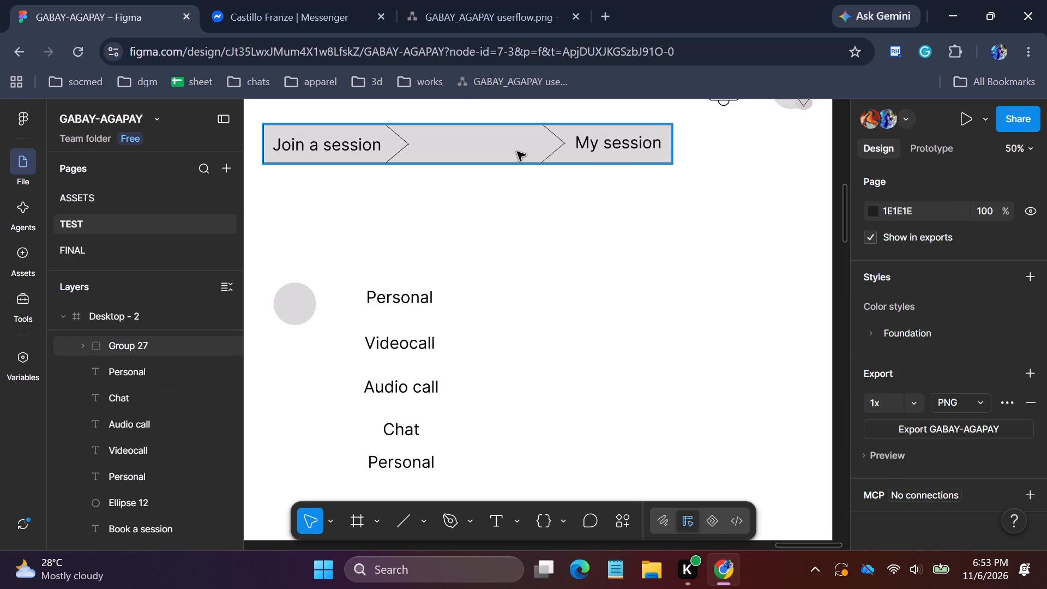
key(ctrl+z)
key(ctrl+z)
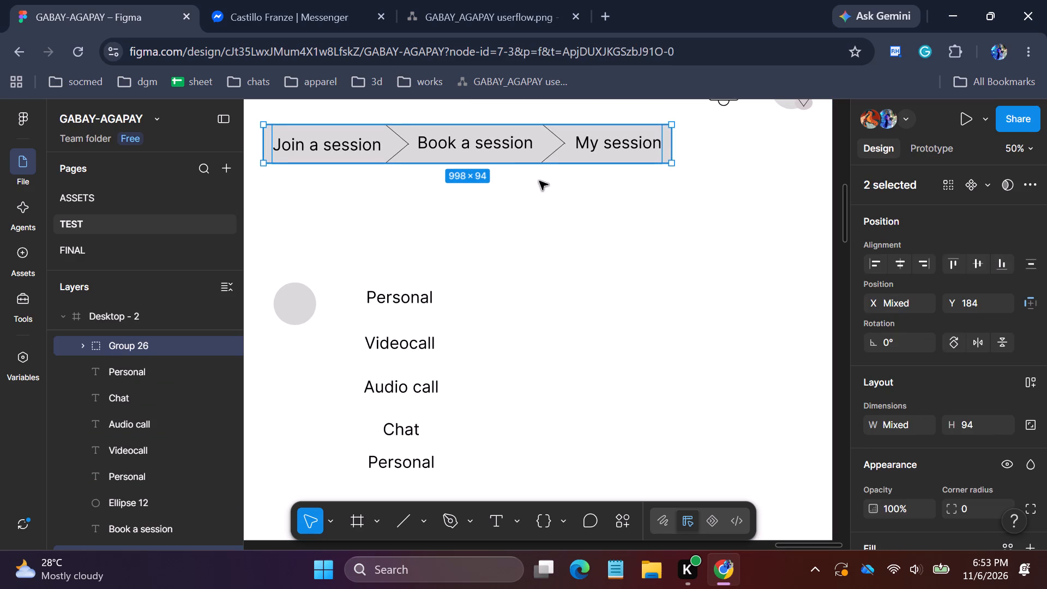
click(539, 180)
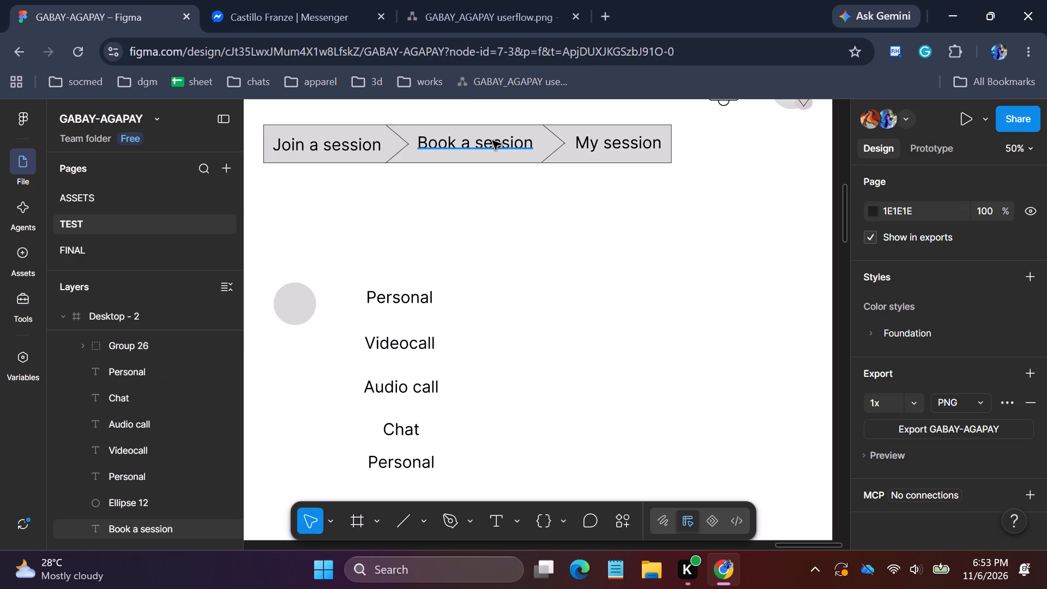
Group the "Book a session" label with the existing group of header labels and chevrons.
click(480, 148)
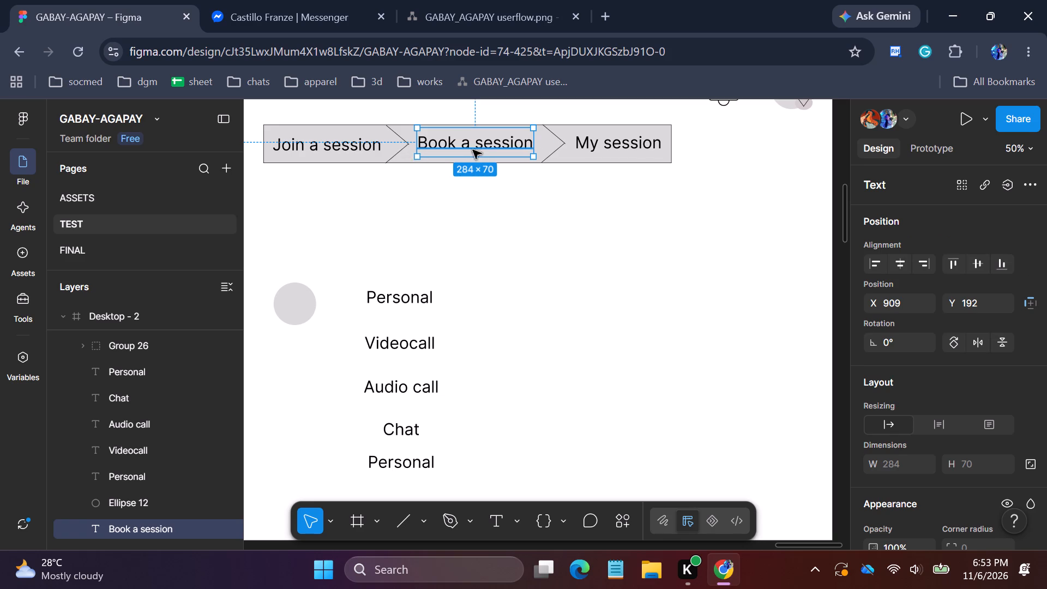
shift+click(659, 133)
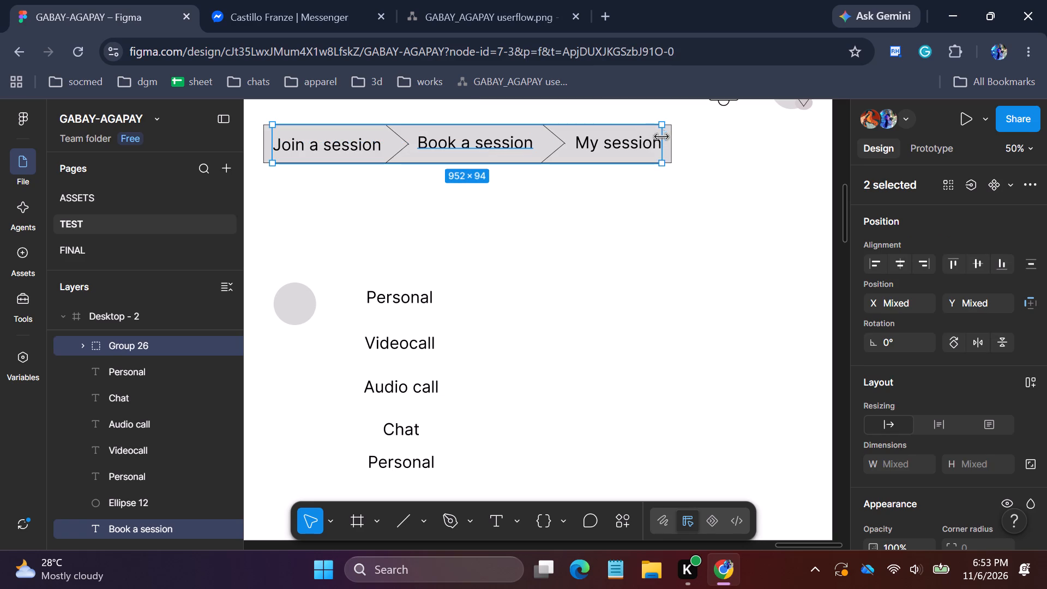
key(ctrl+g)
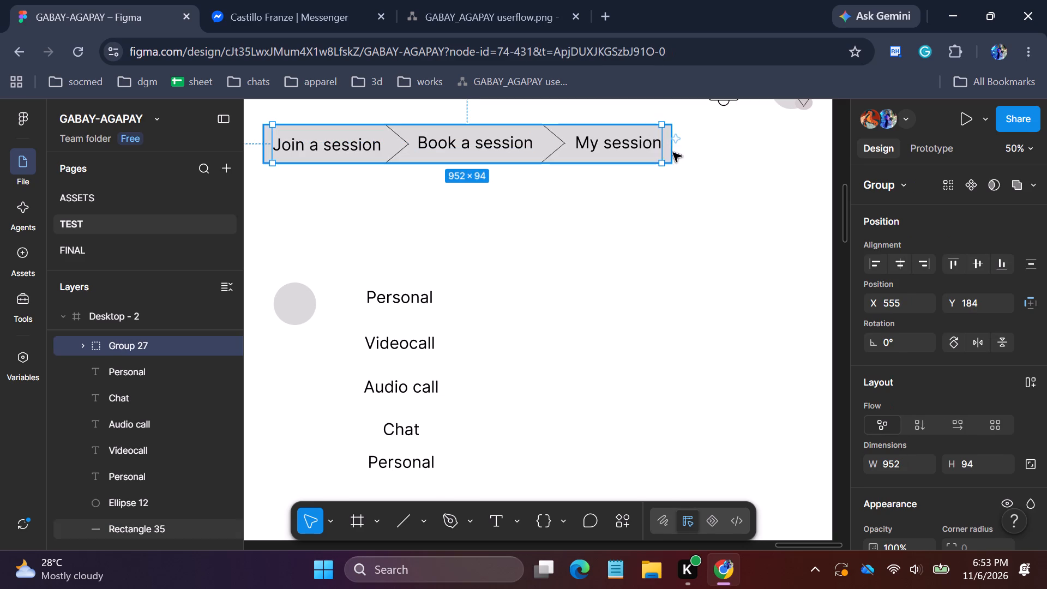
click(698, 166)
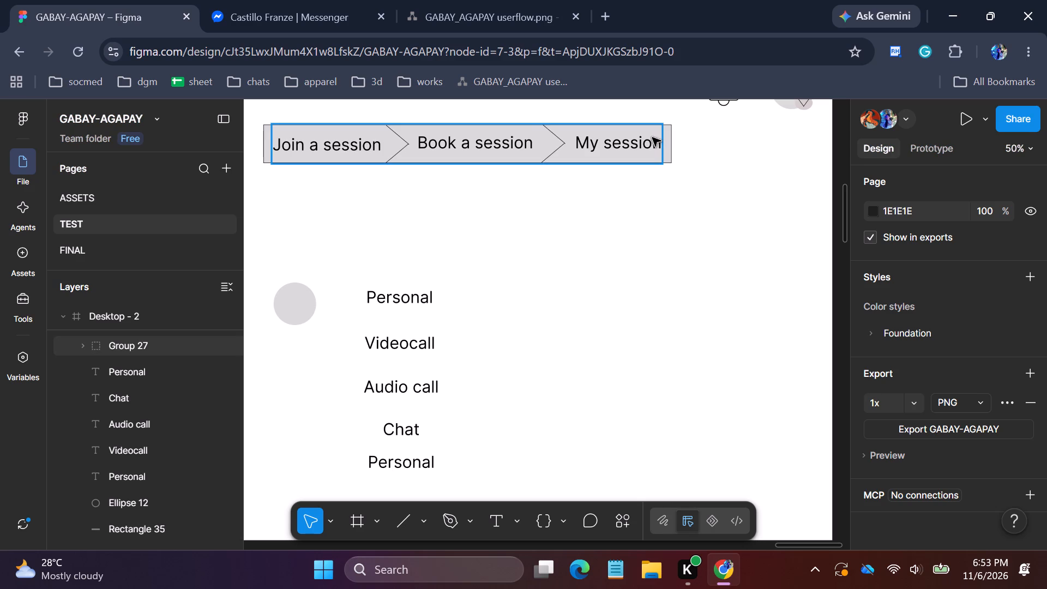
Group the complete set of header labels and chevrons with the 998 × 94 header bar rectangle.
shift+click(652, 137)
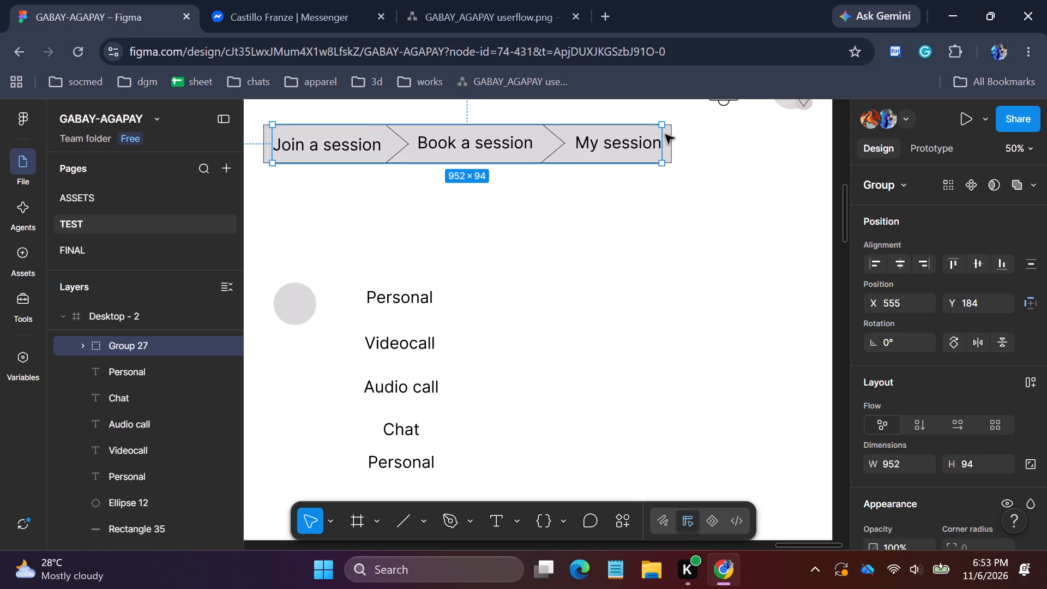
shift+click(670, 139)
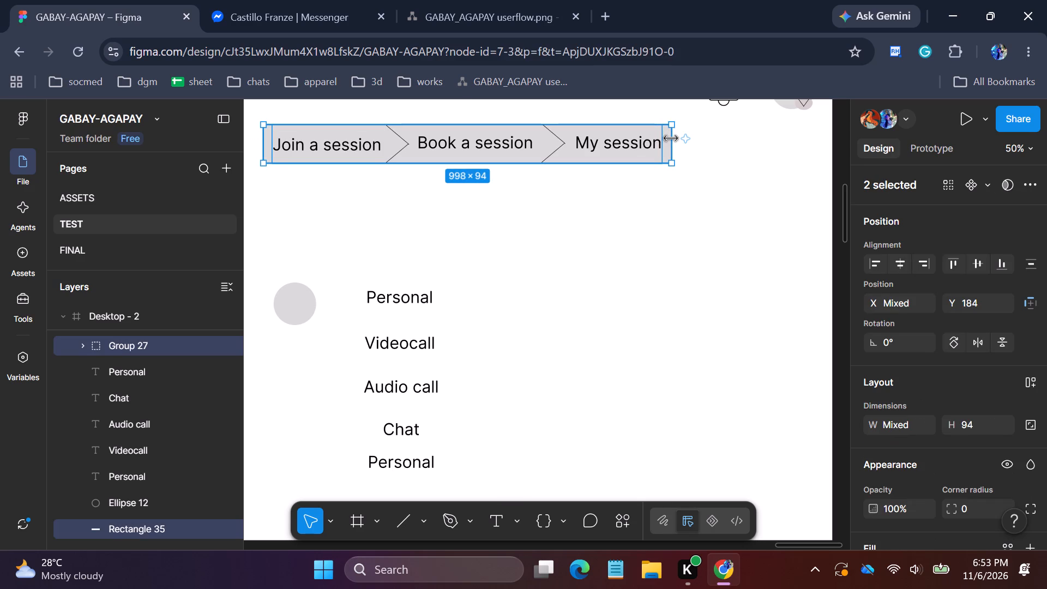
key(ctrl+g)
click(722, 159)
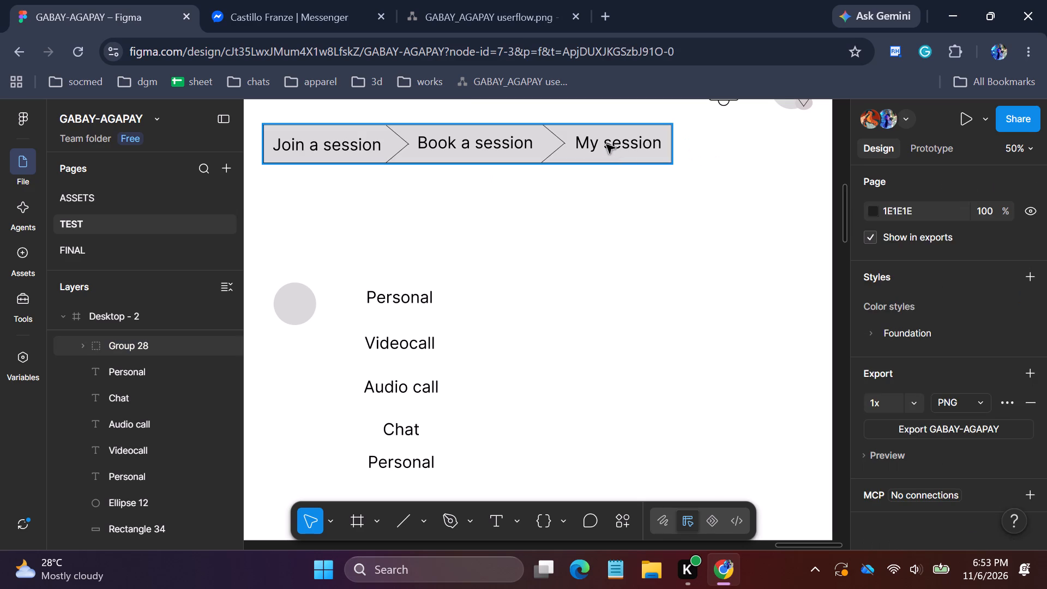
Move the grouped header bar slightly right and down, away from the smaller rectangle behind it.
drag(580, 133, 622, 142)
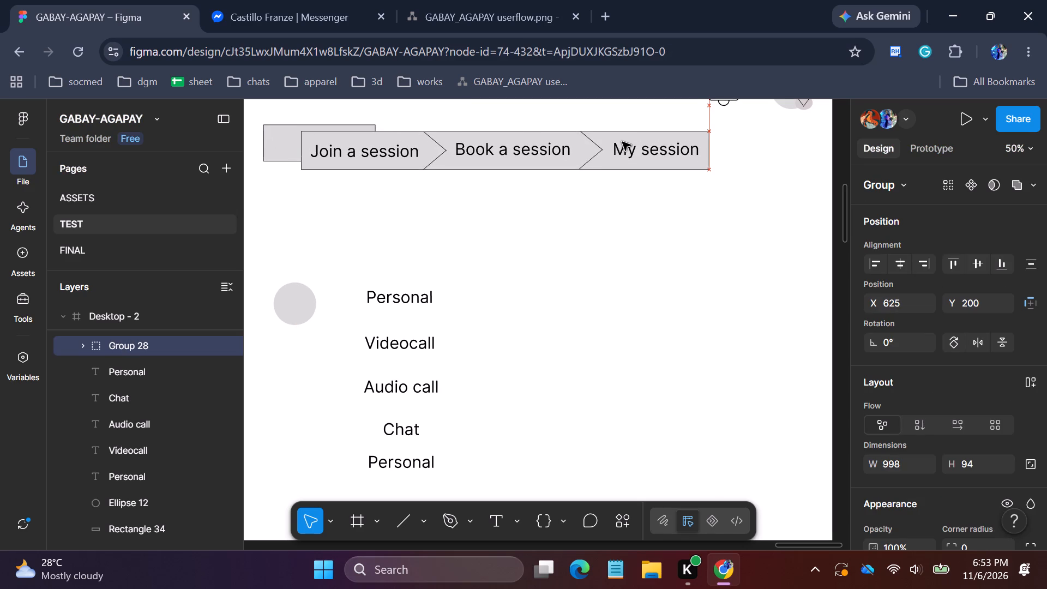
drag(622, 142, 624, 142)
Delete the leftover 274 × 90 rectangle behind the header bar.
click(279, 142)
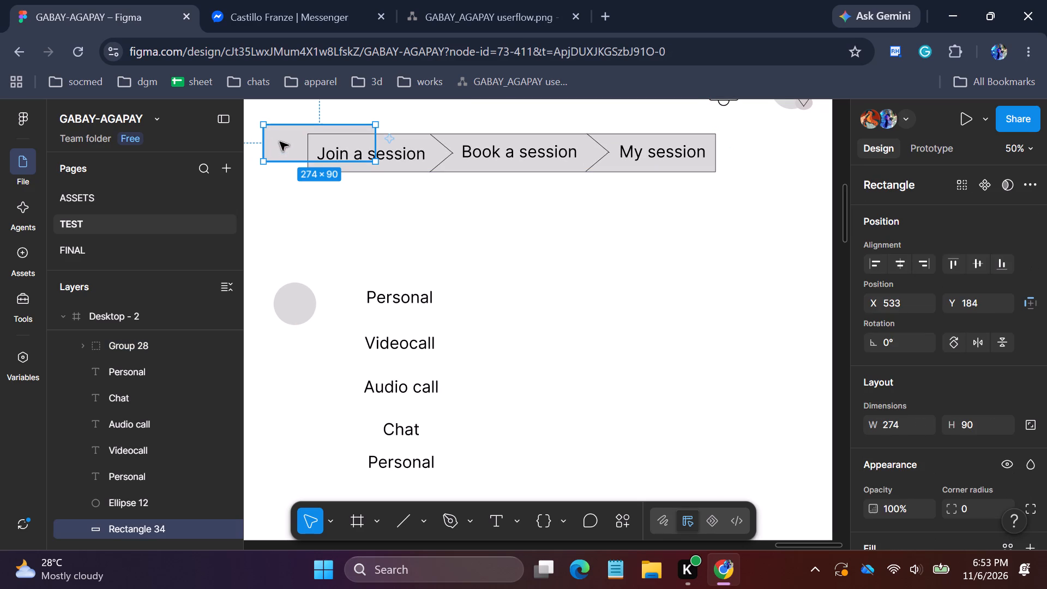
key(Delete)
click(1012, 149)
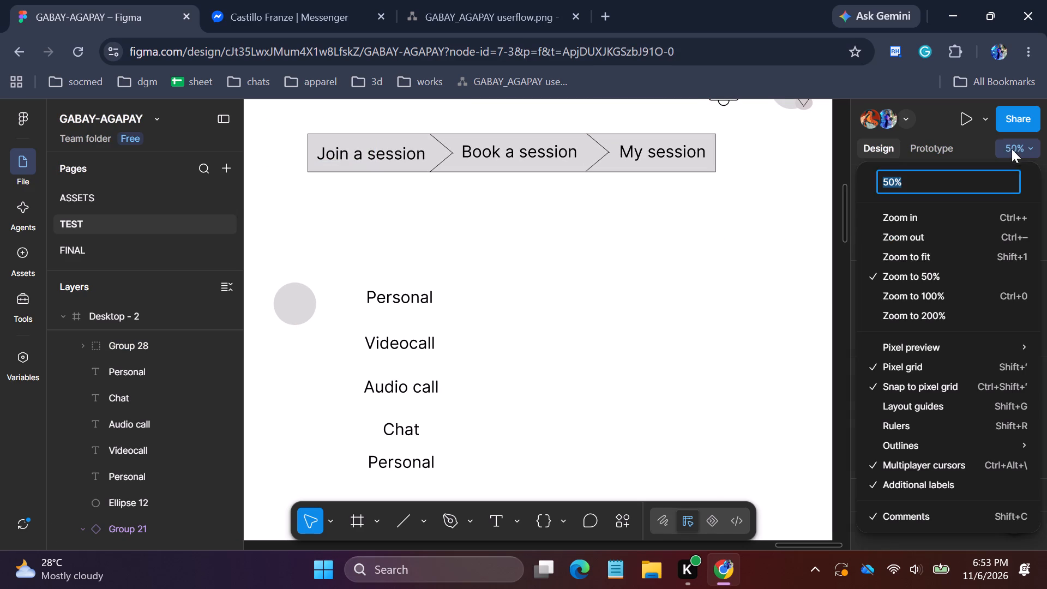
click(985, 230)
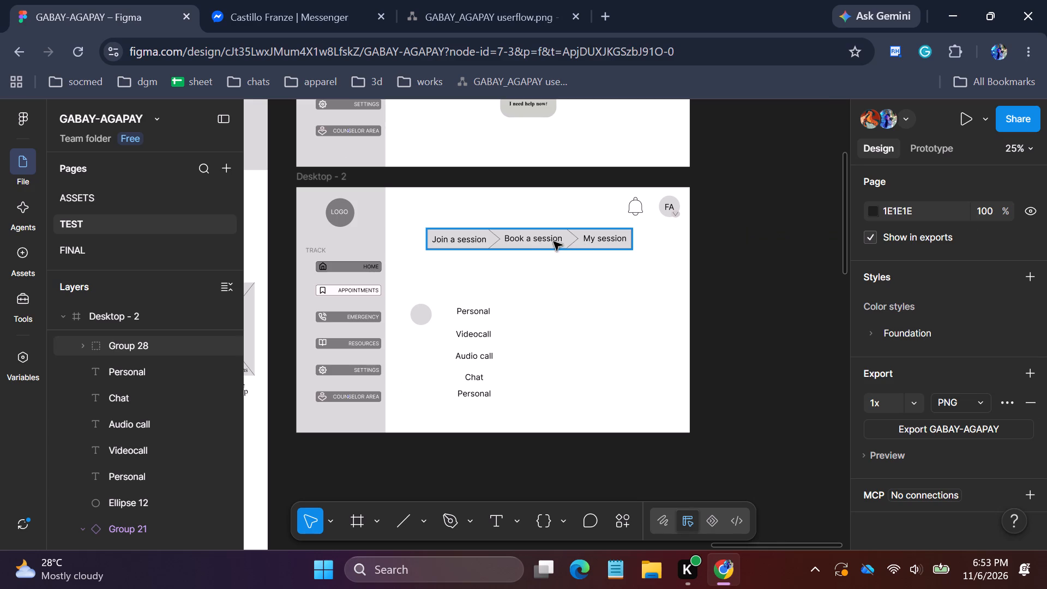
Reposition the grouped header bar on Desktop - 2 at about X 610, Y 214.
drag(537, 237, 528, 235)
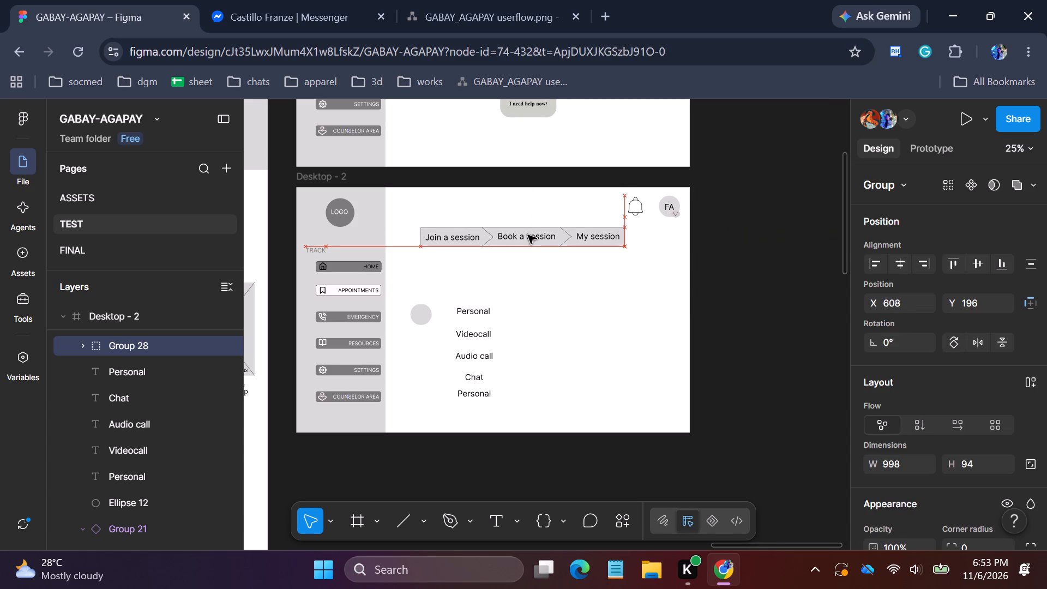
drag(528, 235, 531, 236)
click(566, 279)
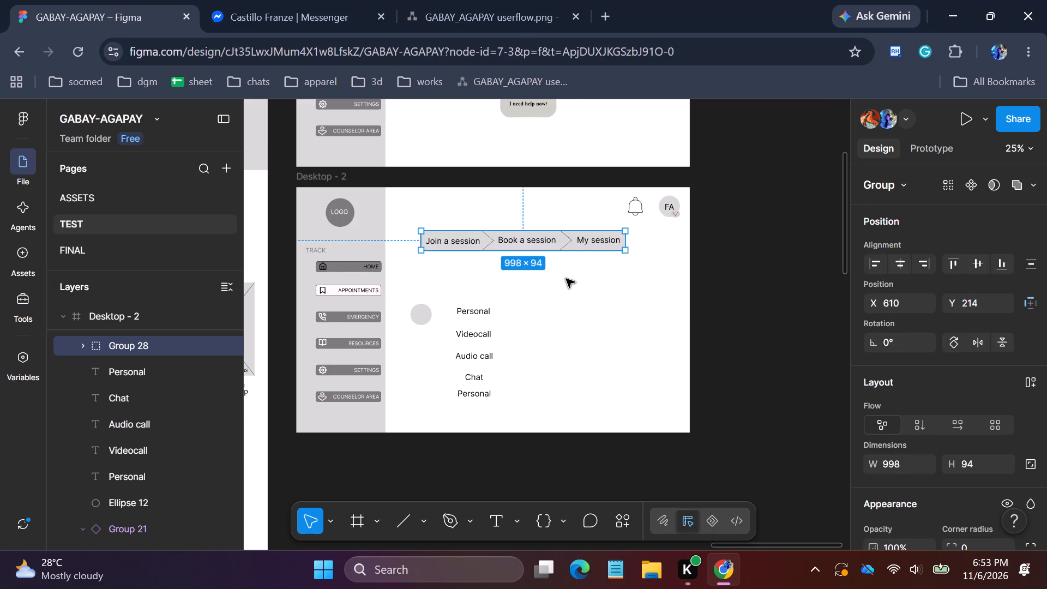
Nudge the "Book a session" label inside the header bar to about X 994, Y 226, between the two chevrons.
click(1013, 139)
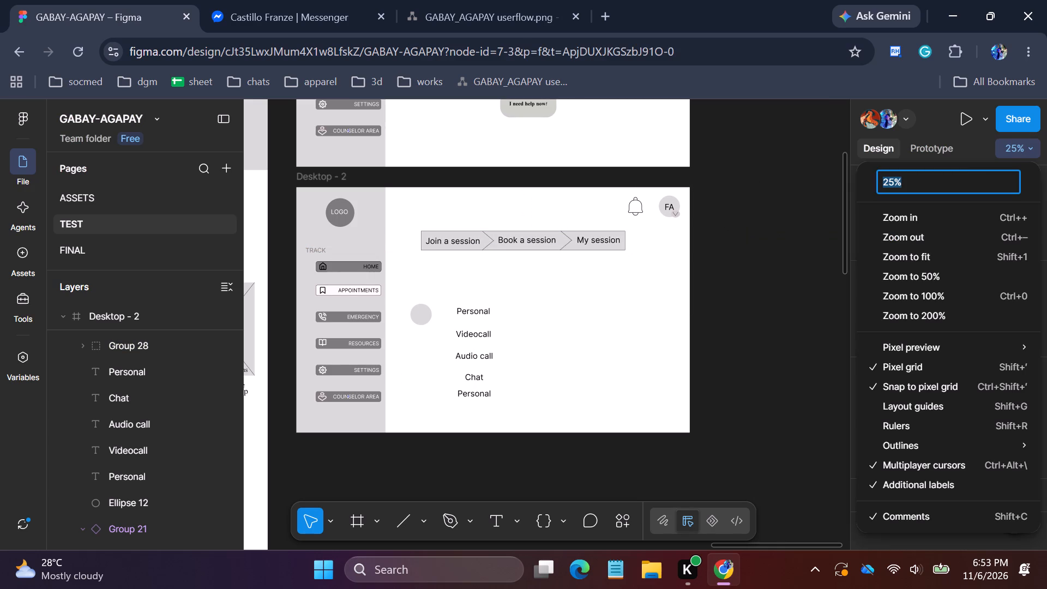
click(914, 211)
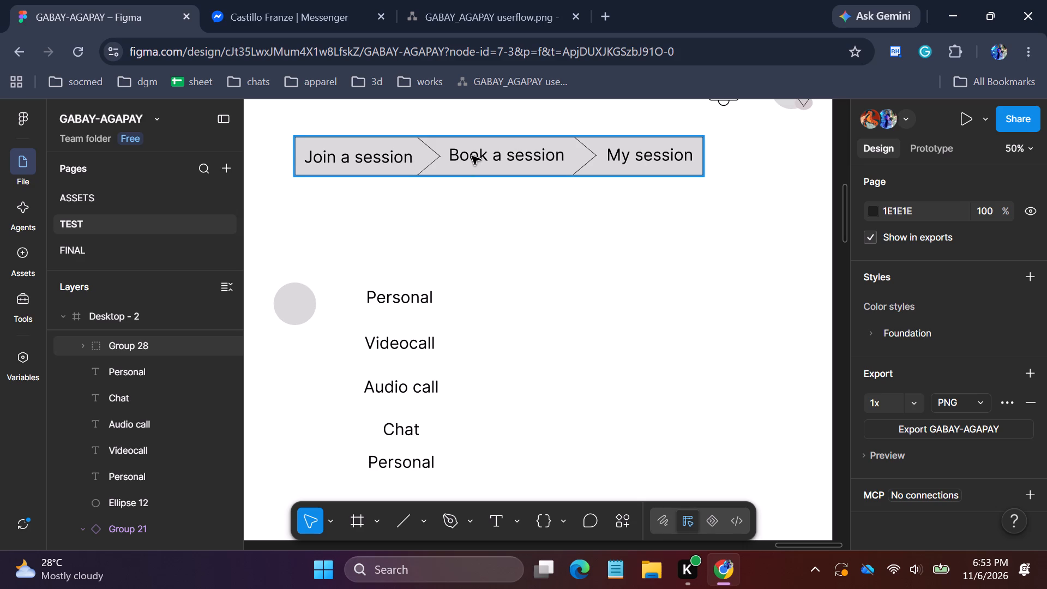
click(473, 156)
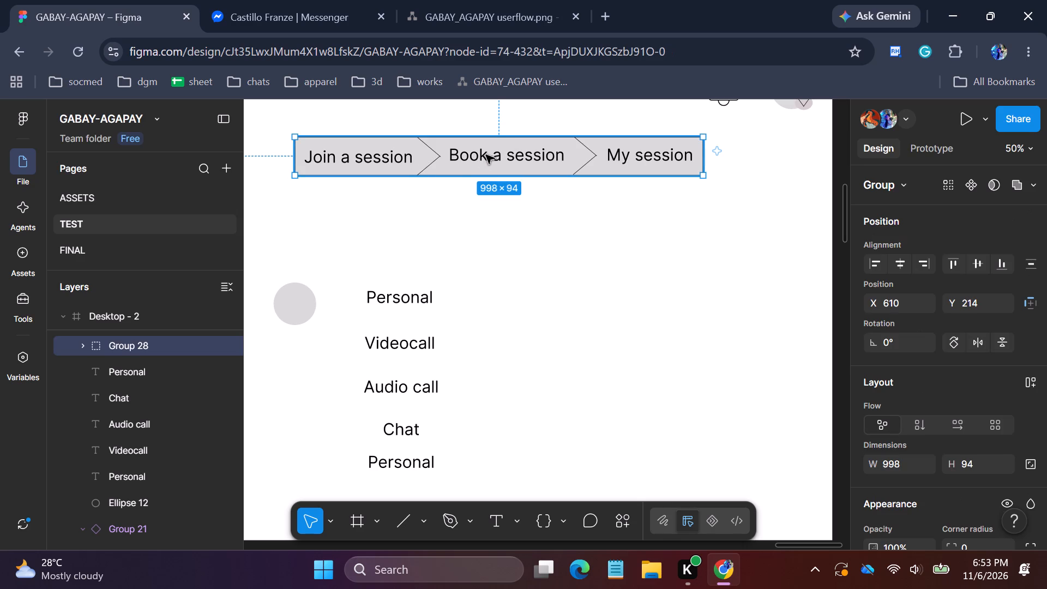
click(81, 338)
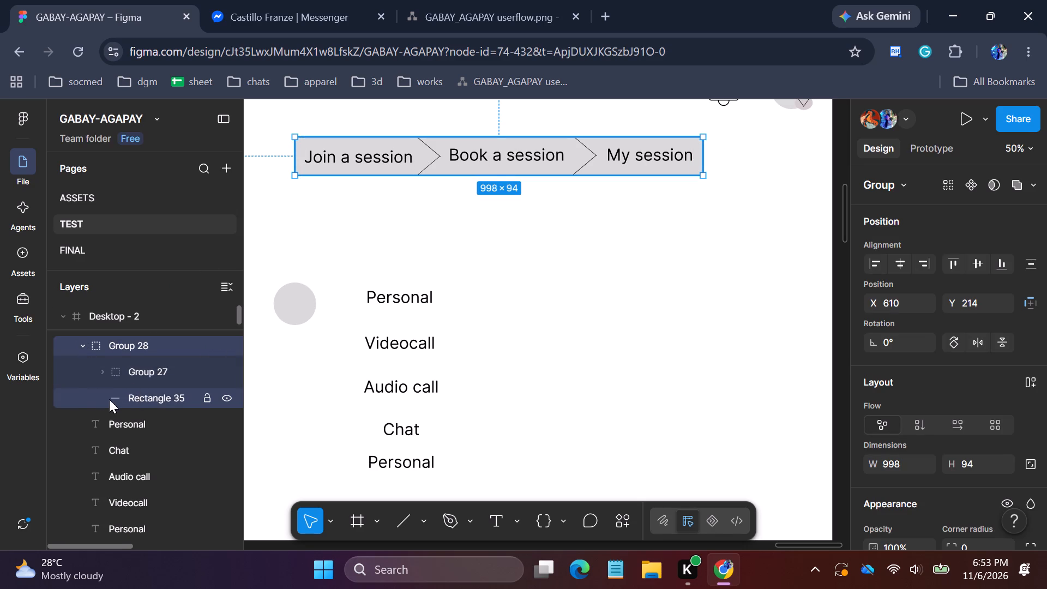
click(80, 344)
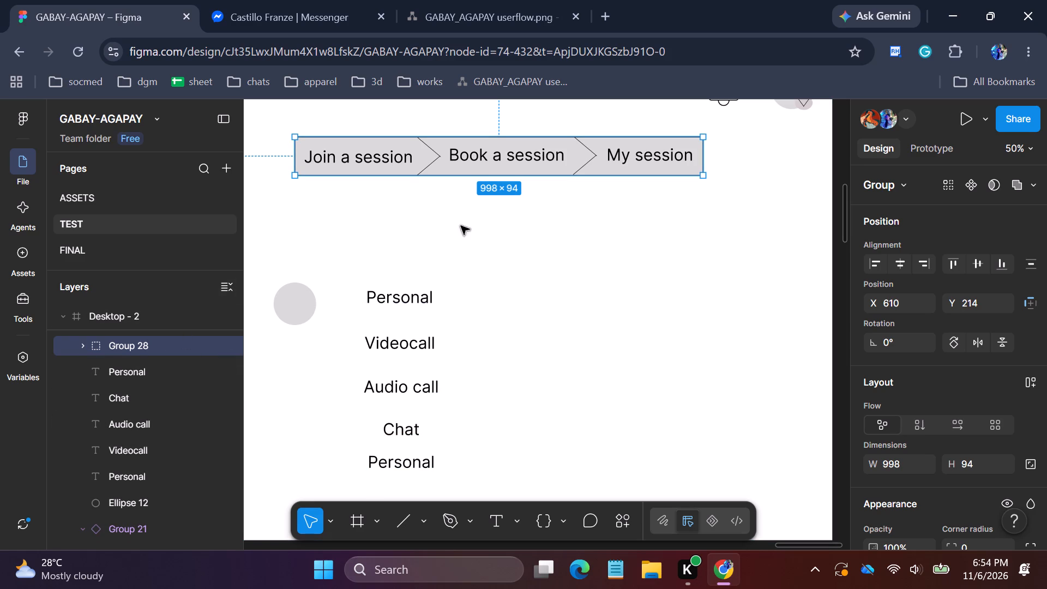
click(512, 152)
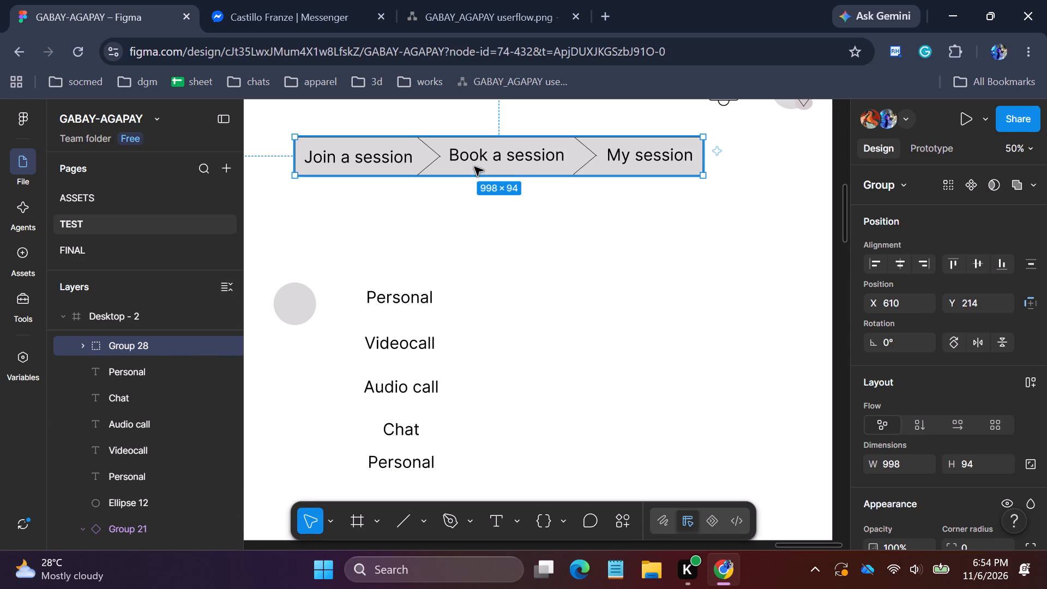
click(474, 167)
double_click(476, 158)
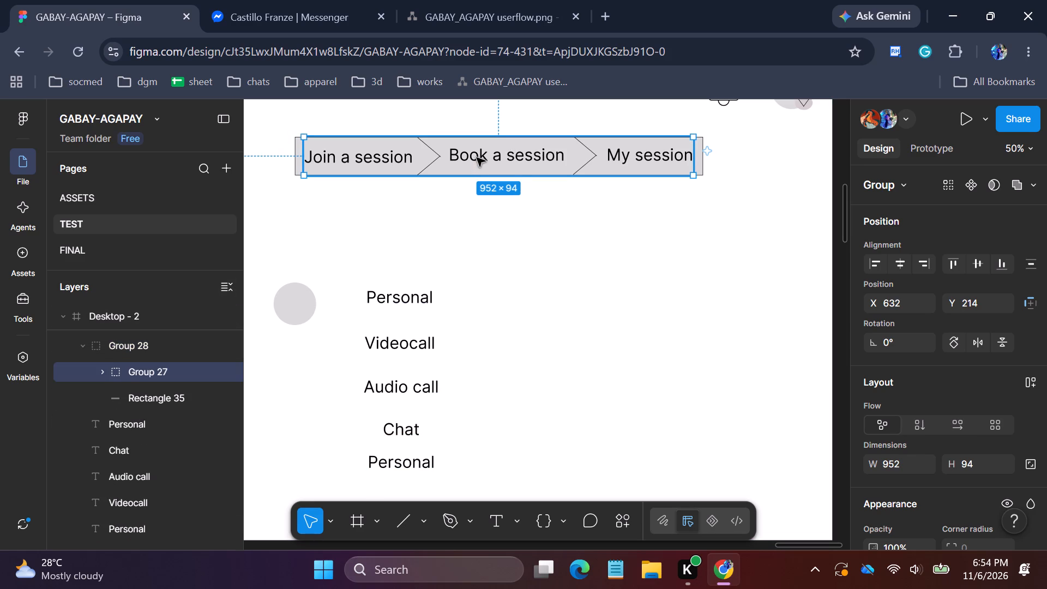
click(101, 370)
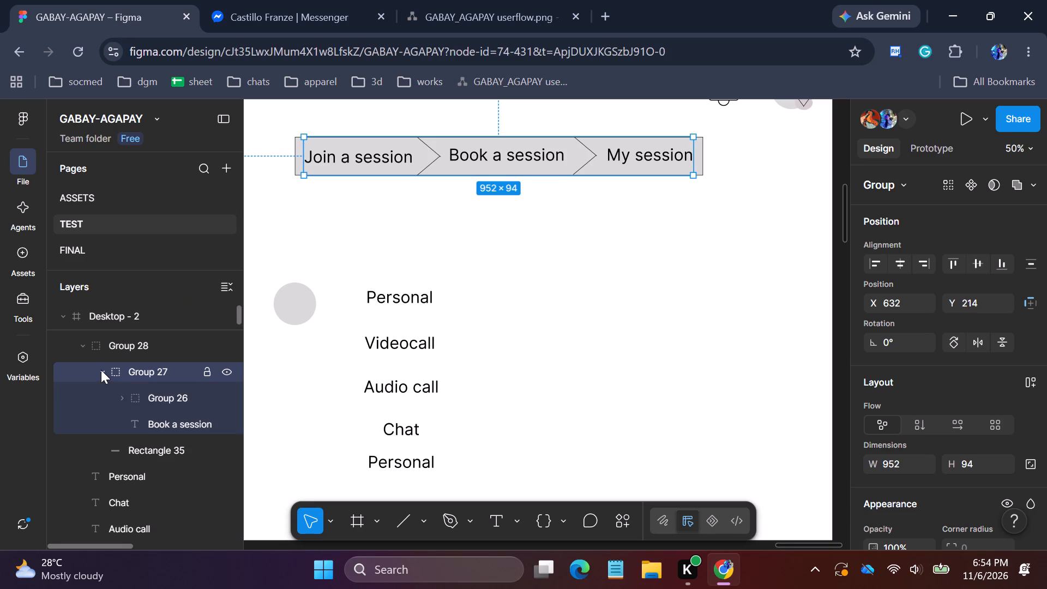
click(100, 368)
click(100, 368)
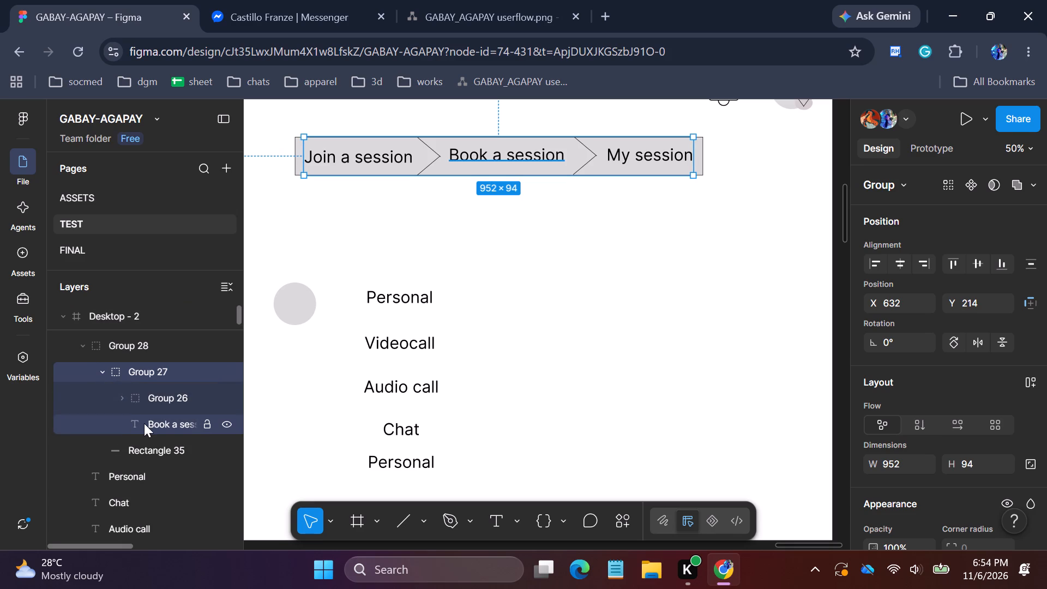
click(145, 423)
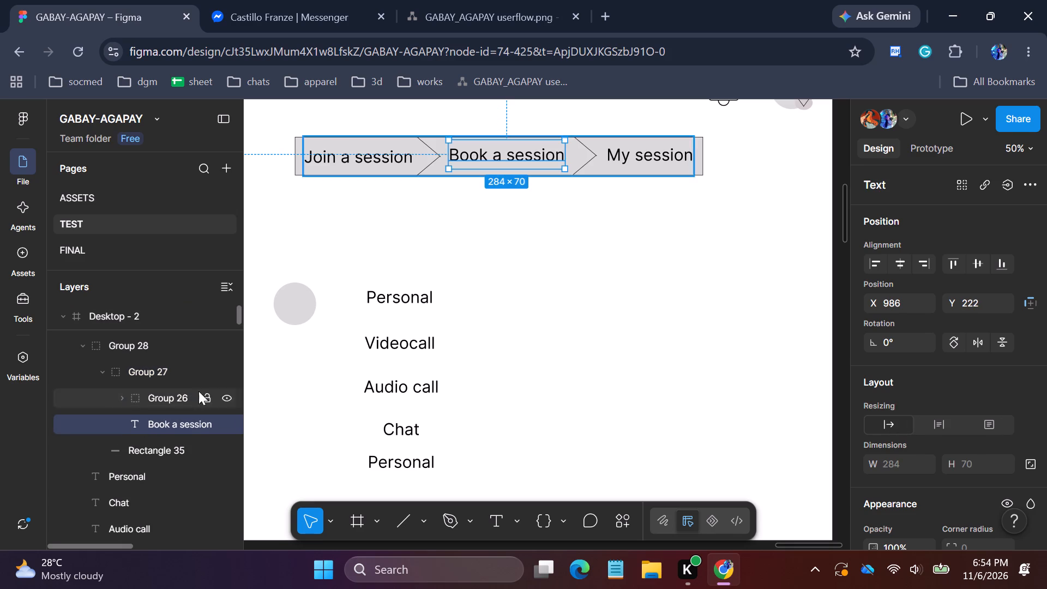
click(508, 155)
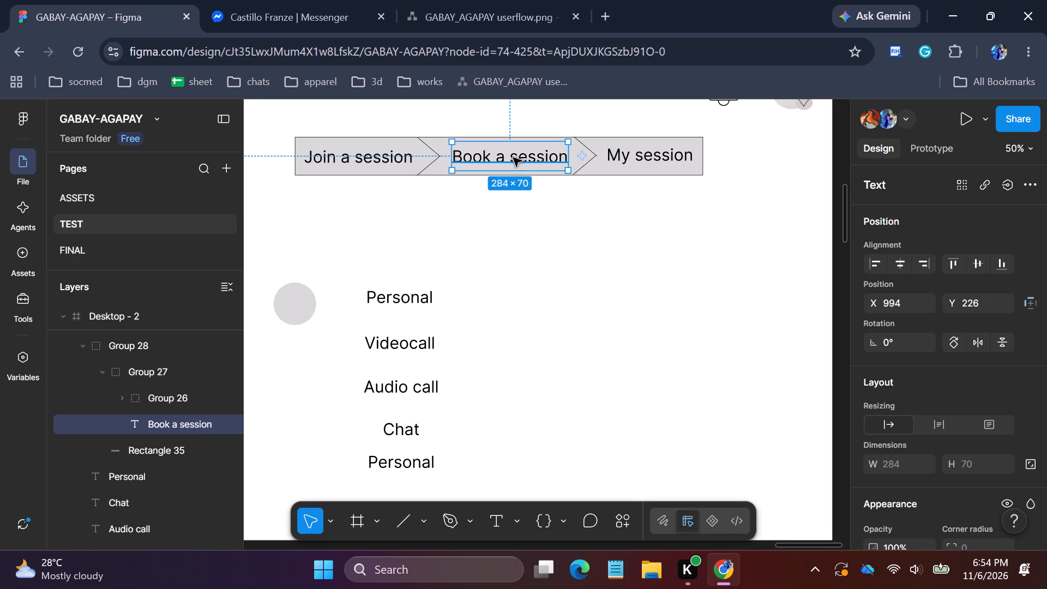
Nudge the "My session" label inside the header bar to about X 1380, Y 226, level with "Book a session".
click(639, 157)
double_click(641, 154)
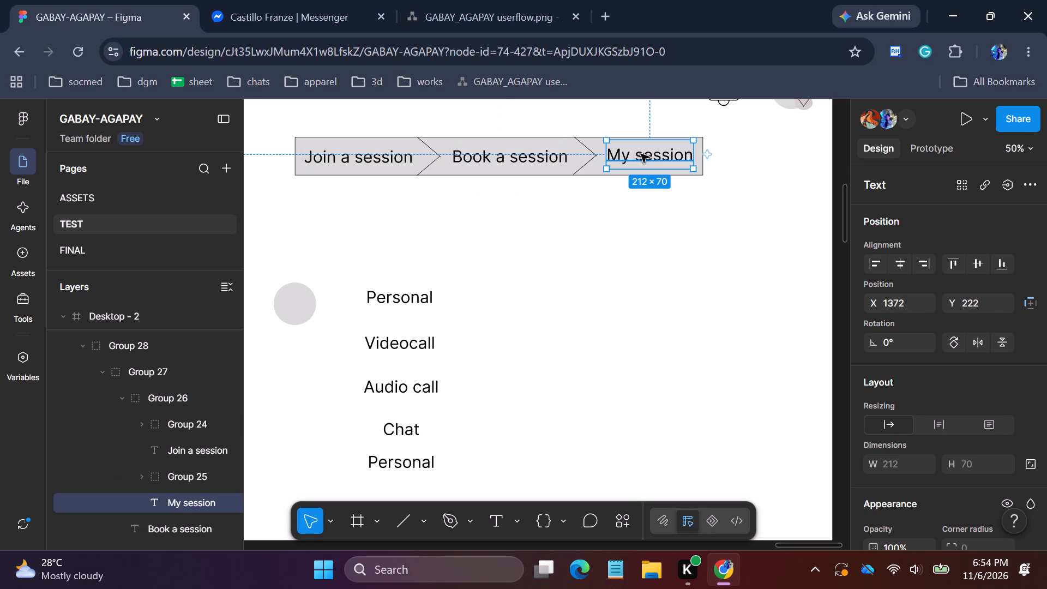
click(641, 154)
click(641, 154)
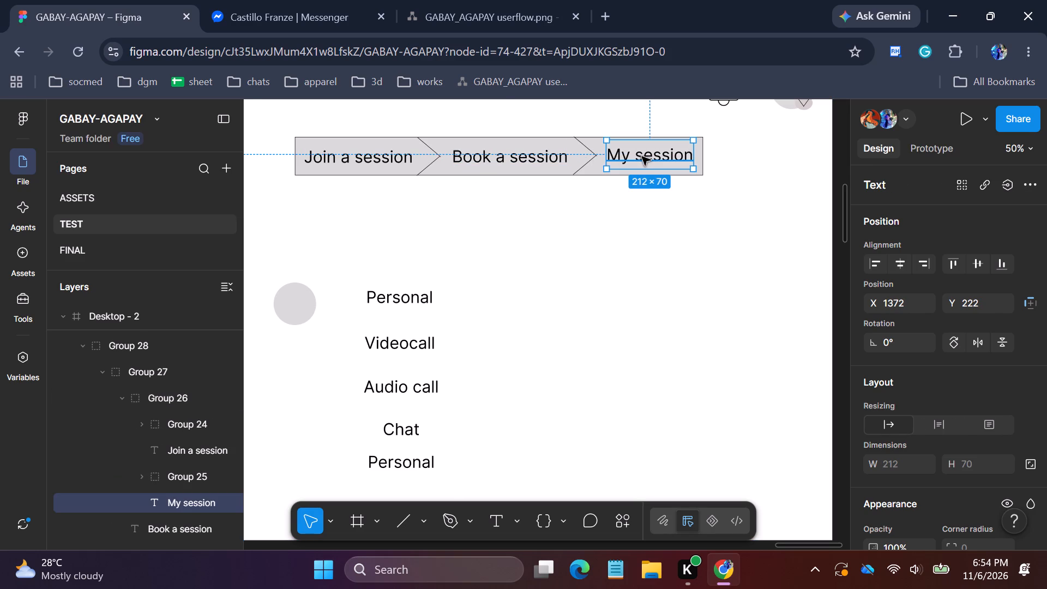
click(642, 153)
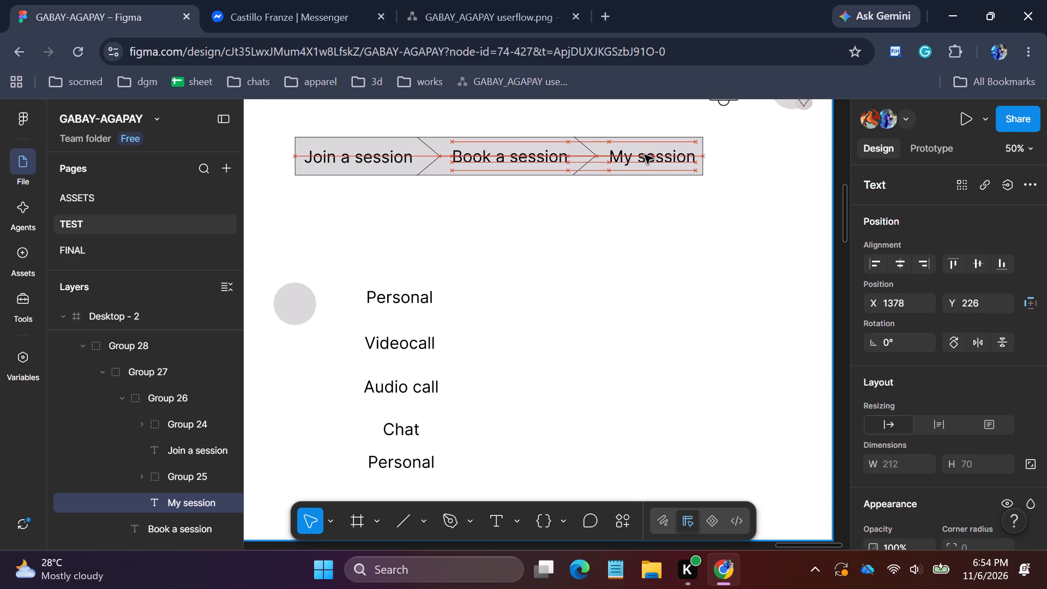
click(720, 220)
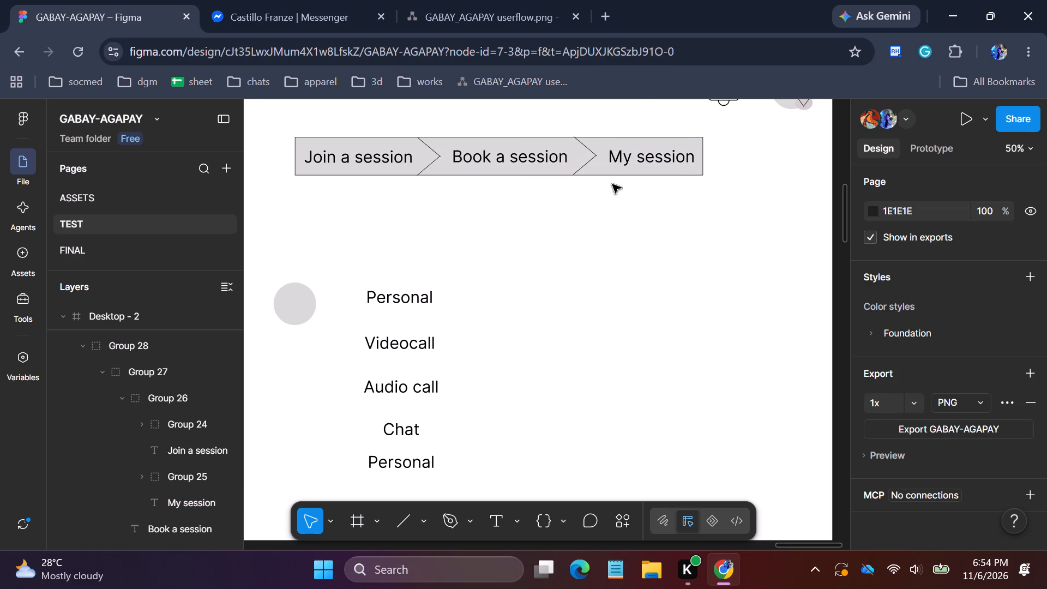
click(628, 158)
double_click(629, 157)
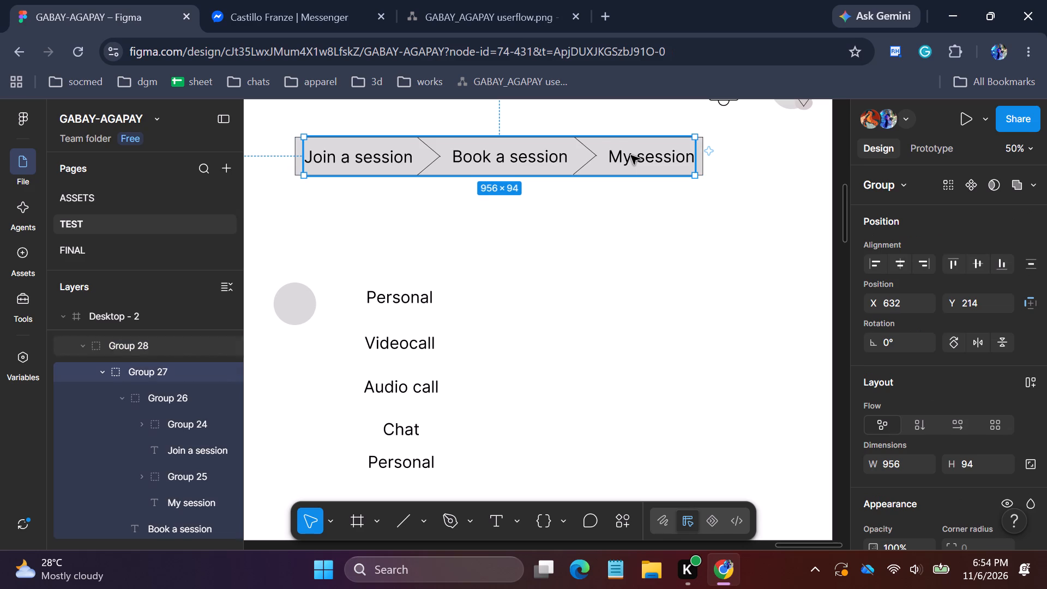
triple_click(621, 162)
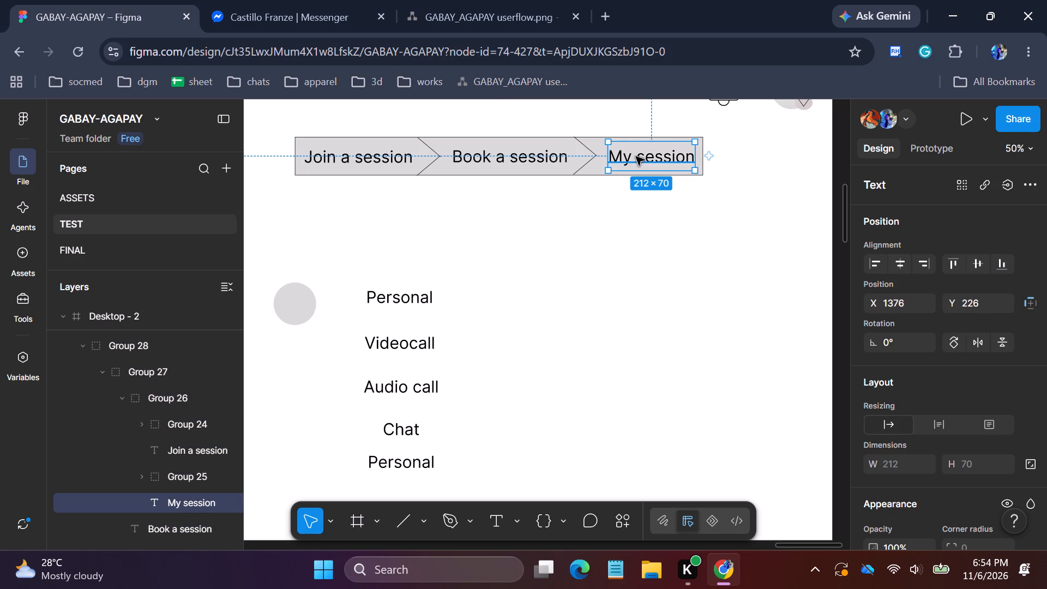
click(637, 156)
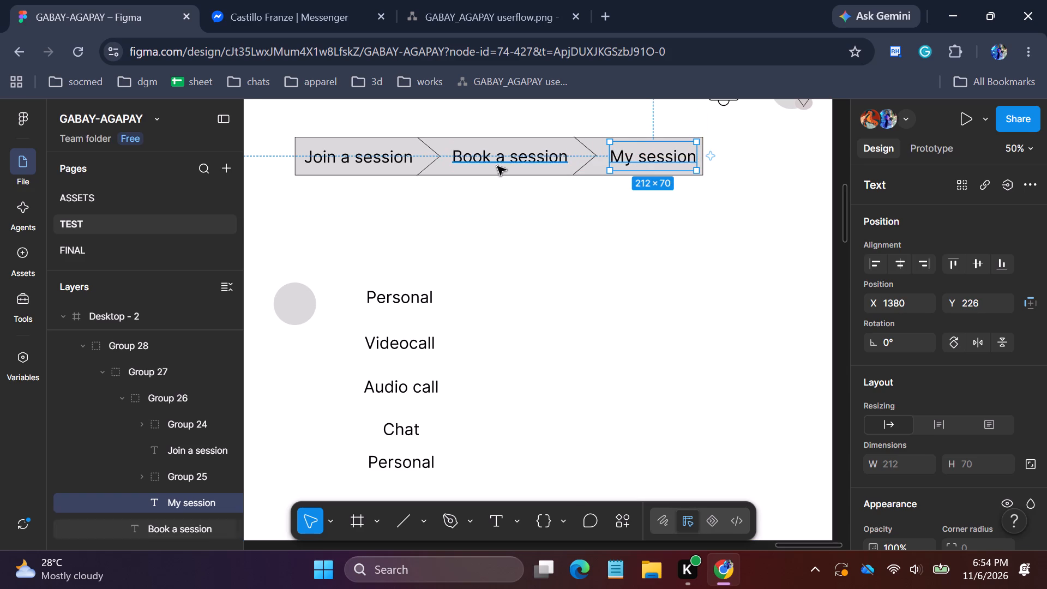
click(569, 279)
Nudge the "Join a session" label inside the header bar to about X 630, Y 228.
click(383, 156)
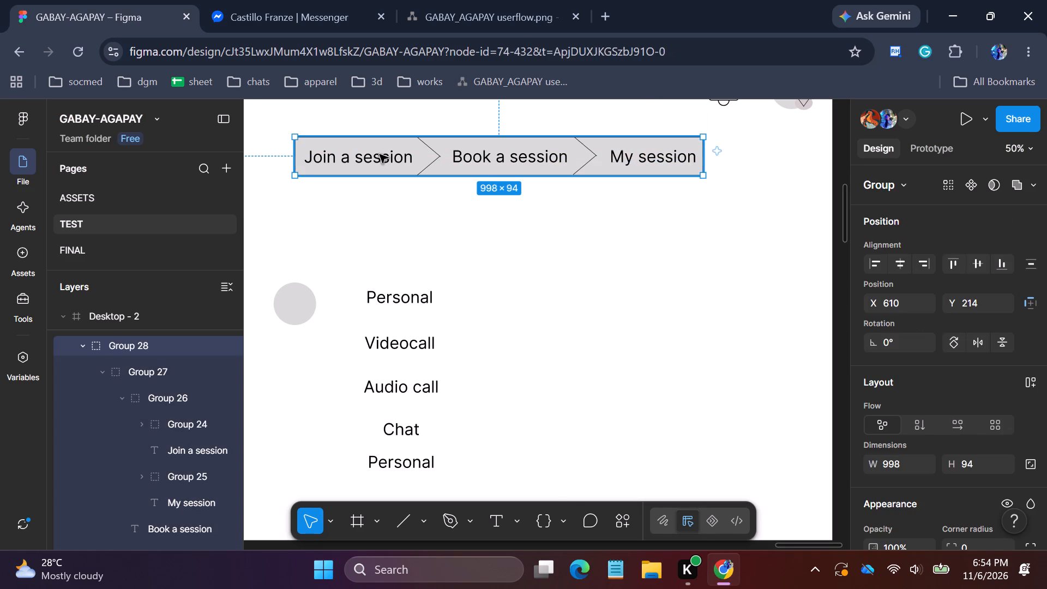
double_click(380, 155)
double_click(378, 161)
triple_click(376, 160)
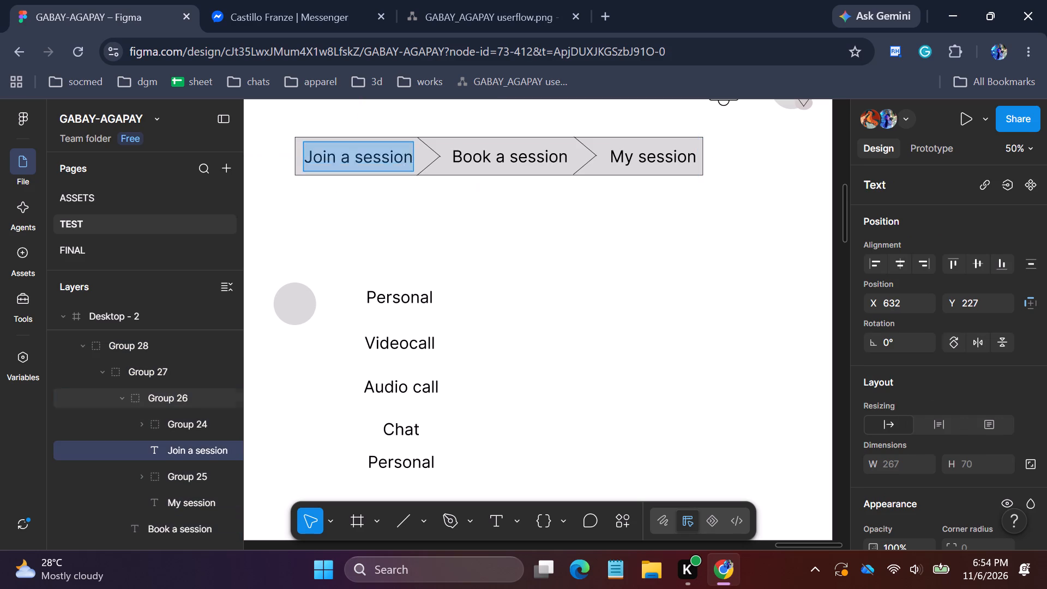
click(435, 212)
click(392, 147)
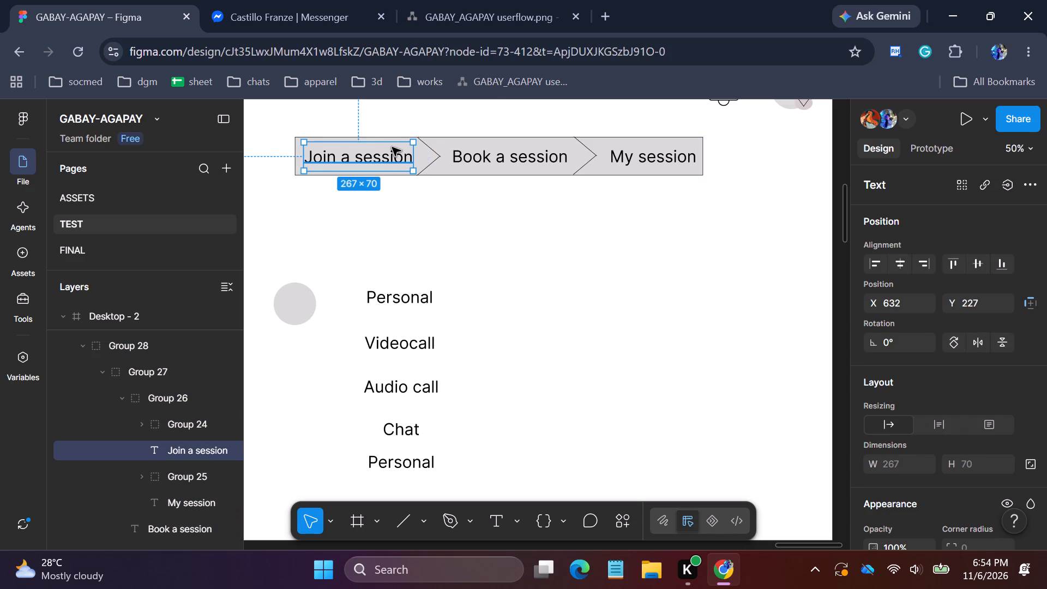
click(391, 157)
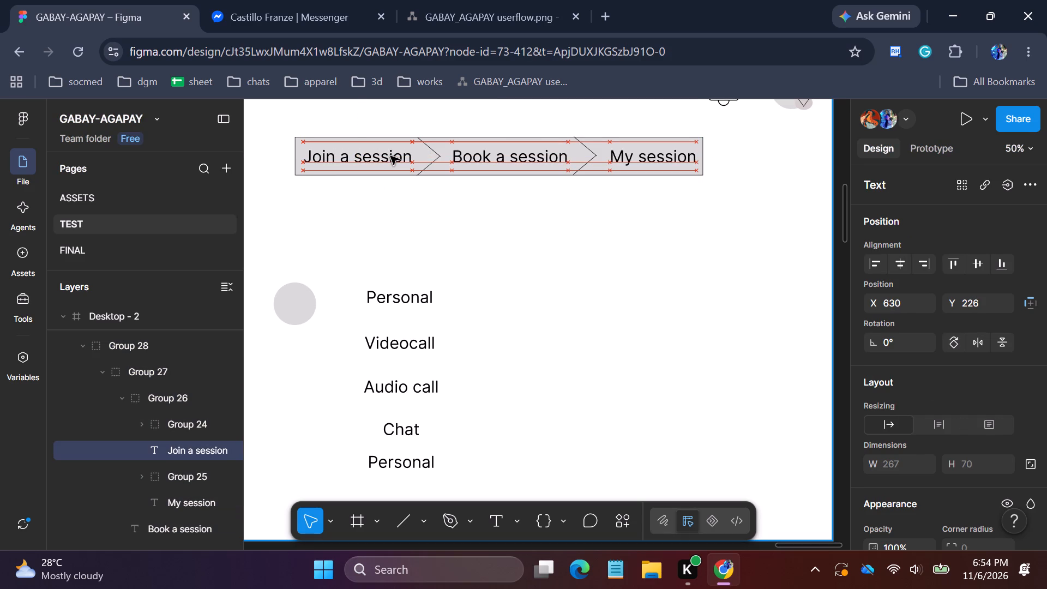
click(509, 230)
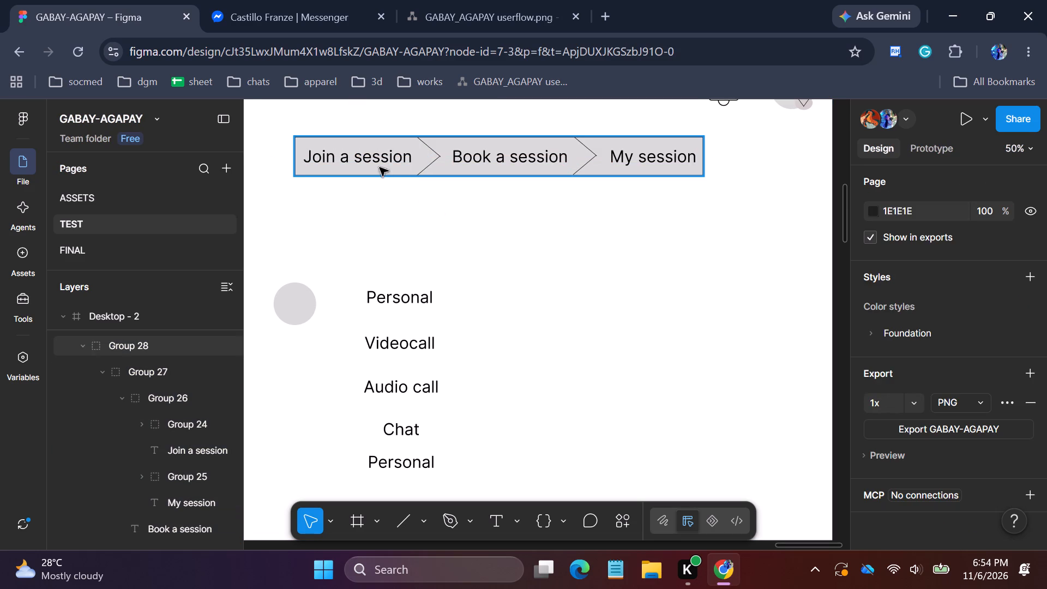
click(374, 151)
double_click(374, 151)
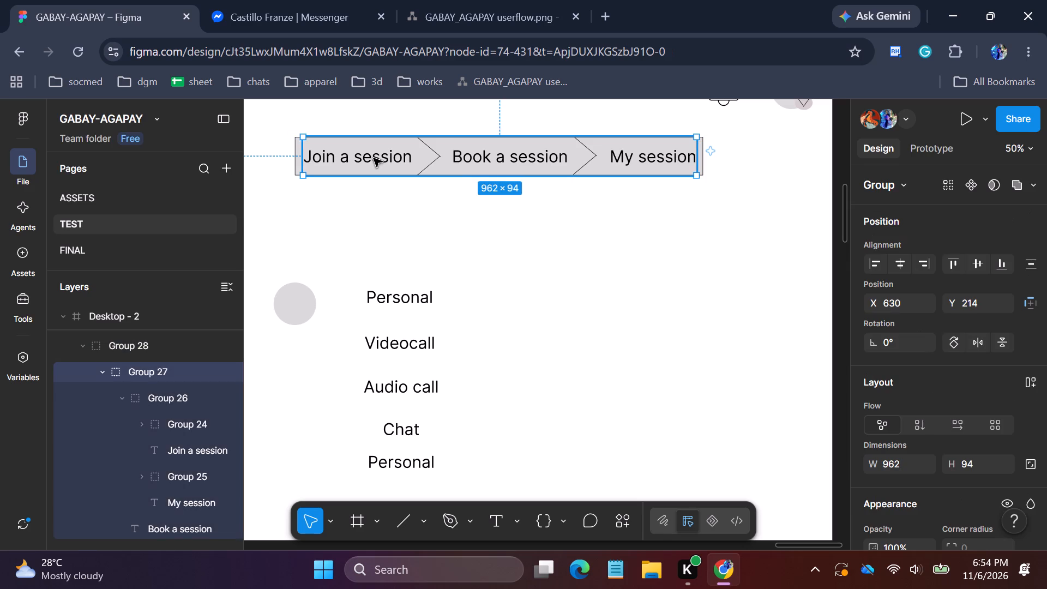
double_click(374, 158)
double_click(374, 159)
click(372, 155)
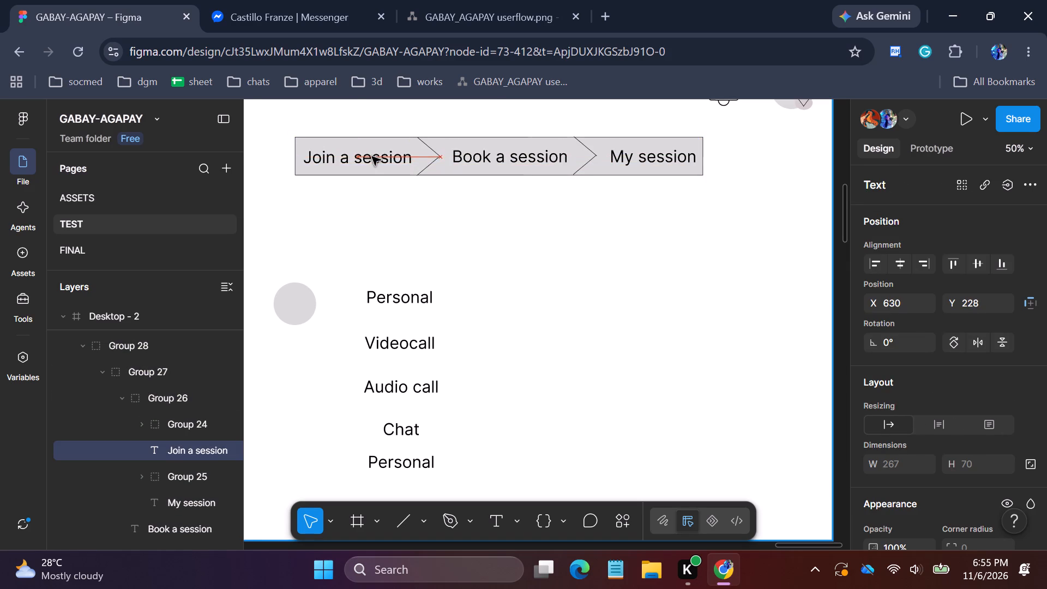
click(422, 207)
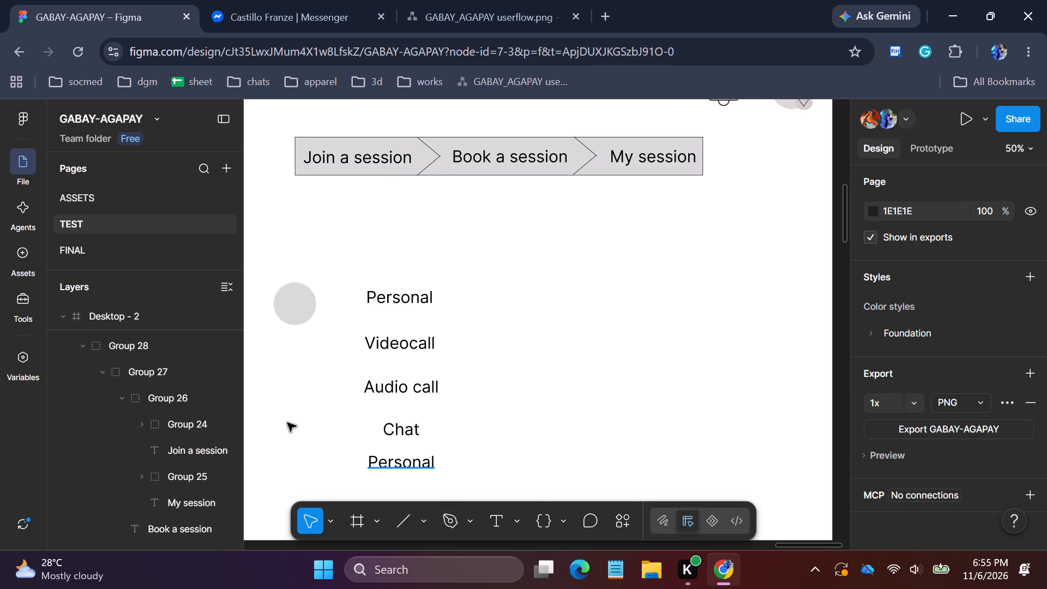
Move the grouped header bar horizontally to about X 652, keeping it at Y 214.
click(1006, 143)
click(938, 235)
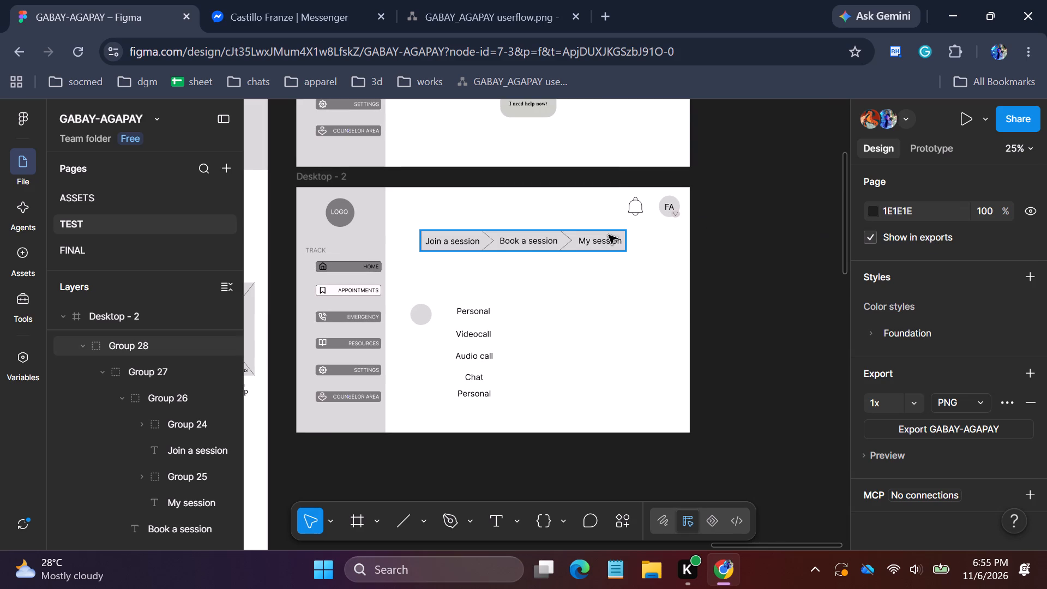
click(567, 233)
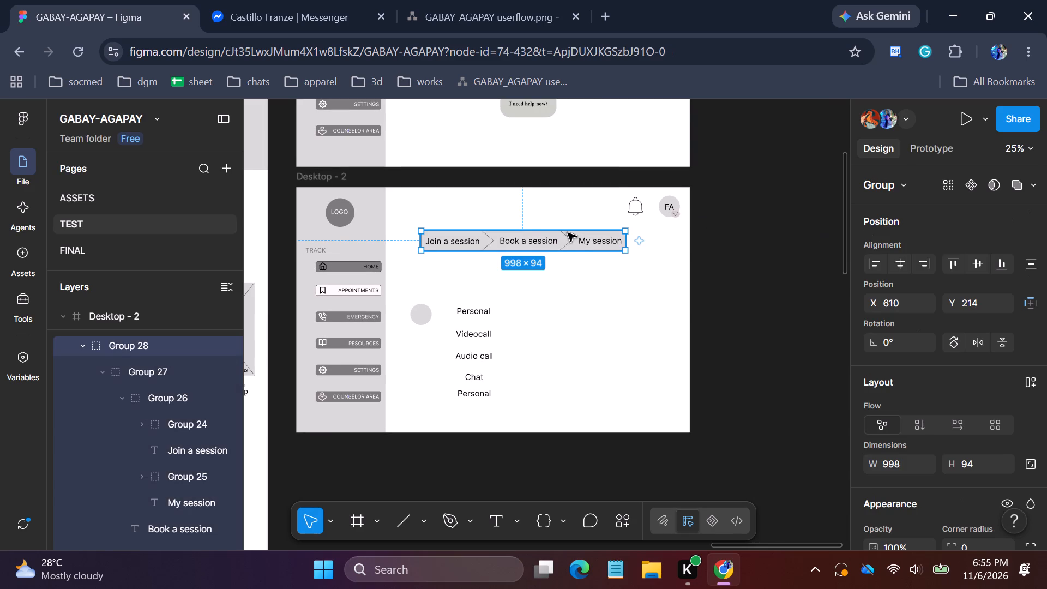
drag(565, 238, 572, 238)
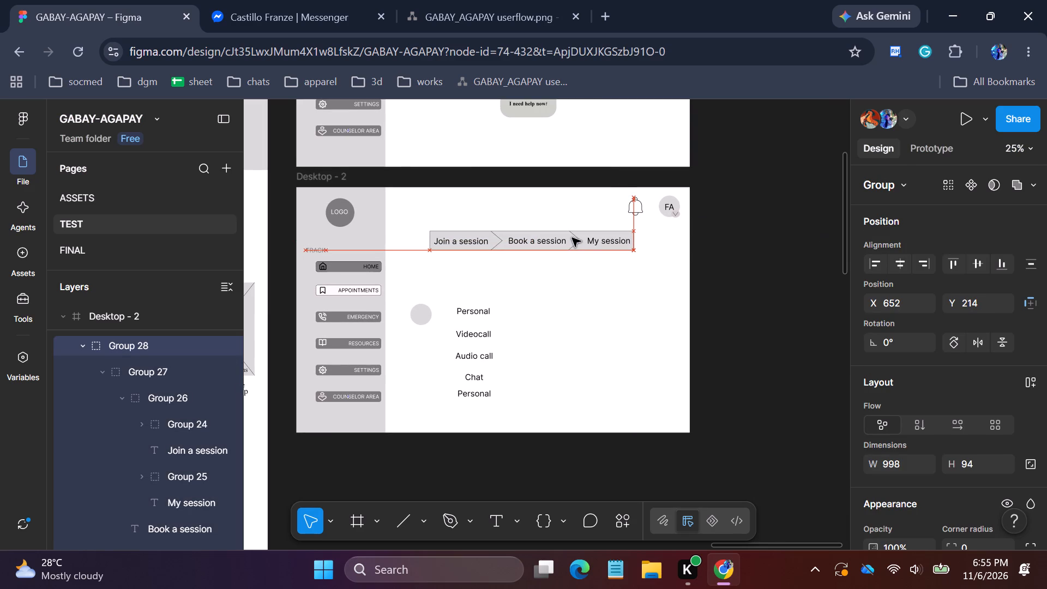
drag(572, 238, 572, 237)
click(460, 278)
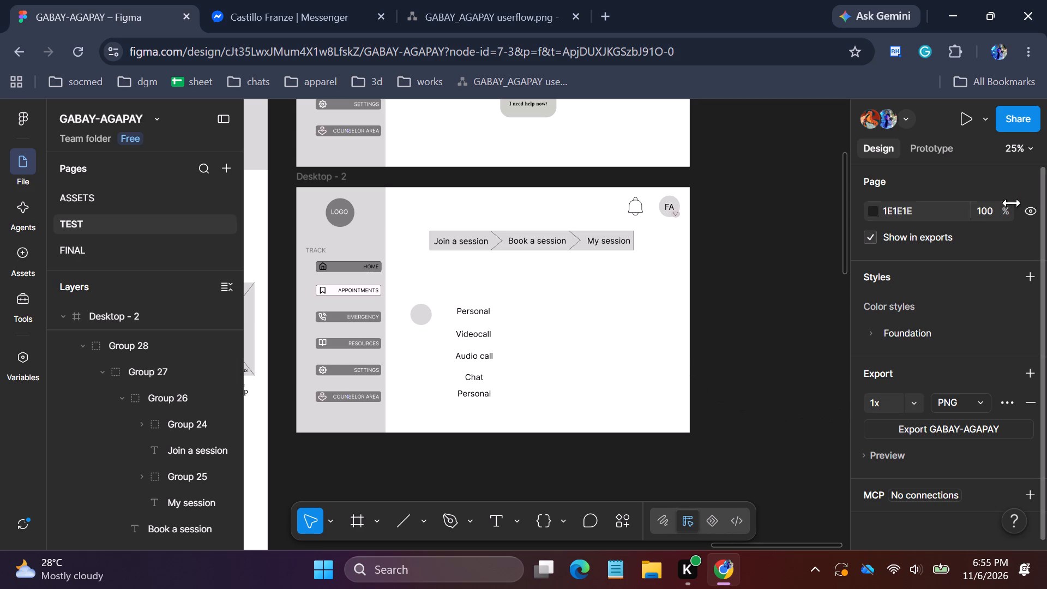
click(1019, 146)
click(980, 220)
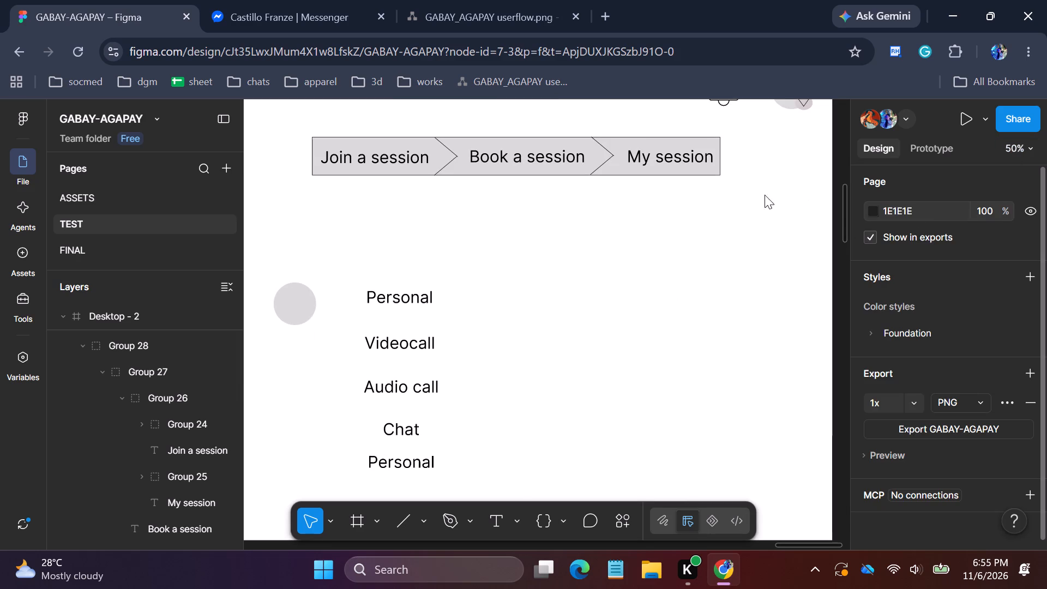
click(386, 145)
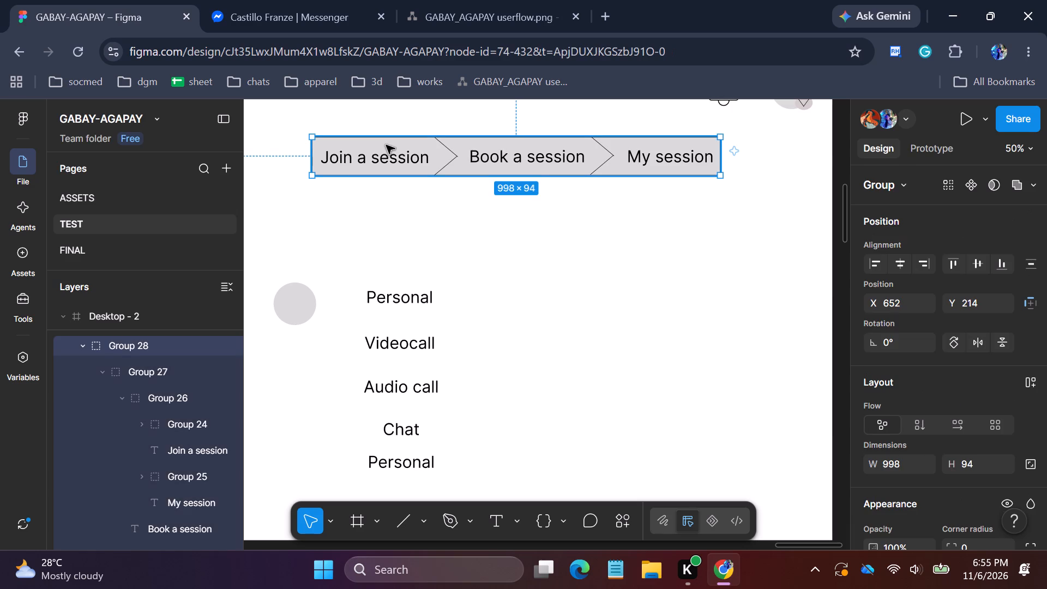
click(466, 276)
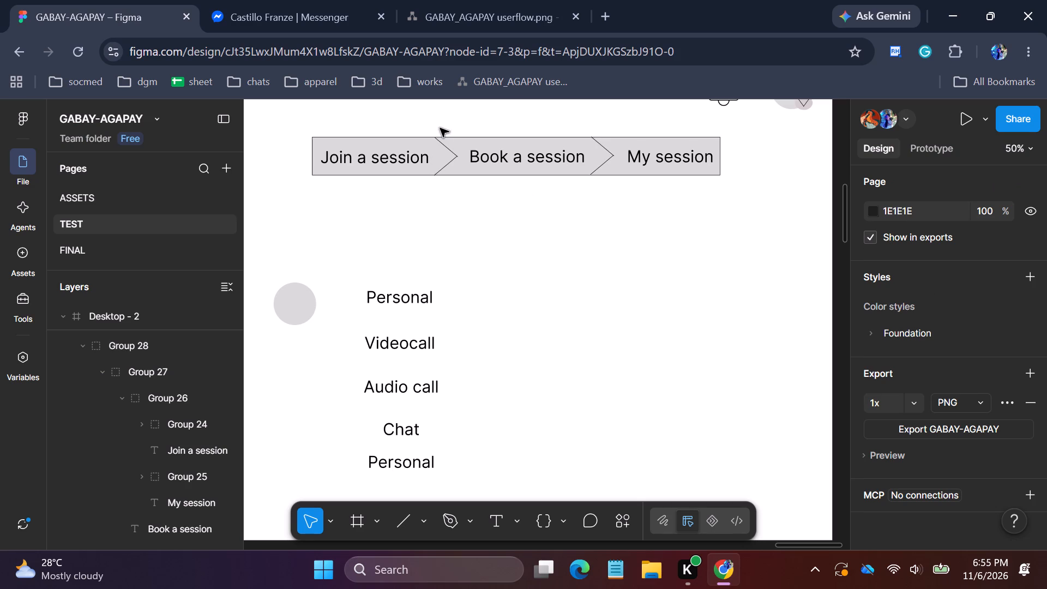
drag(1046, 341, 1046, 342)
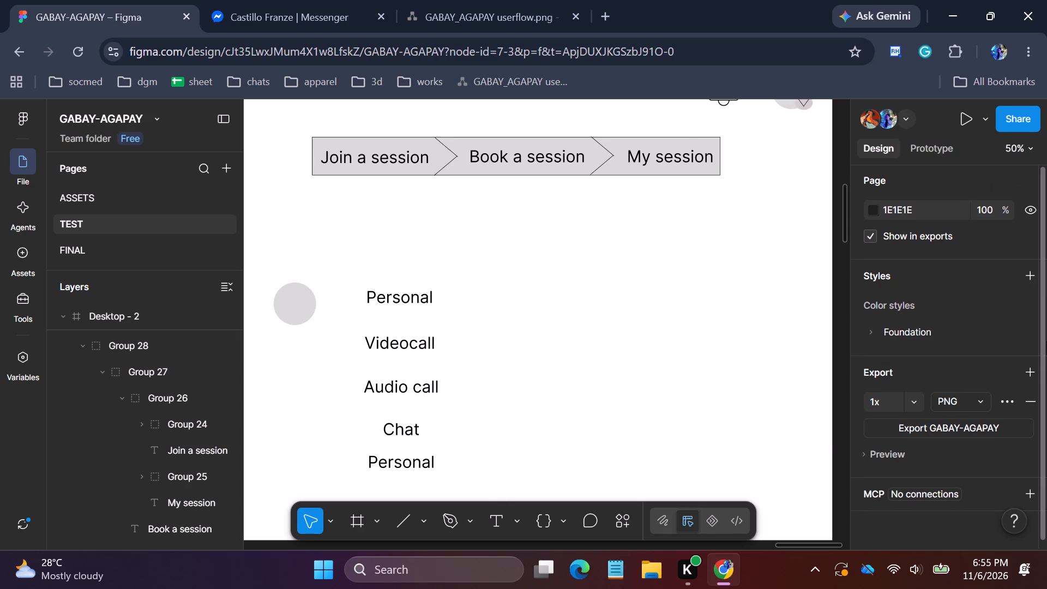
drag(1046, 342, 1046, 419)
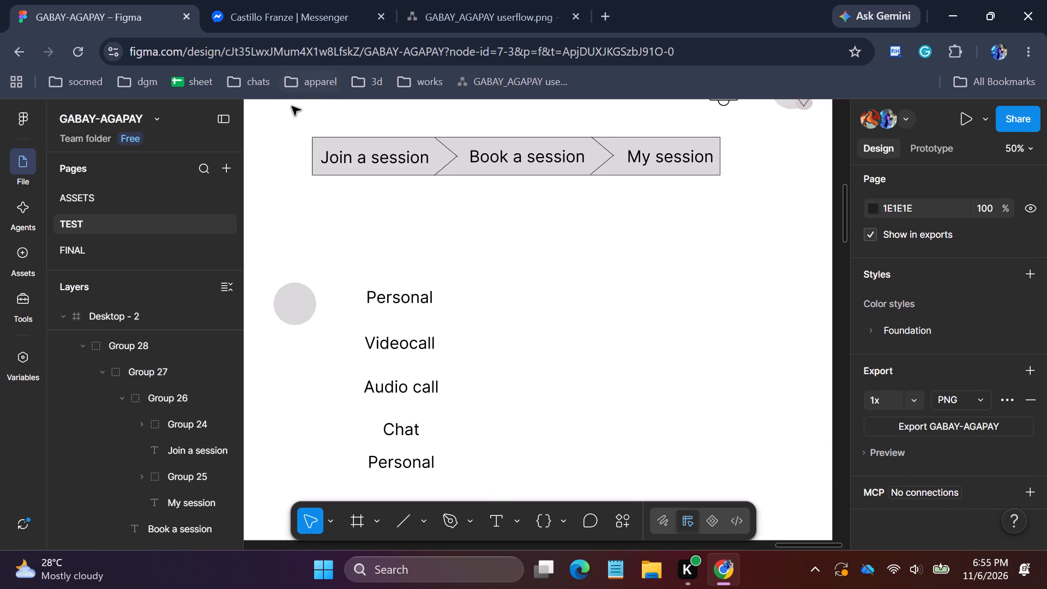
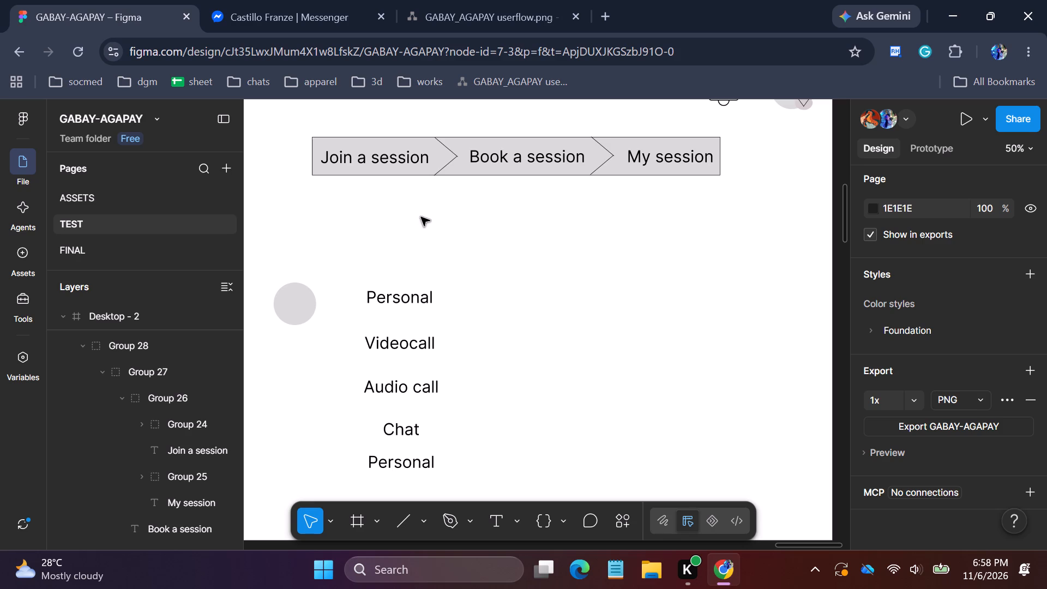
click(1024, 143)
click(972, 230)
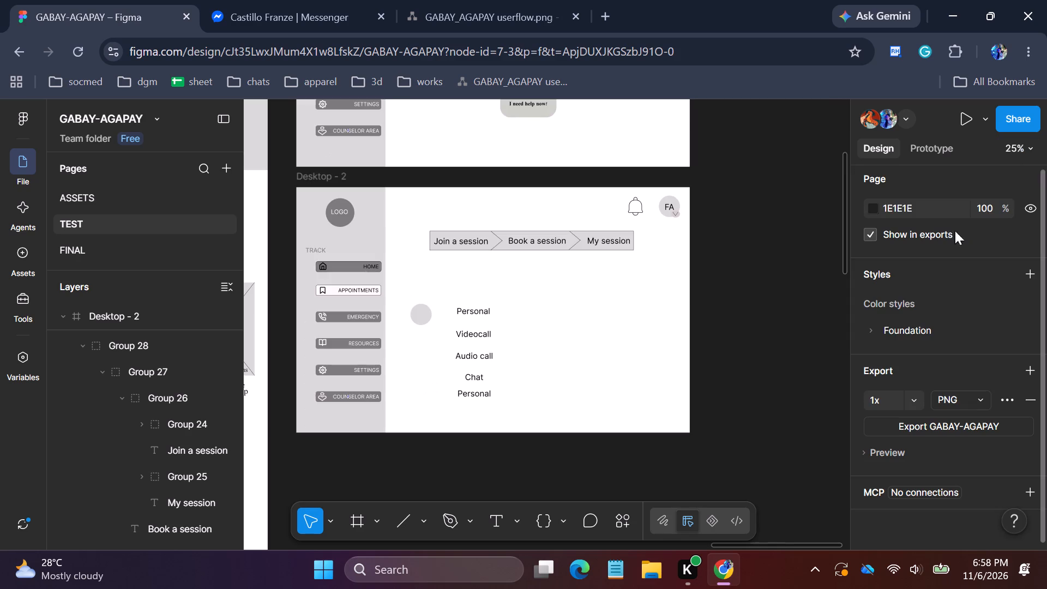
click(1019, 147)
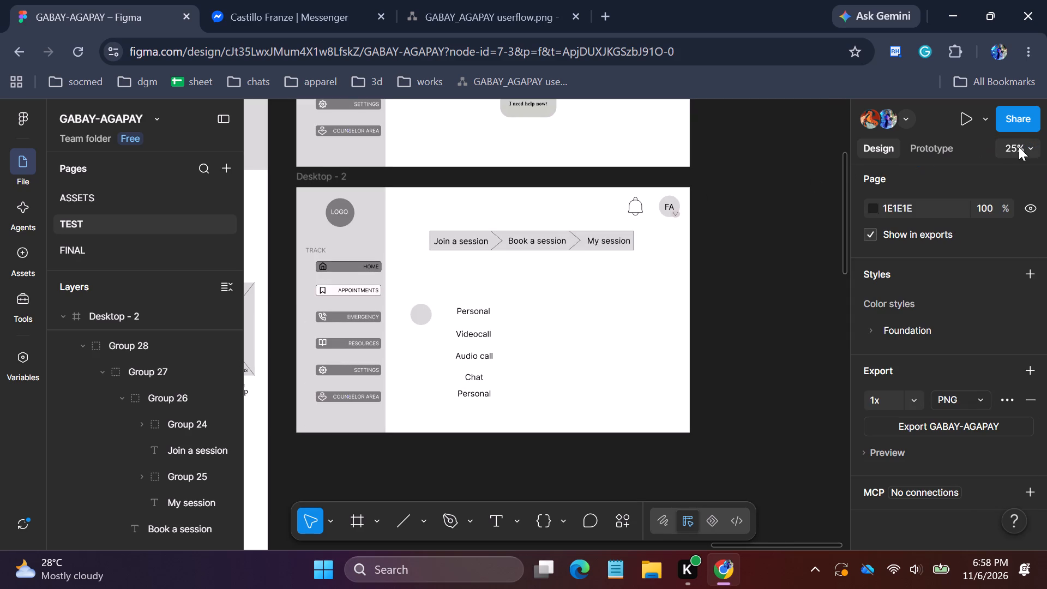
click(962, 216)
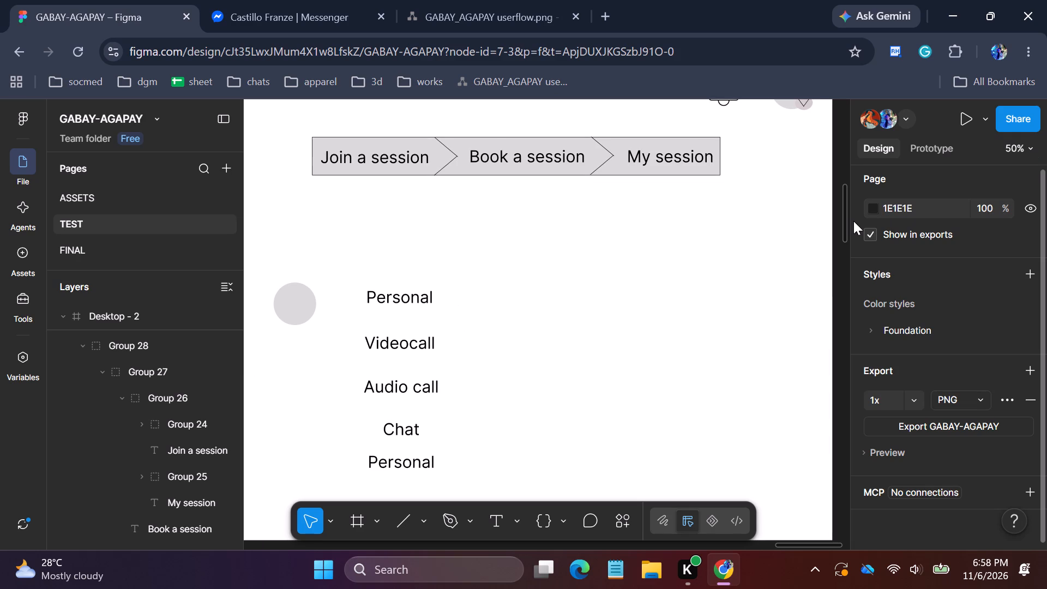
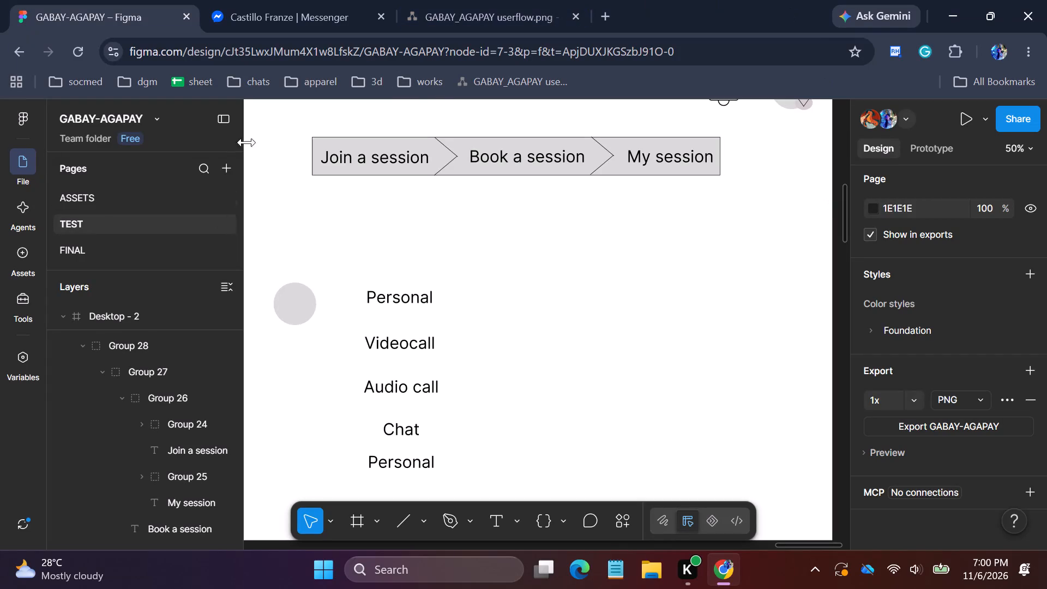
Move the grouped session header bar down on the Desktop - 2 frame to about X 640, Y 377.
drag(288, 127, 723, 184)
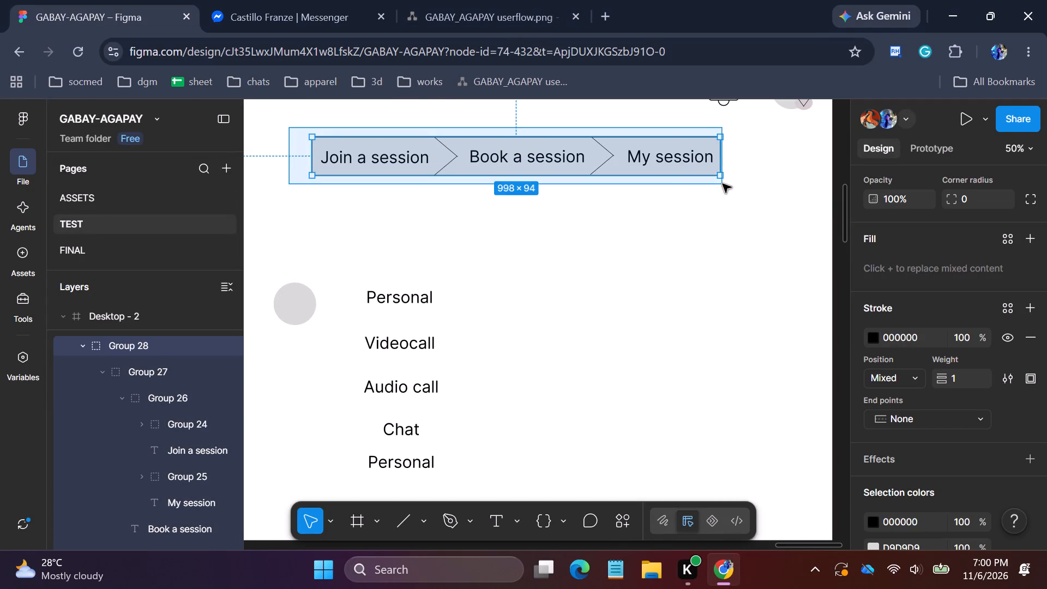
drag(723, 184, 730, 184)
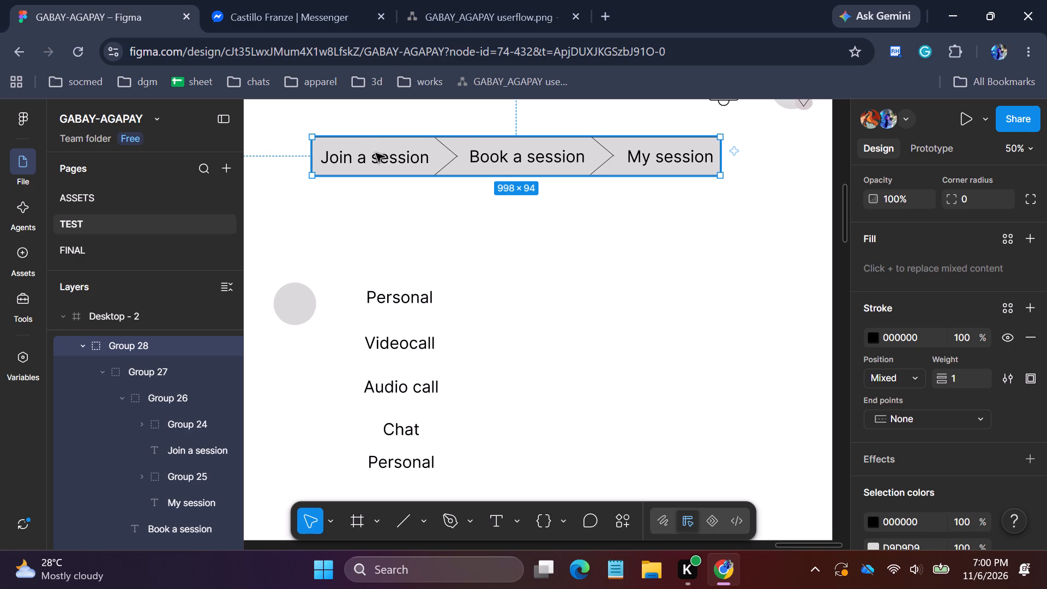
drag(410, 158, 407, 197)
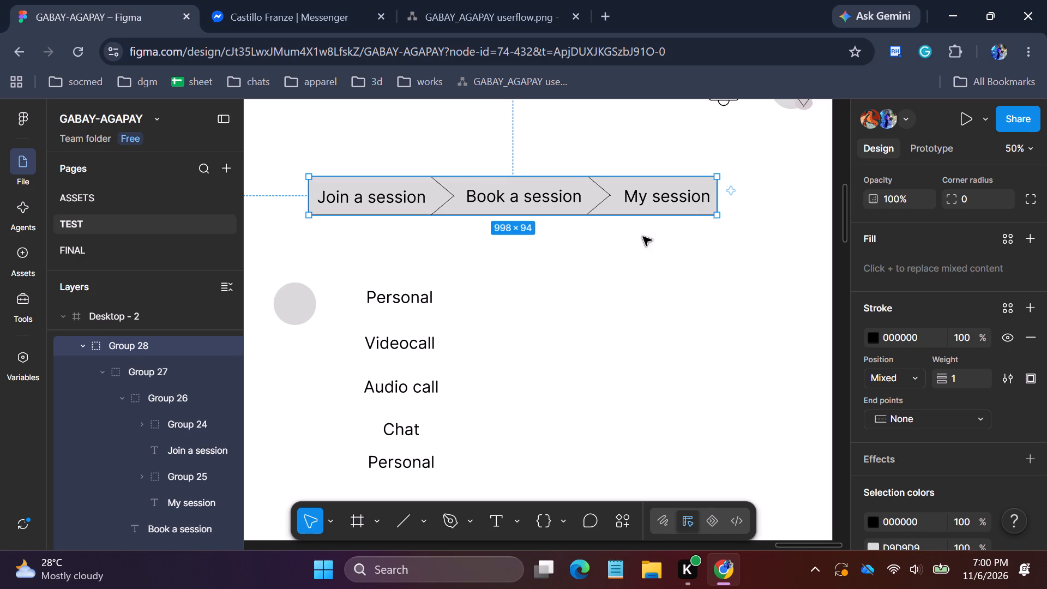
drag(842, 218, 842, 218)
drag(842, 218, 844, 207)
drag(544, 265, 543, 292)
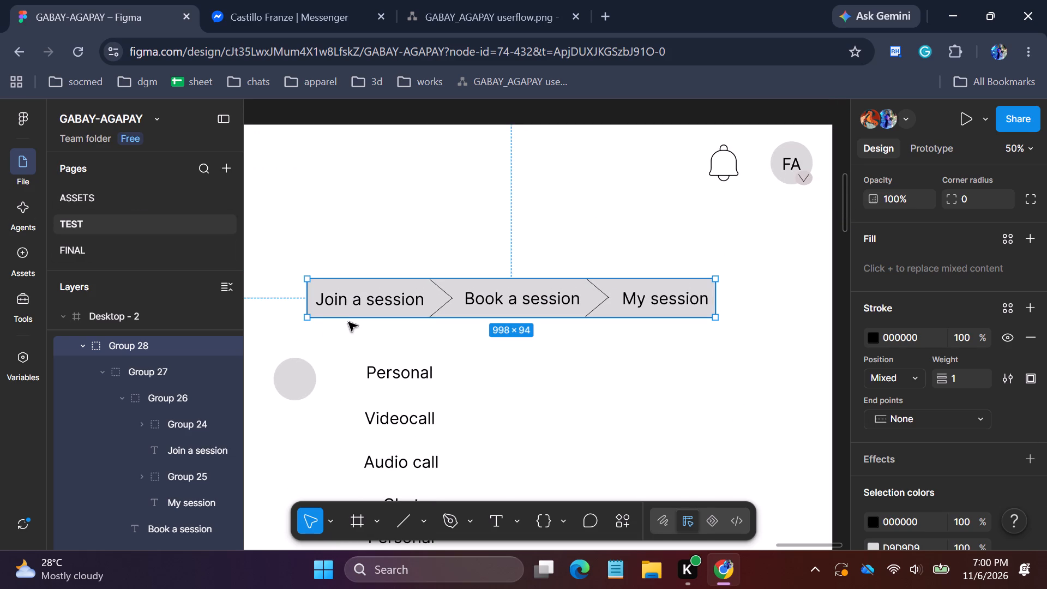
Move the grey 104 × 104 circle closer beneath the start of the header bar, beside the Personal label.
click(303, 375)
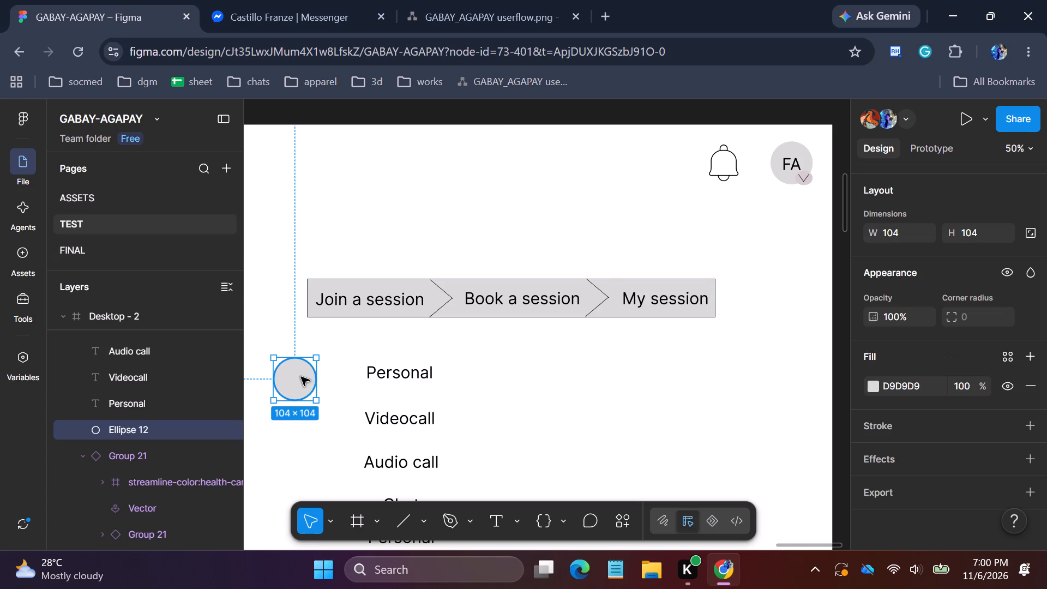
drag(301, 377, 312, 347)
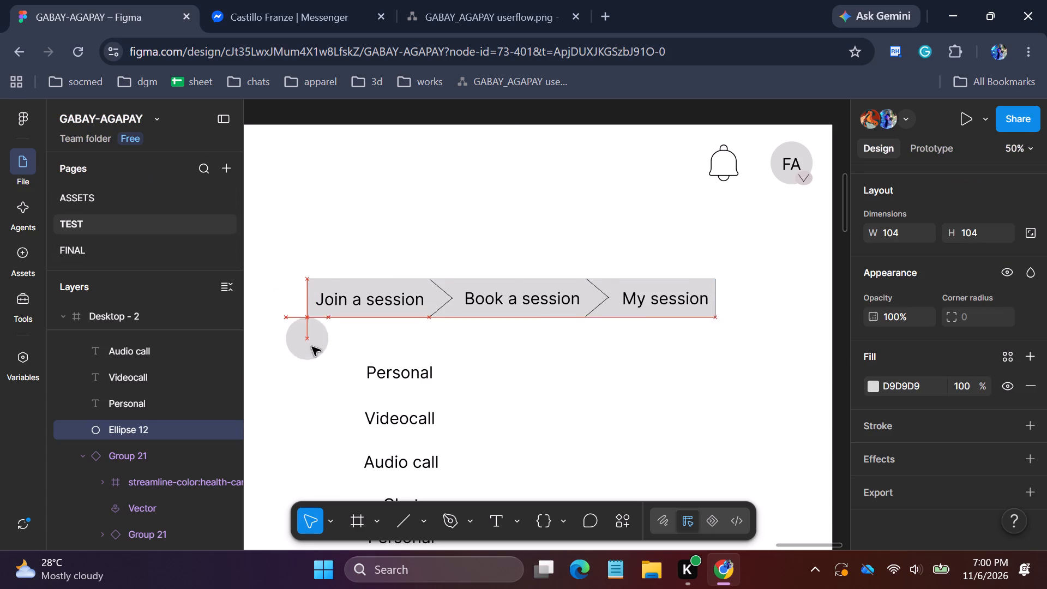
drag(312, 347, 308, 362)
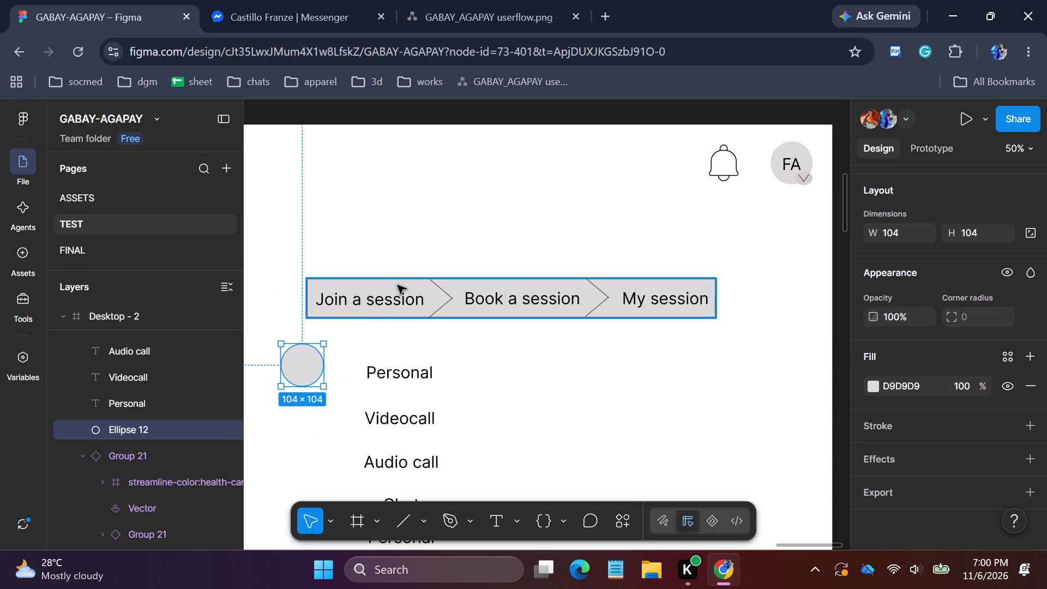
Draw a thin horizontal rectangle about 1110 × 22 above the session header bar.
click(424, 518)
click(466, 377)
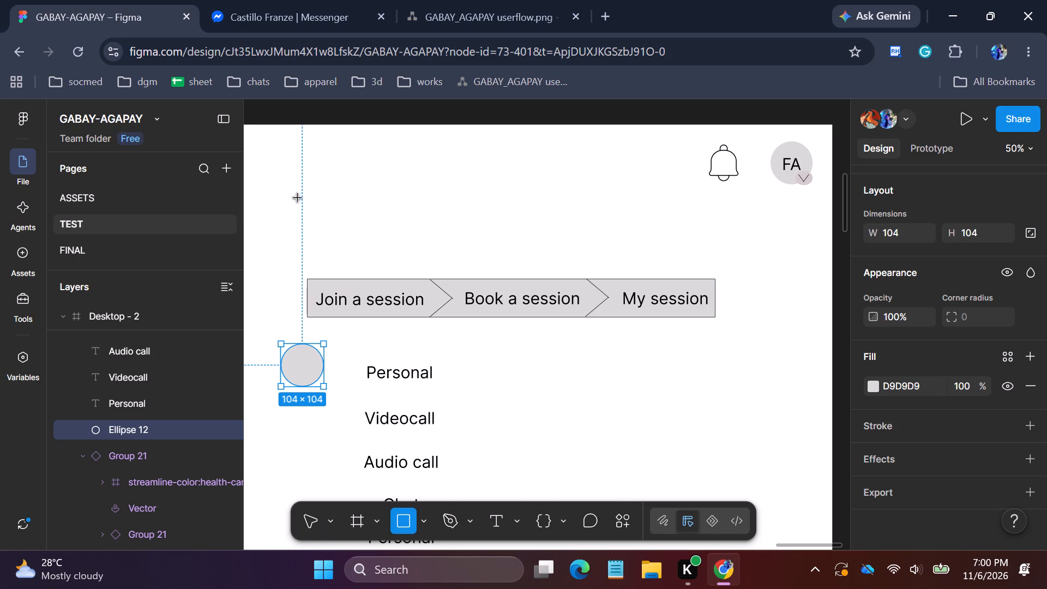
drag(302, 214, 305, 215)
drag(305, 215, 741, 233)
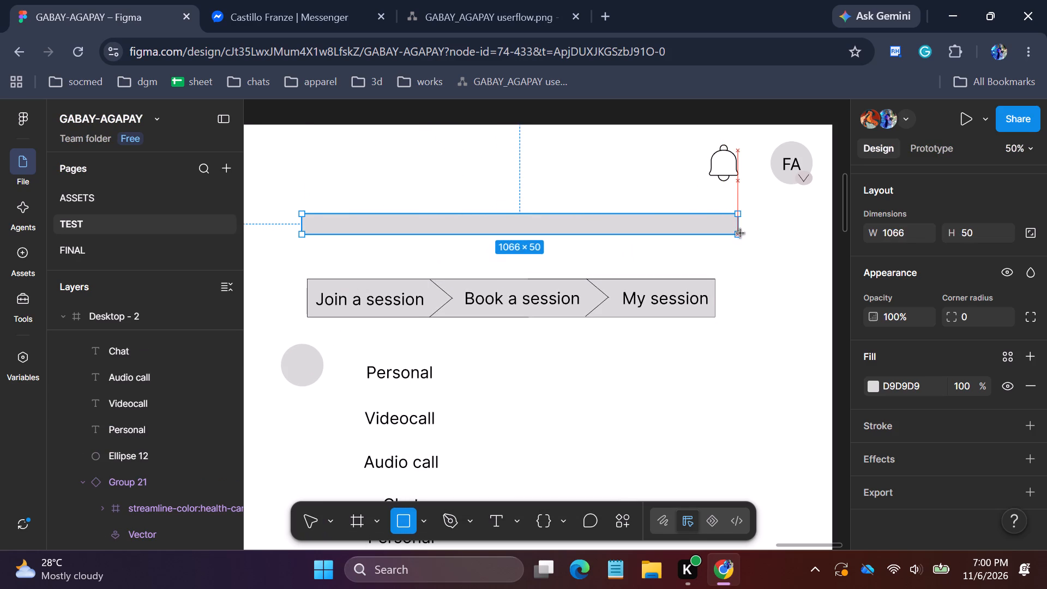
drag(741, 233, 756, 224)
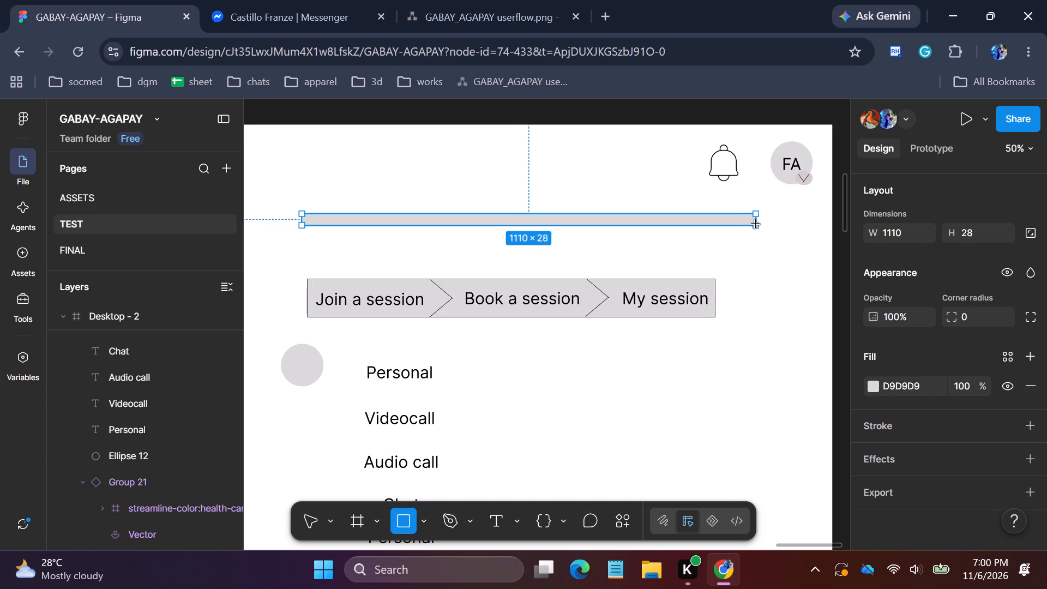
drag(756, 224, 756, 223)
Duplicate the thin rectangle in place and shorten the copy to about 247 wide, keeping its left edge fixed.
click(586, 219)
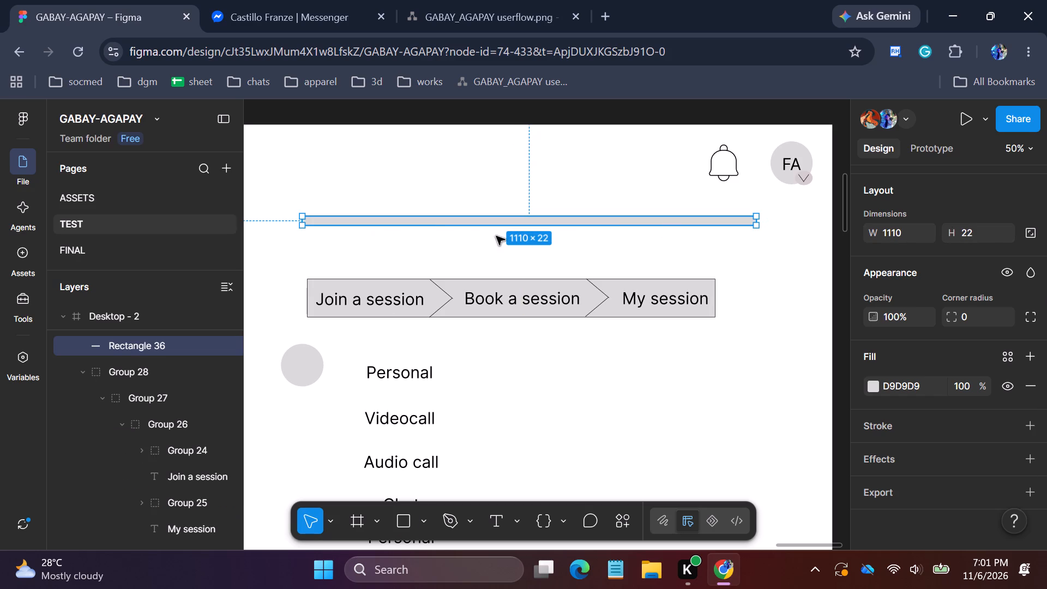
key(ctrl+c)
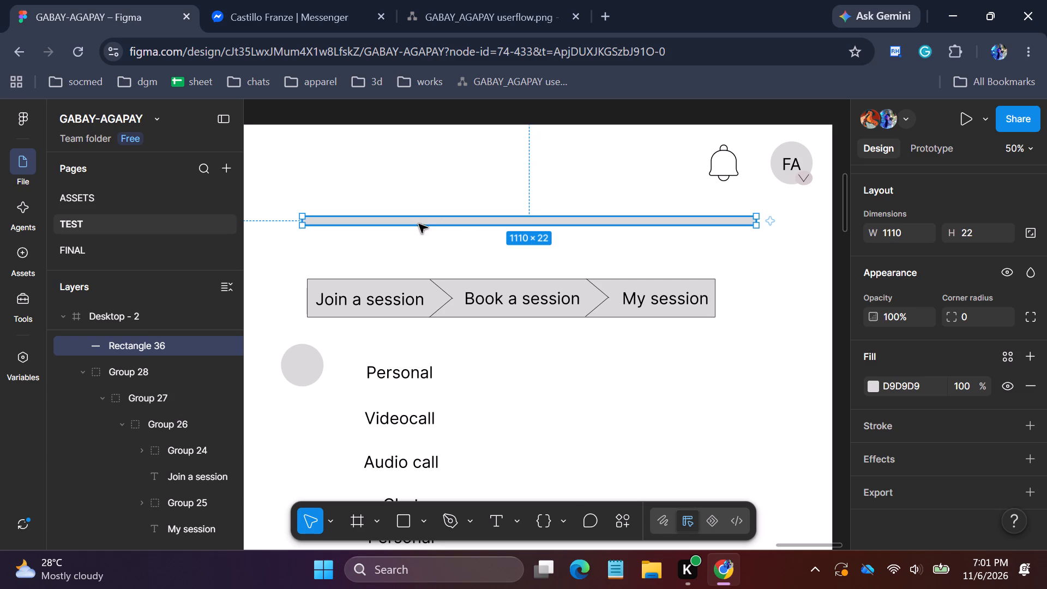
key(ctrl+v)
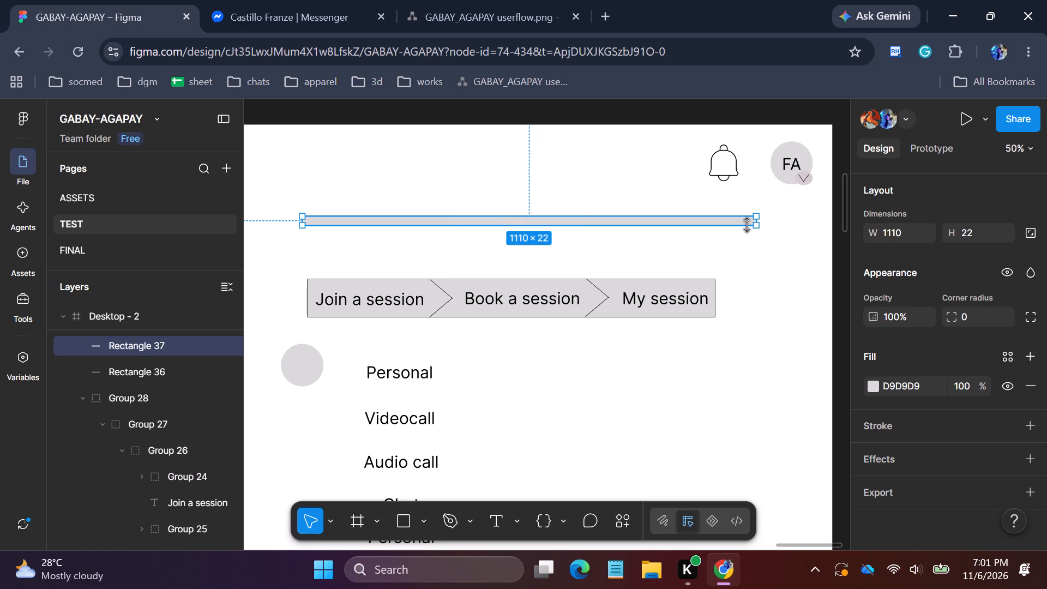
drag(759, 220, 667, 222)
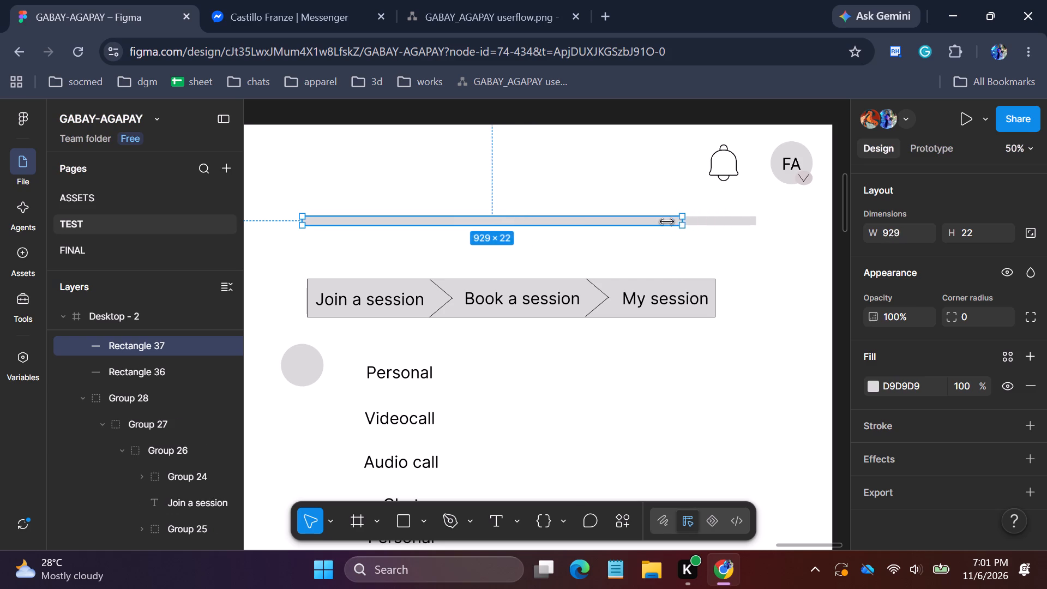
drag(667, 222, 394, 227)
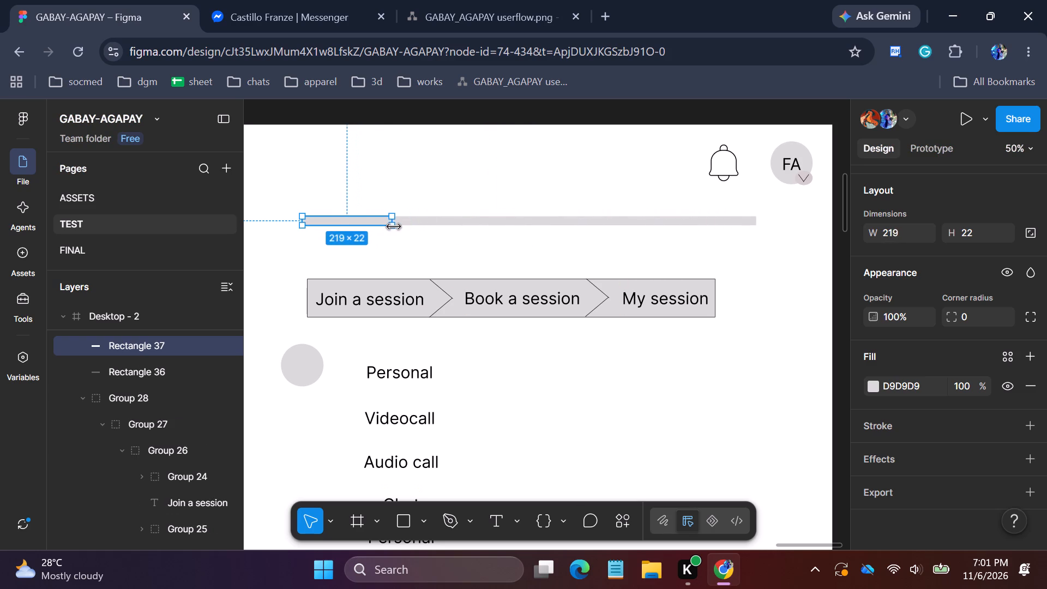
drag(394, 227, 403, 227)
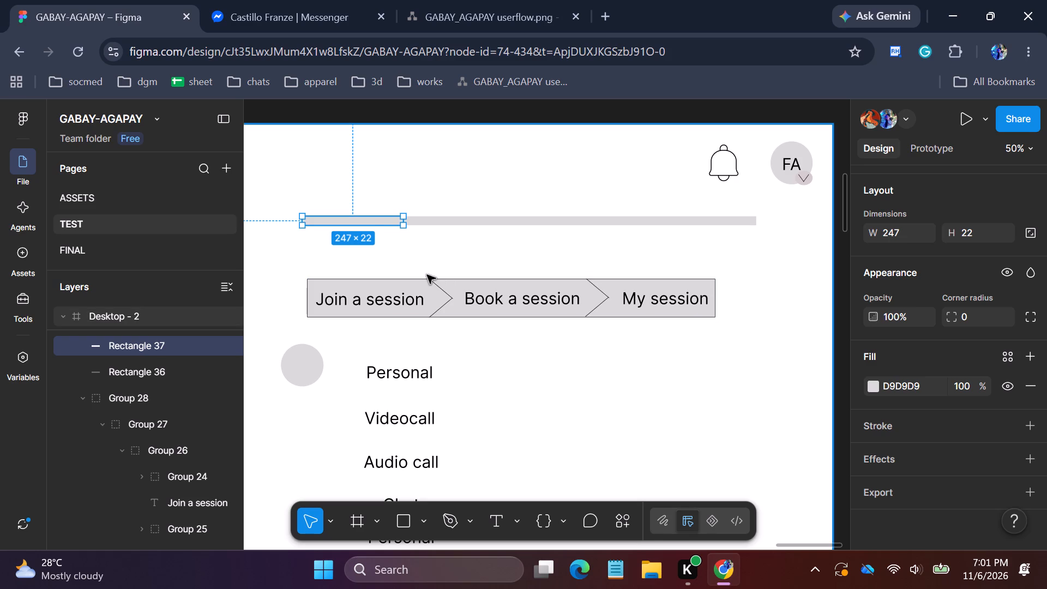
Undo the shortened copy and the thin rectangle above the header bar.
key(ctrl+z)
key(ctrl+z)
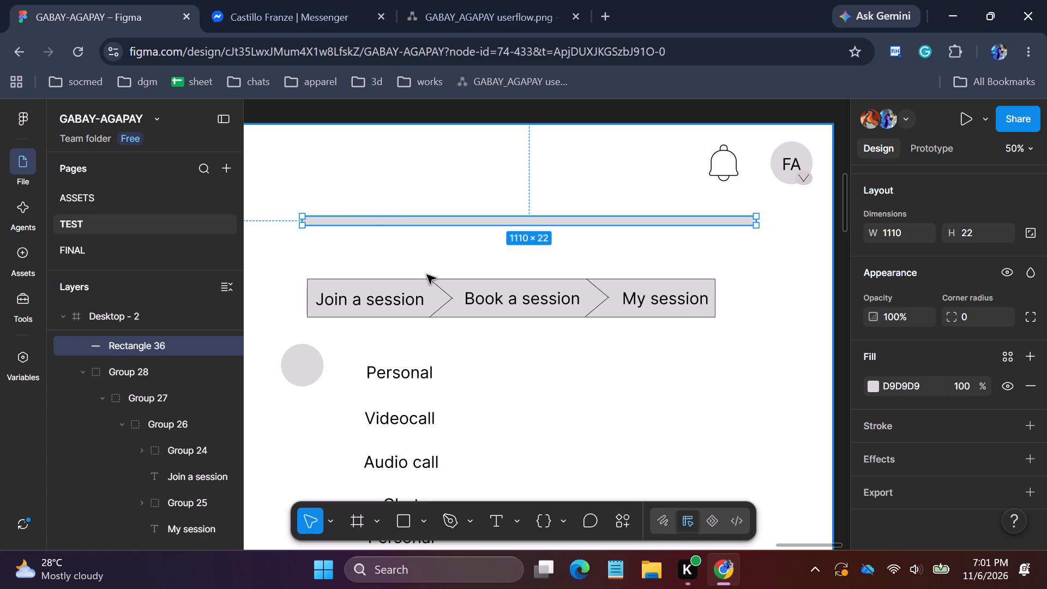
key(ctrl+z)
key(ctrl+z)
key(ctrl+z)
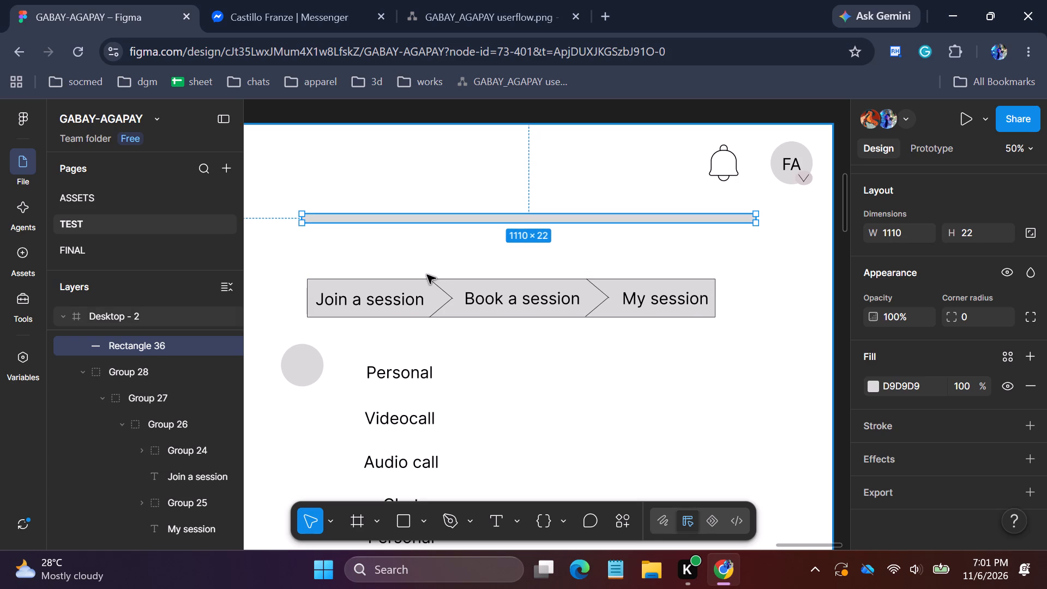
Delete both chevron dividers, Group 25 and Group 24, from the session header bar.
click(416, 289)
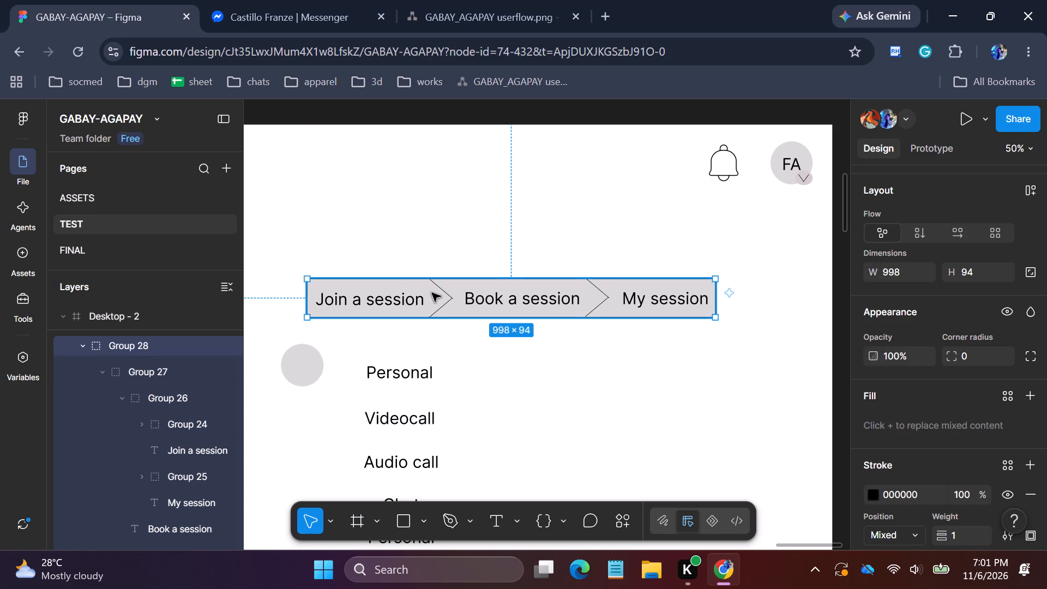
click(446, 293)
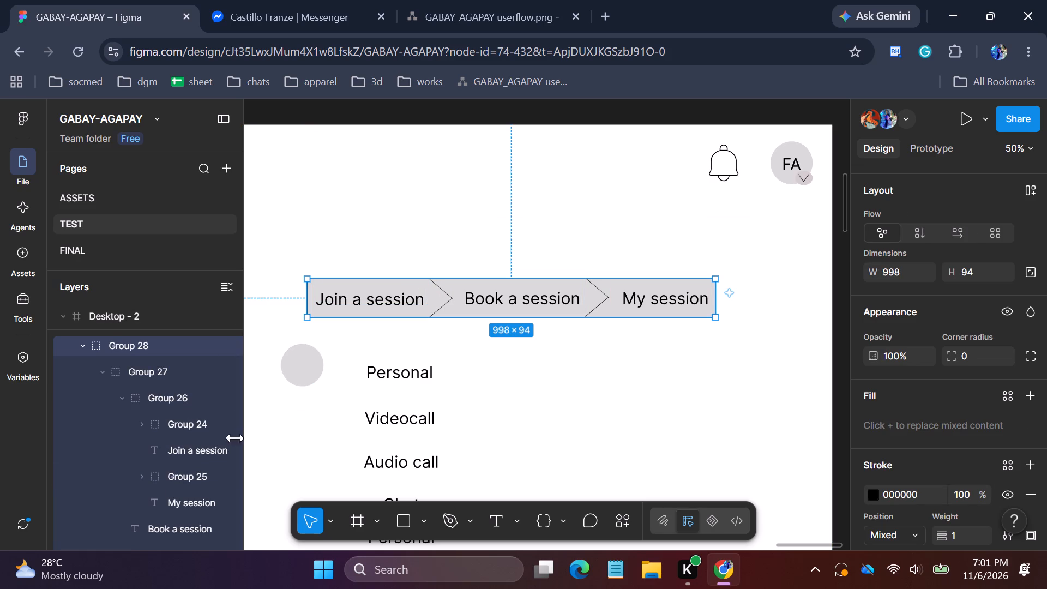
click(167, 482)
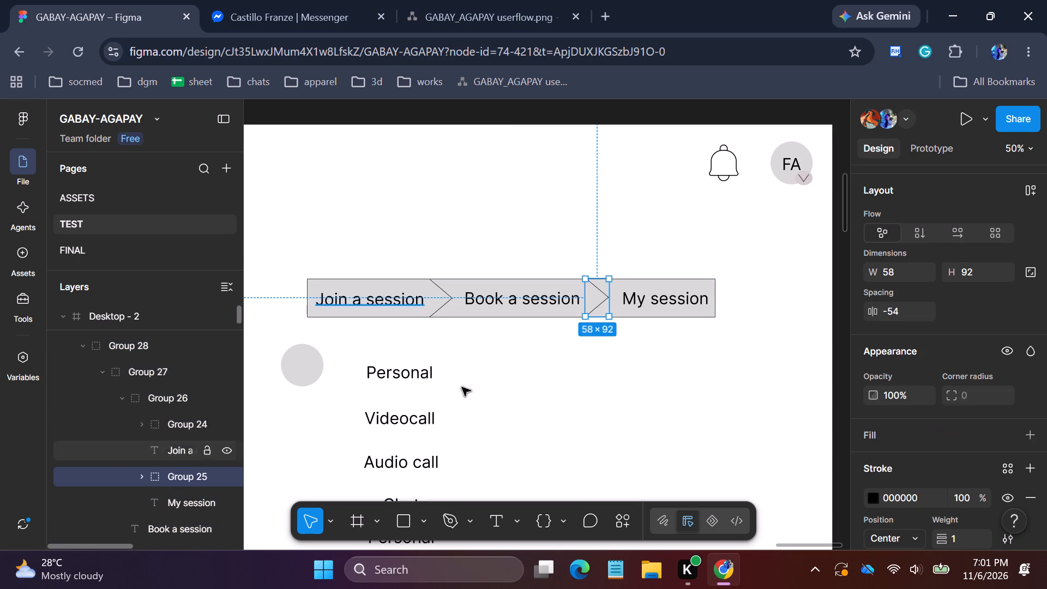
key(Delete)
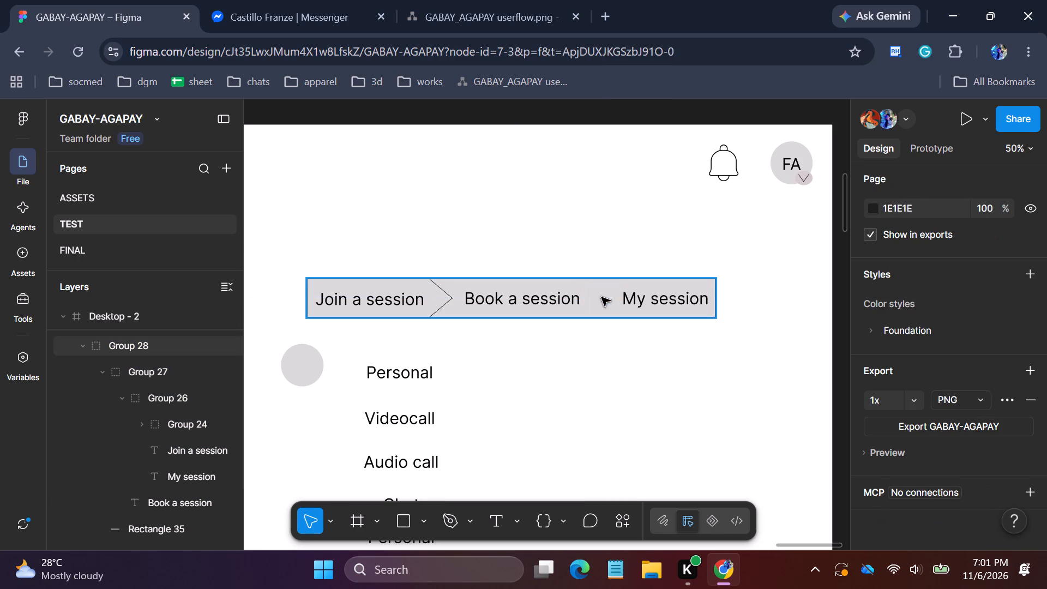
click(446, 293)
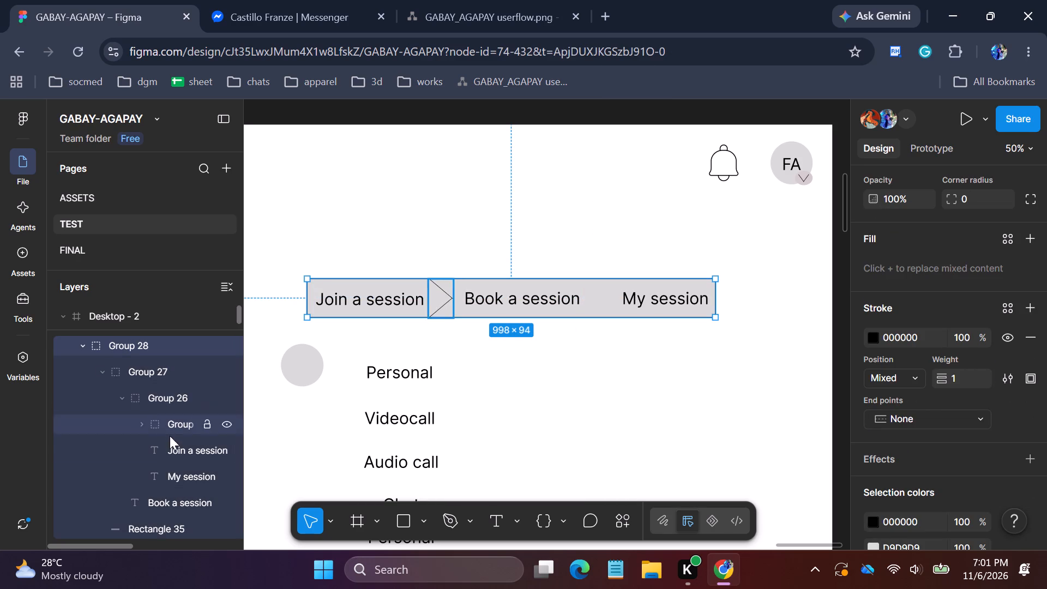
click(176, 426)
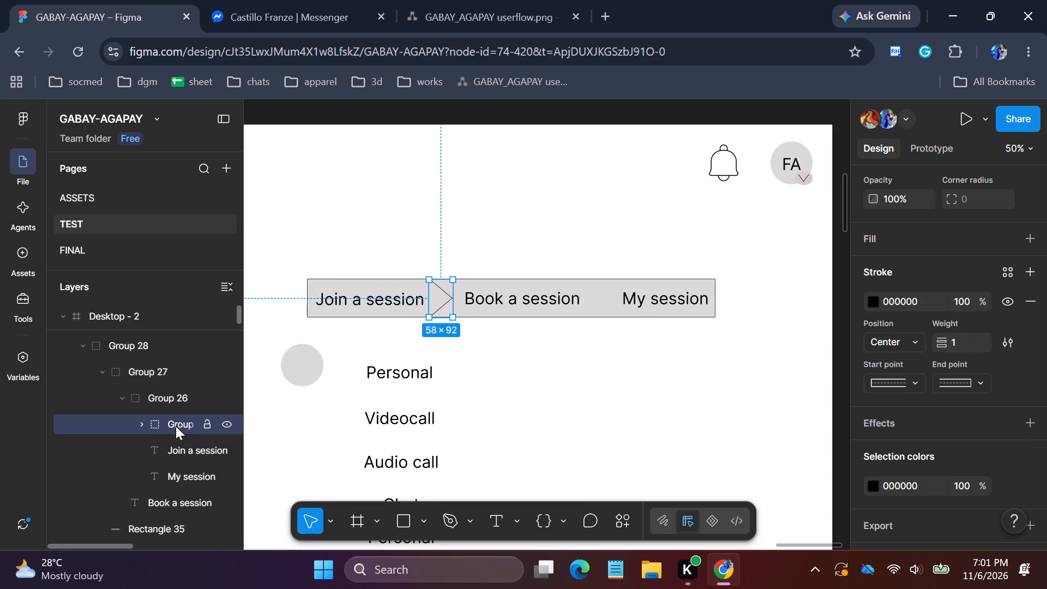
key(Delete)
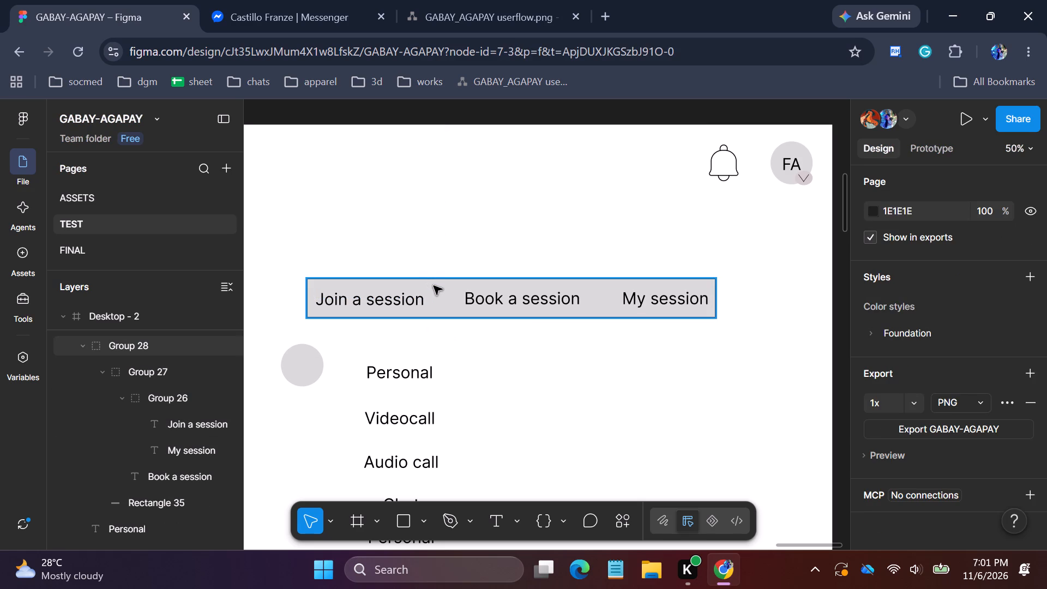
Duplicate the session header bar group in place.
click(434, 286)
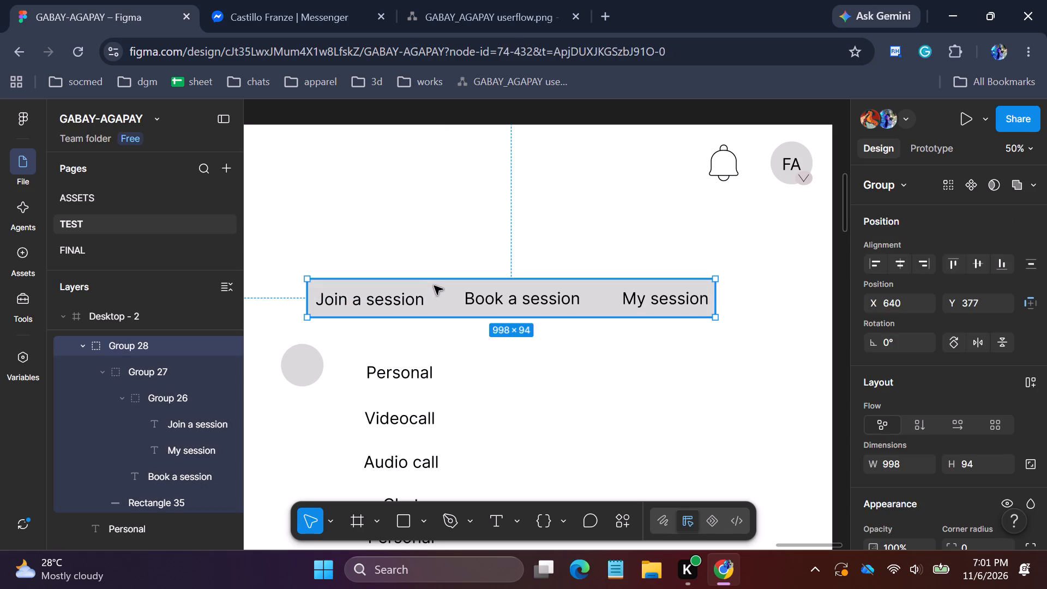
key(ctrl+c)
key(ctrl+v)
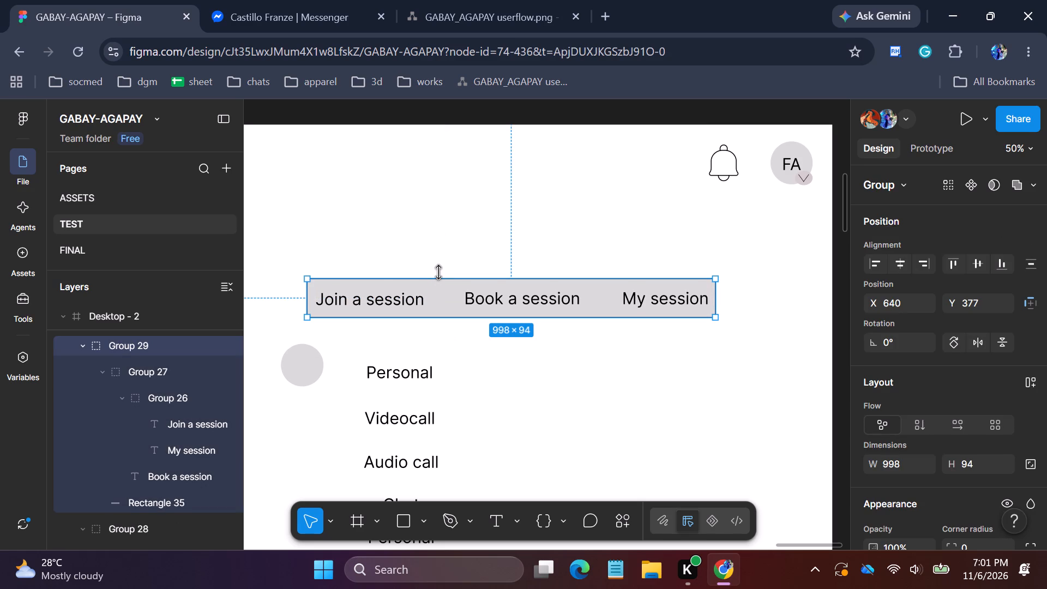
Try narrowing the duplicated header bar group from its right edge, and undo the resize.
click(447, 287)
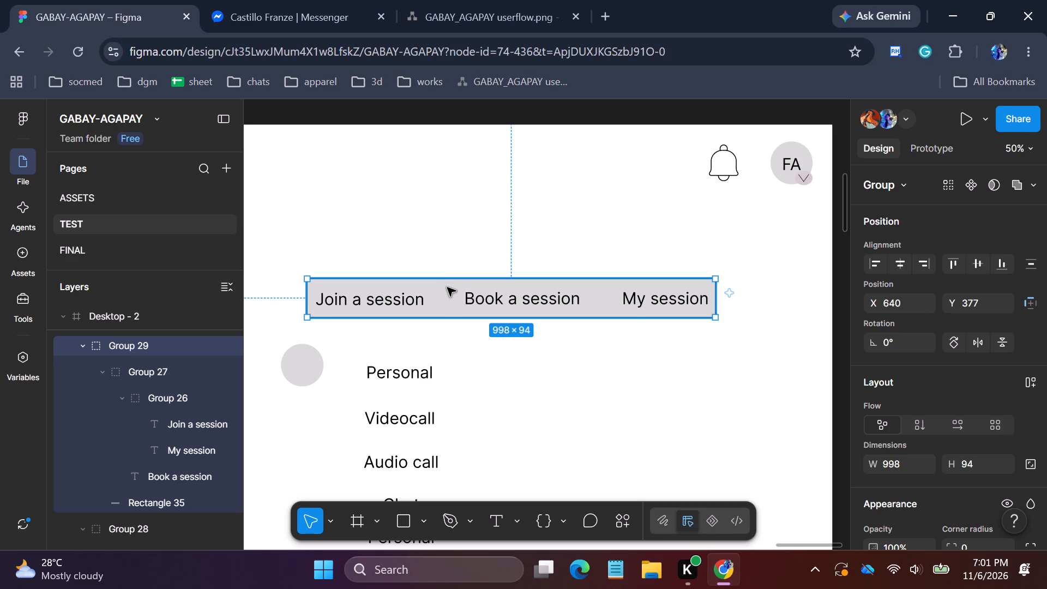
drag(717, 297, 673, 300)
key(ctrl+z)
Ungroup the duplicated header bar, Group 29.
click(129, 338)
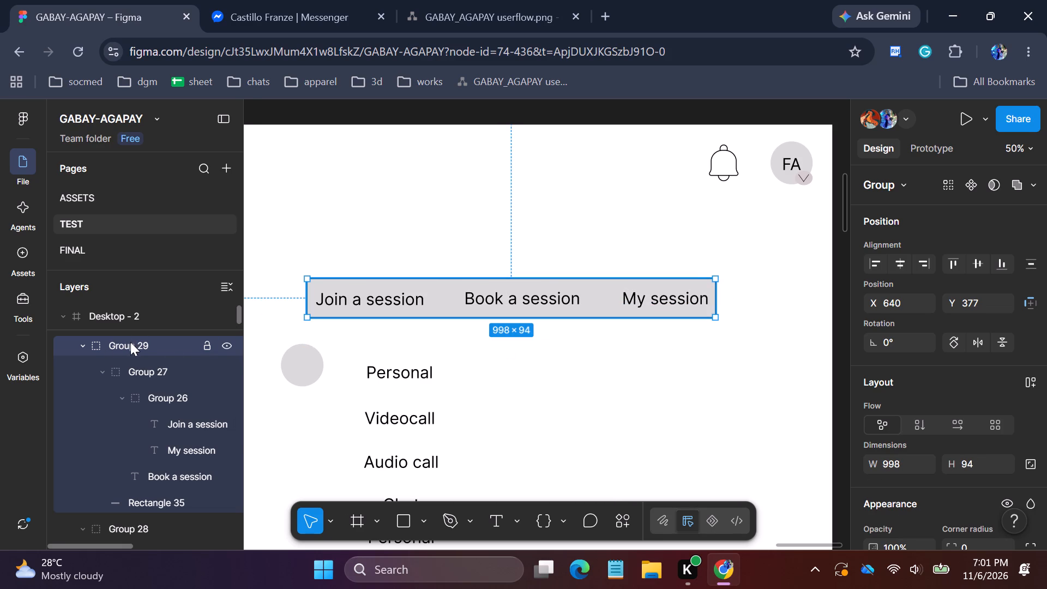
right_click(130, 342)
right_click(130, 342)
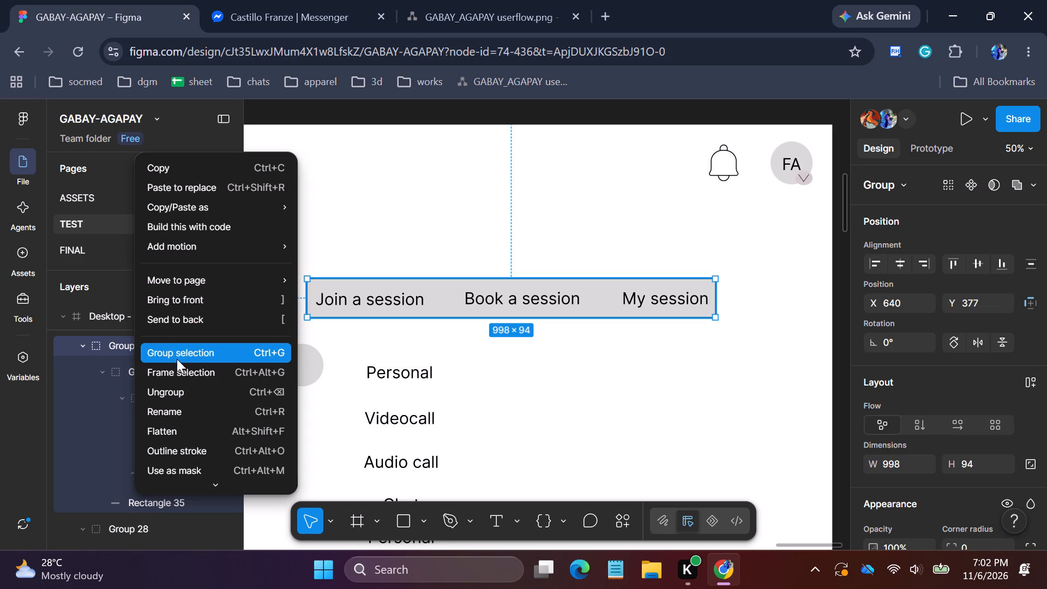
click(179, 391)
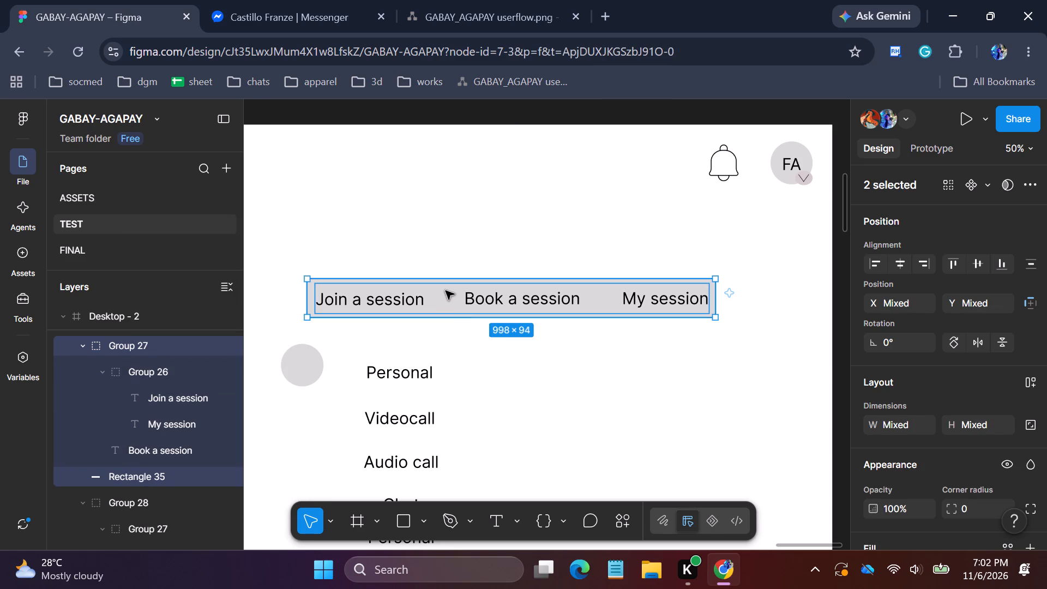
Narrow the duplicated bar background, Rectangle 35, to about 322 wide so it spans only the "Join a session" label.
click(446, 291)
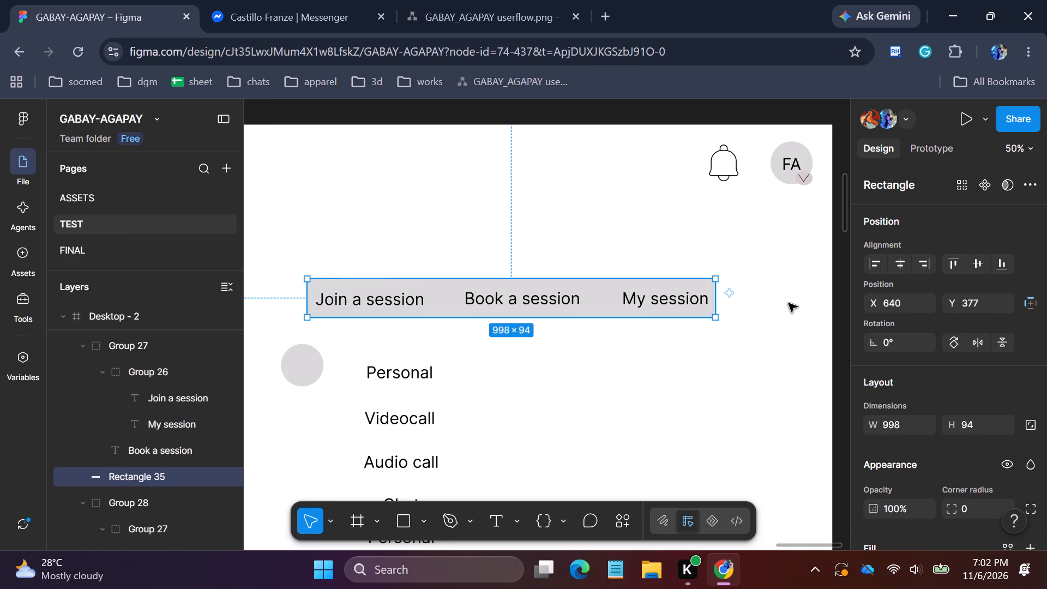
drag(719, 293, 709, 294)
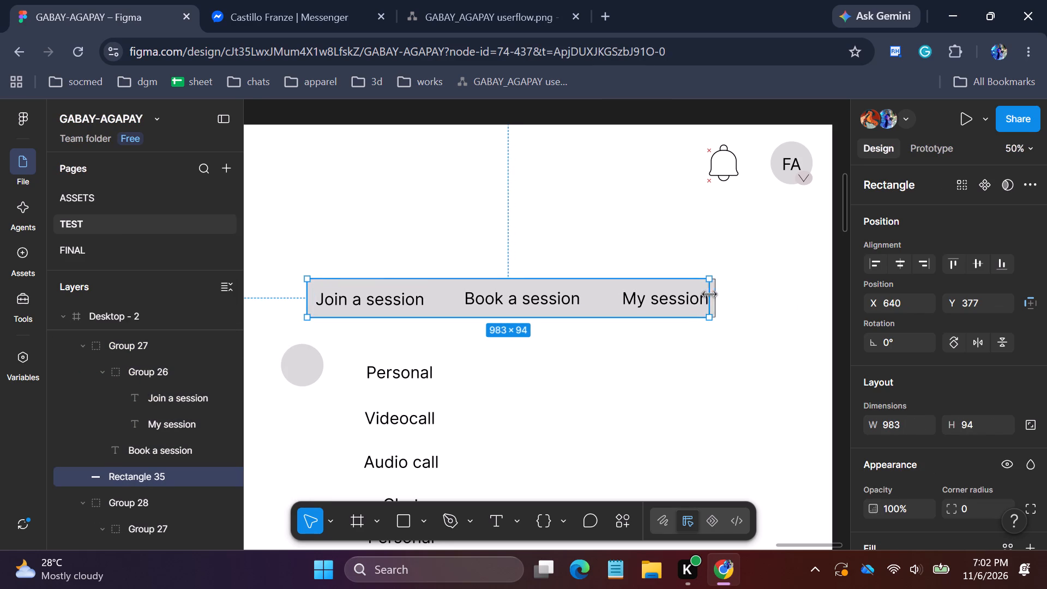
drag(709, 294, 530, 296)
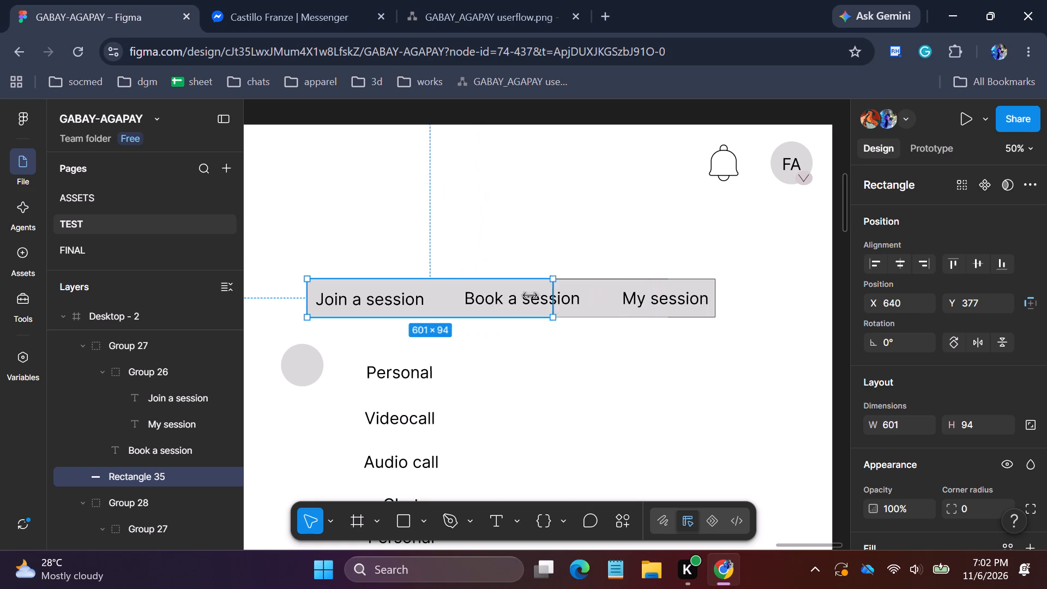
drag(530, 296, 742, 277)
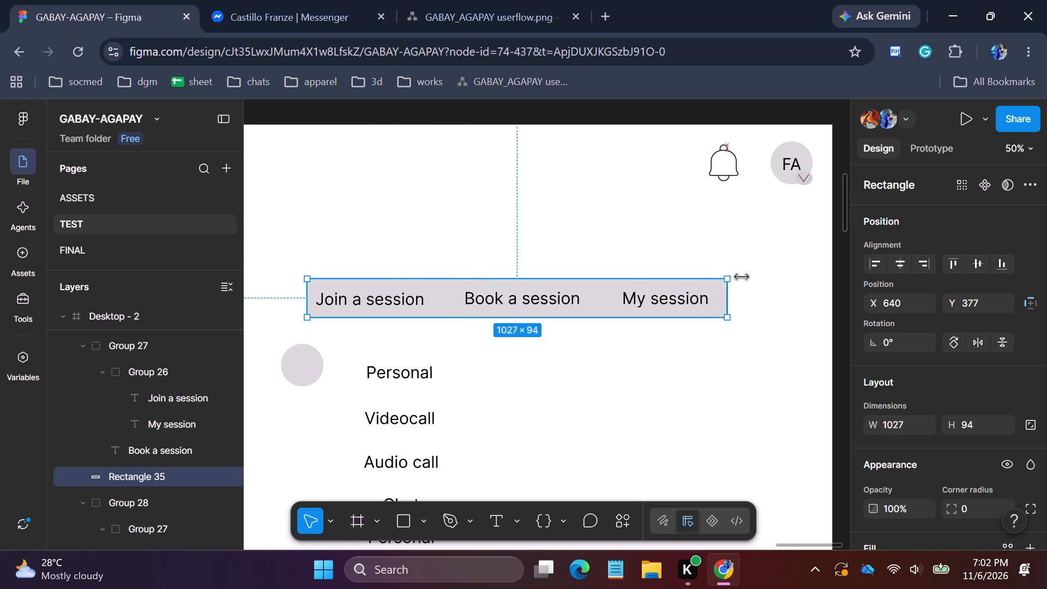
drag(742, 277, 446, 298)
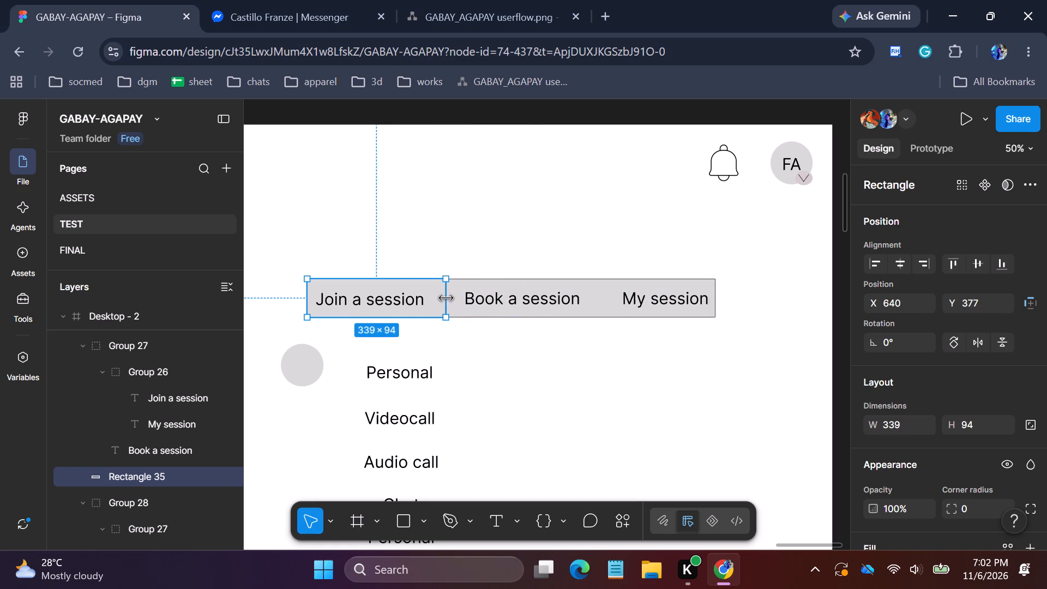
drag(446, 298, 443, 298)
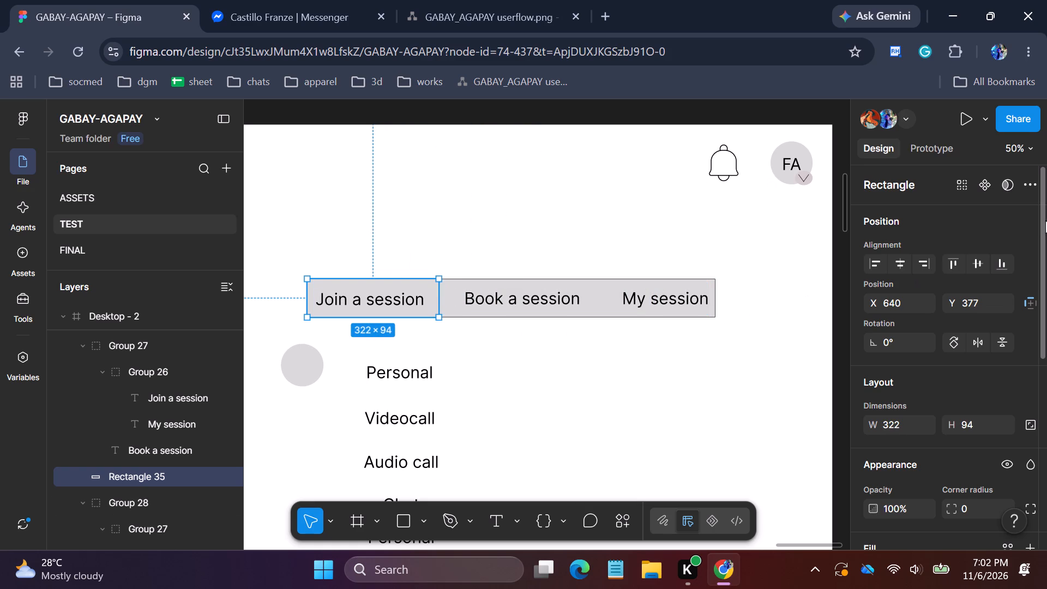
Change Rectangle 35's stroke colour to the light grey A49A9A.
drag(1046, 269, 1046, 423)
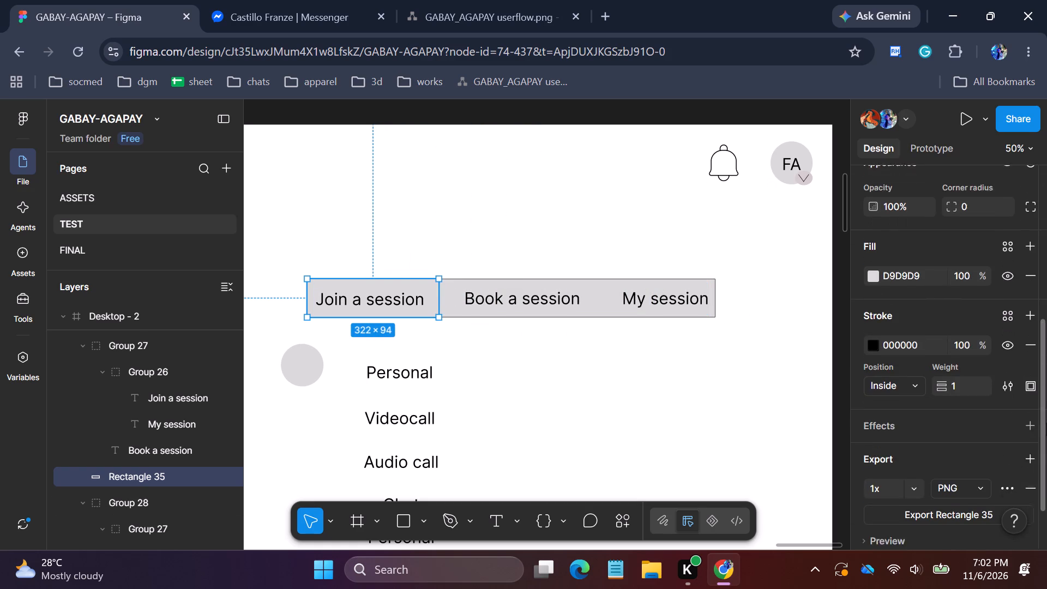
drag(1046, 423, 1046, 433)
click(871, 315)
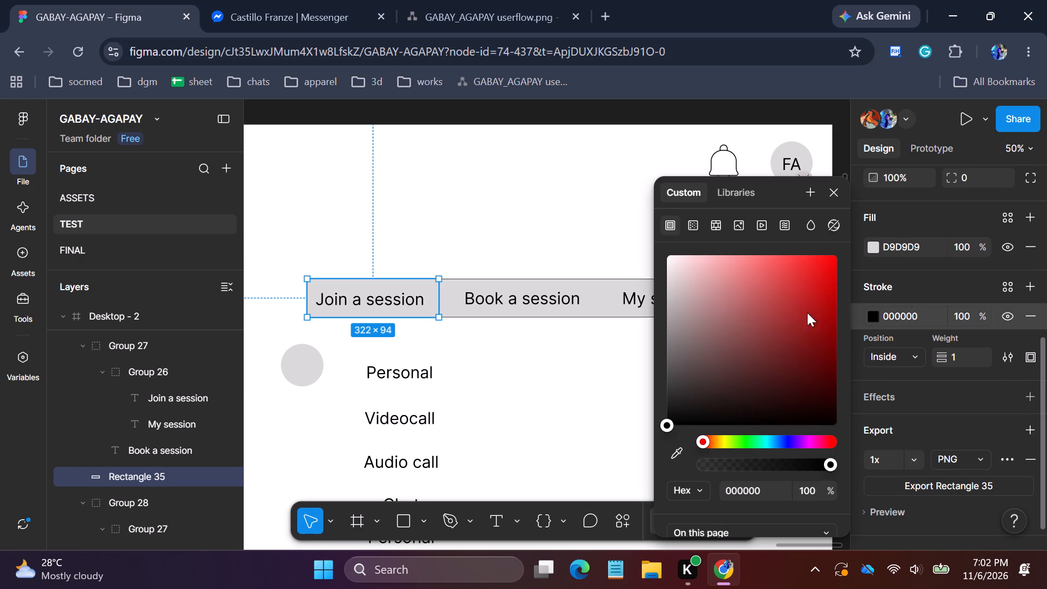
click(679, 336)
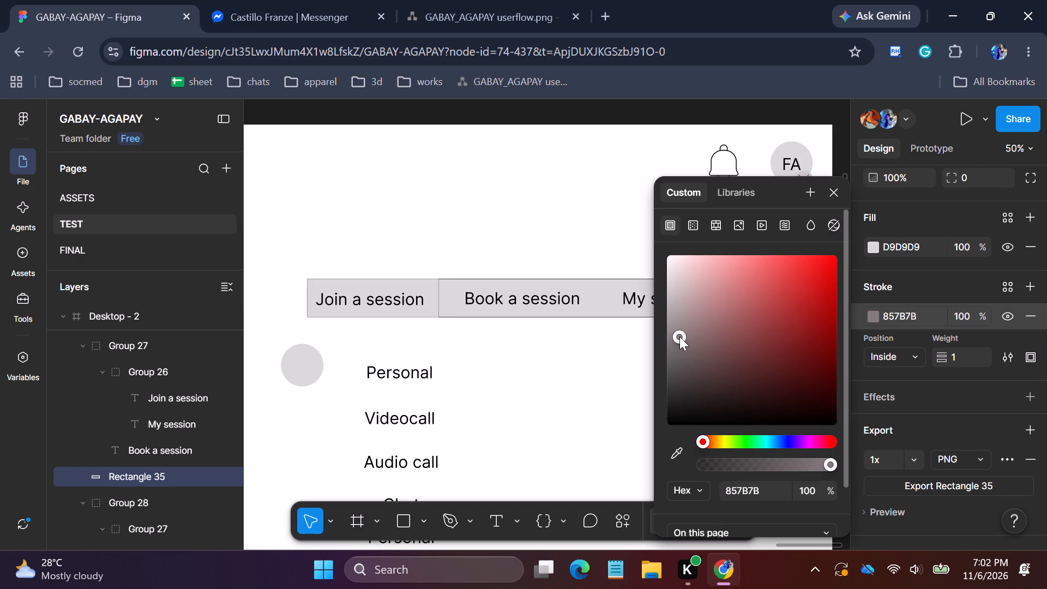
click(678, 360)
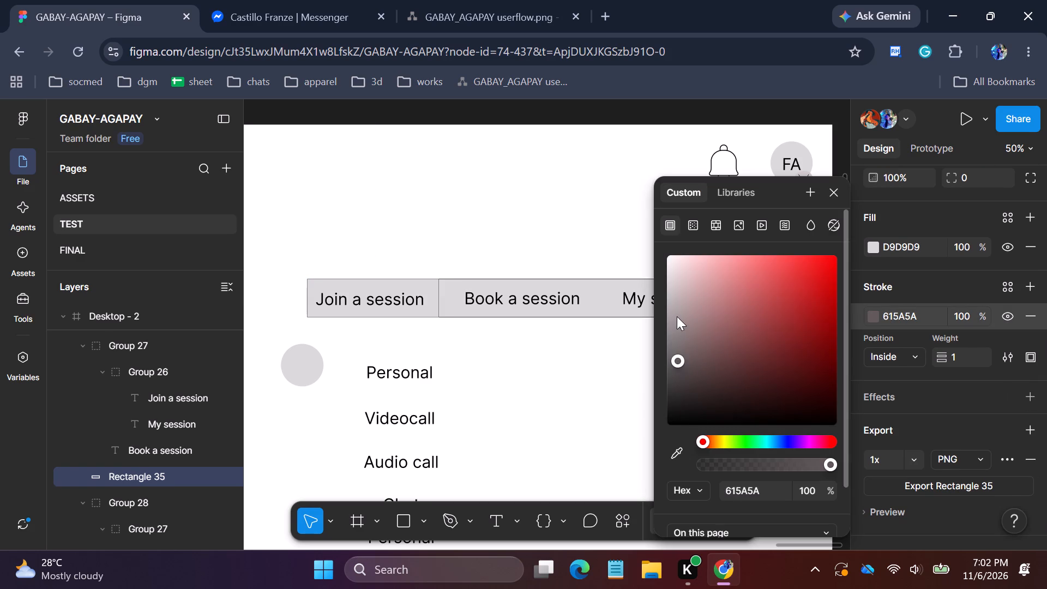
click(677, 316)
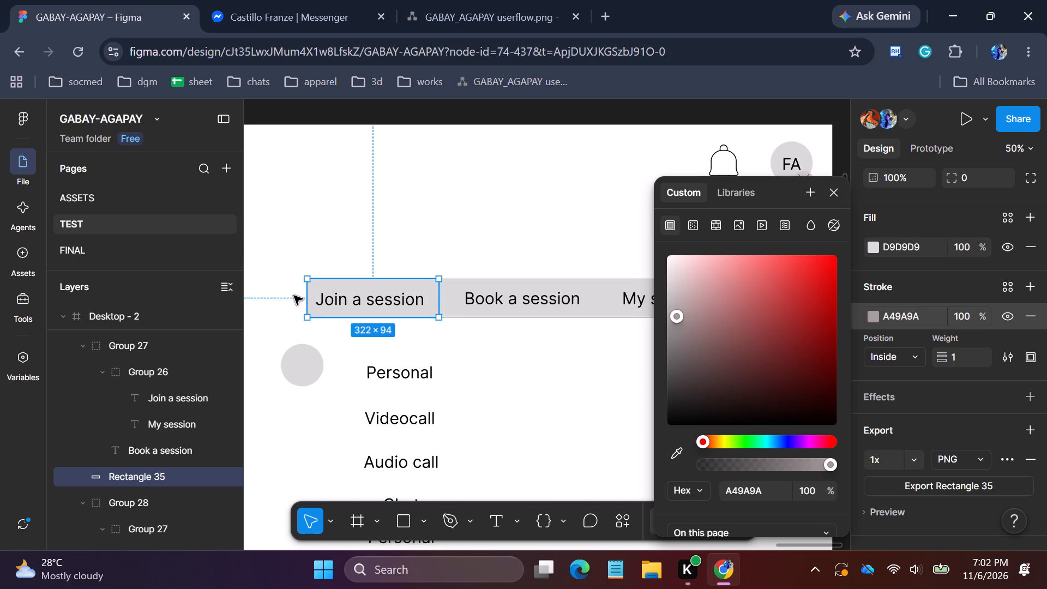
Move Rectangle 35 in the layer order into Group 26, between the "Join a session" and "My session" text layers.
click(147, 474)
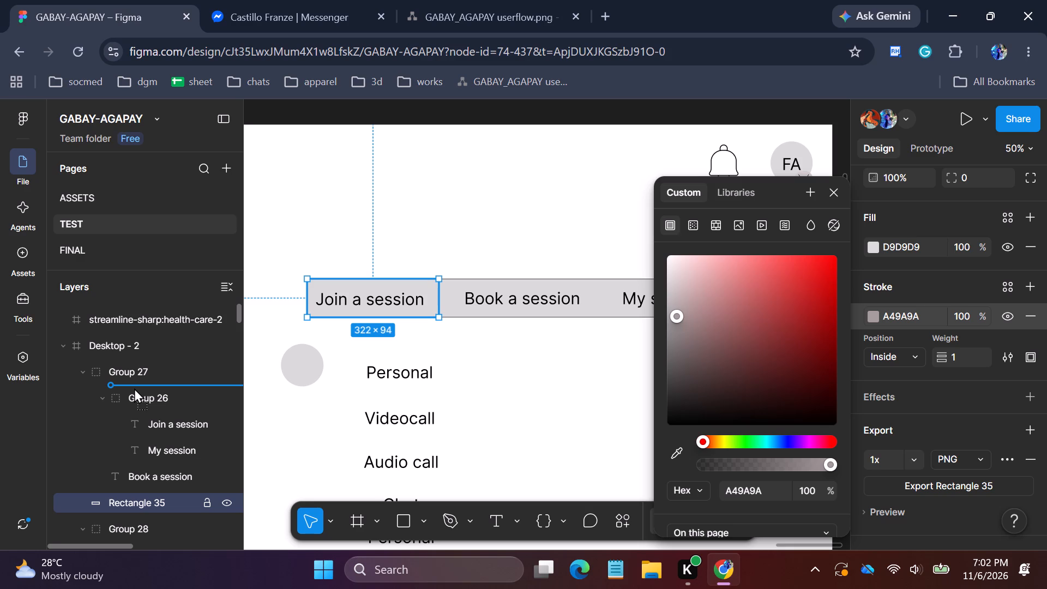
click(395, 298)
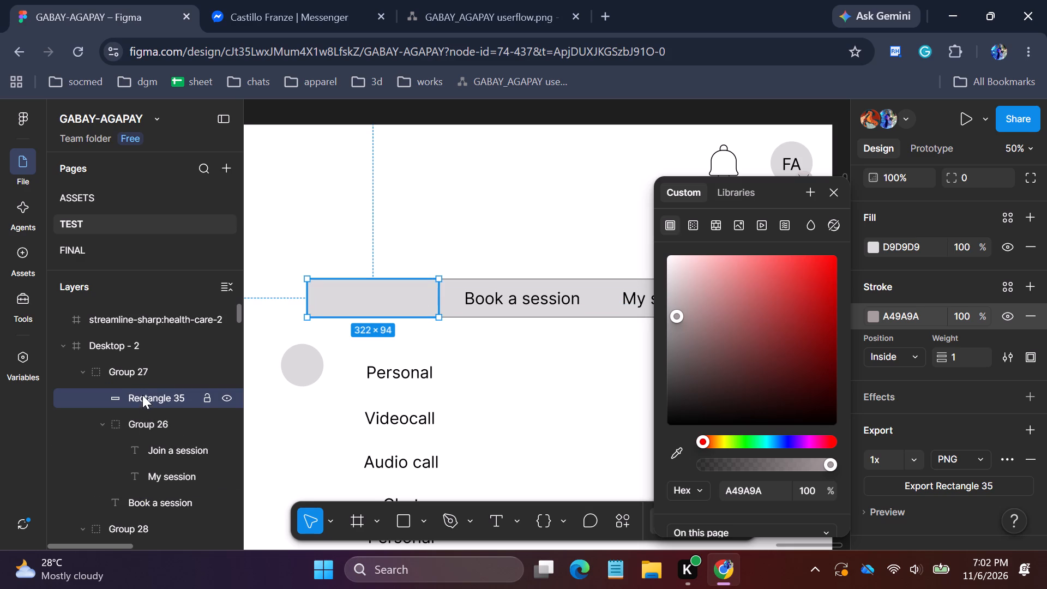
drag(142, 400, 141, 401)
drag(141, 401, 145, 442)
drag(145, 442, 146, 442)
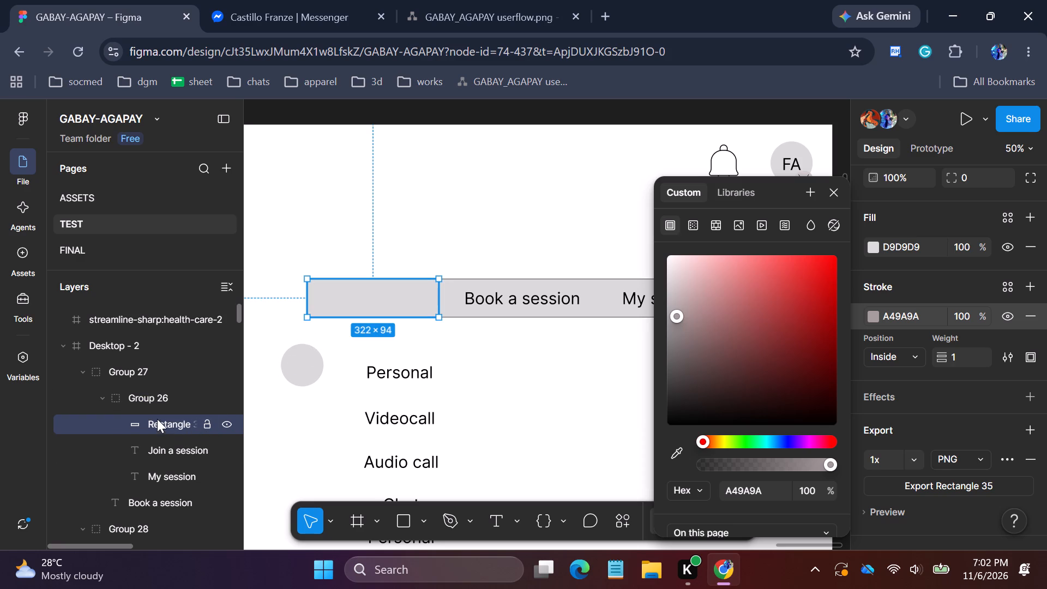
drag(157, 419, 164, 461)
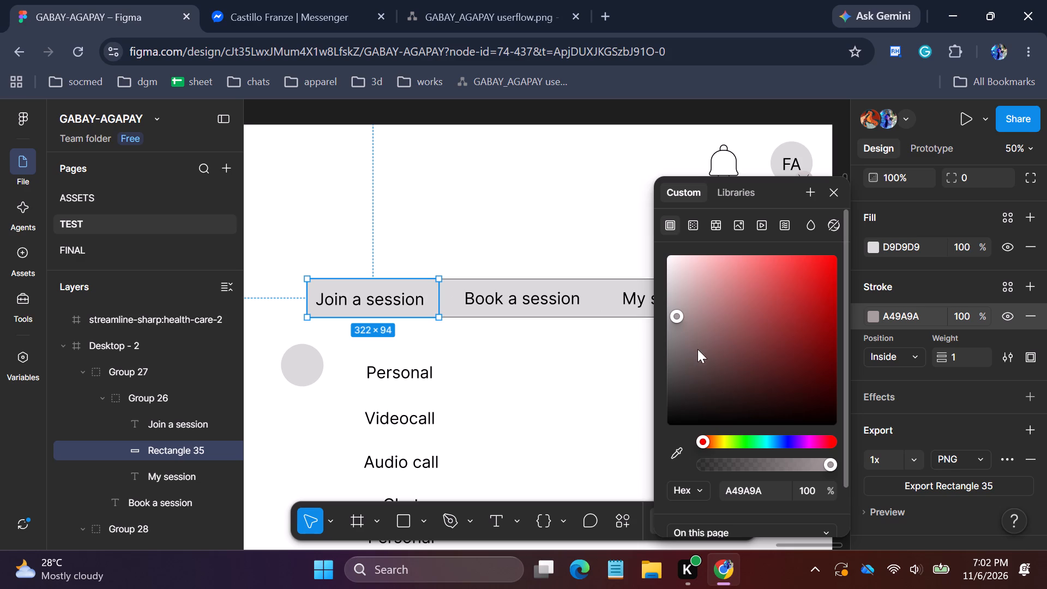
Set Rectangle 35's stroke colour to the darker grey 706969.
click(677, 350)
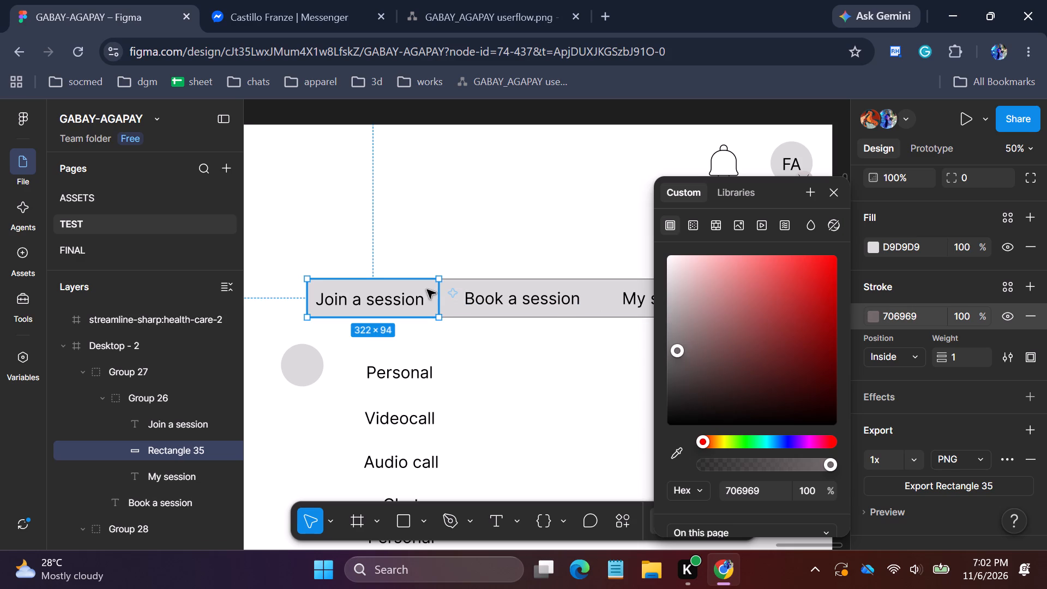
Set Rectangle 35's fill to the darker grey B1A9A9 to highlight the "Join a session" part of the header bar.
drag(1045, 362, 1046, 381)
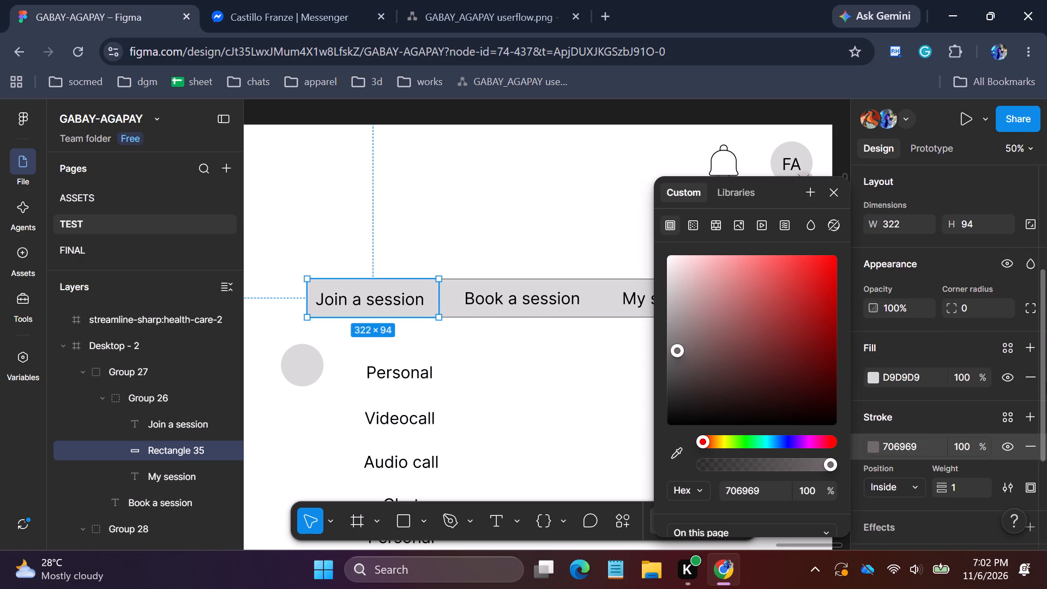
drag(1046, 381, 1046, 455)
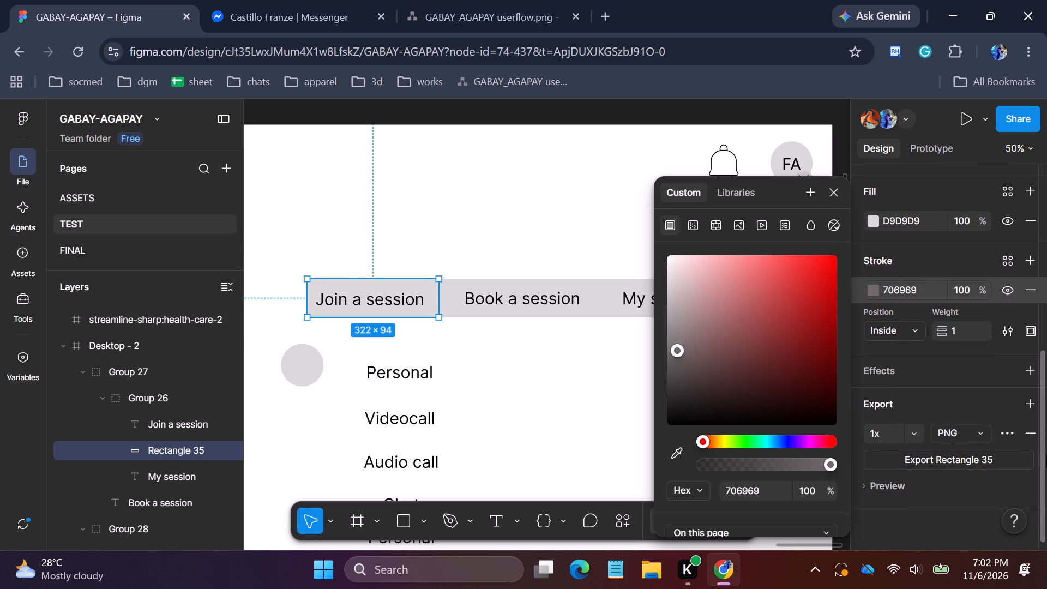
drag(1046, 455, 1046, 436)
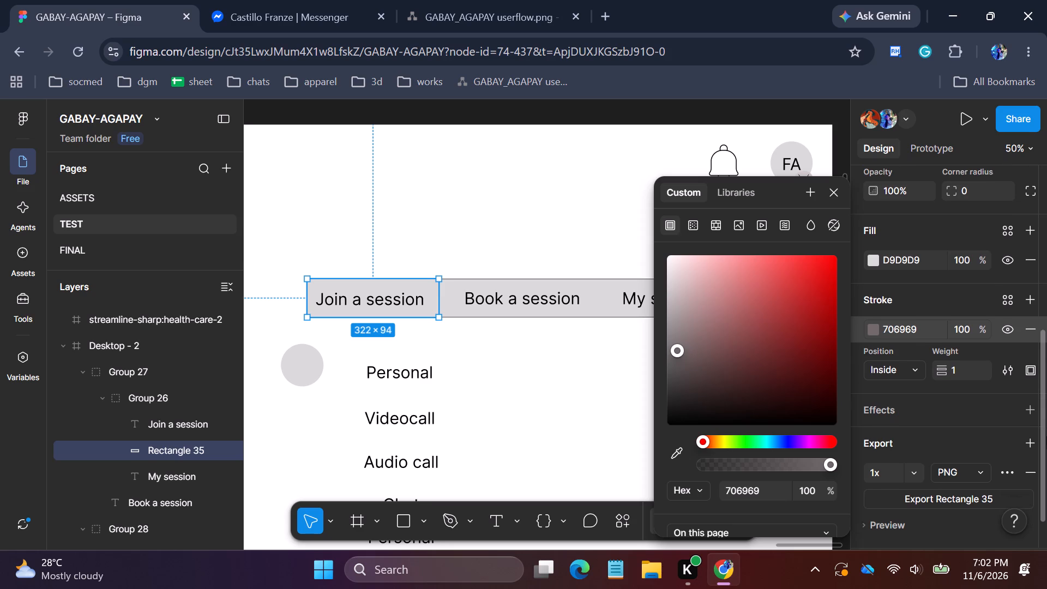
drag(1046, 436, 1046, 423)
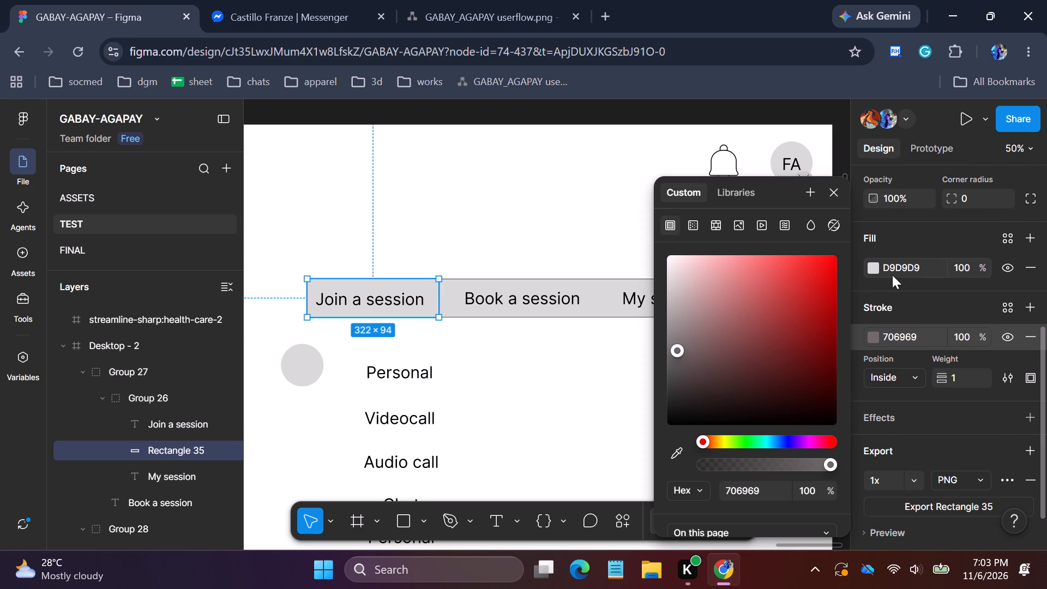
click(874, 267)
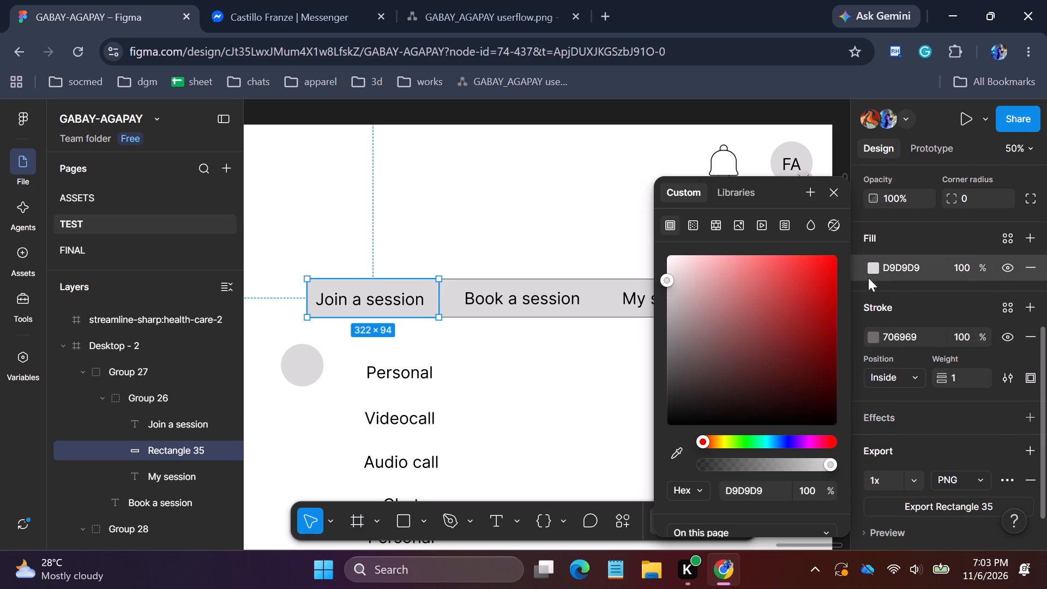
click(687, 323)
click(690, 348)
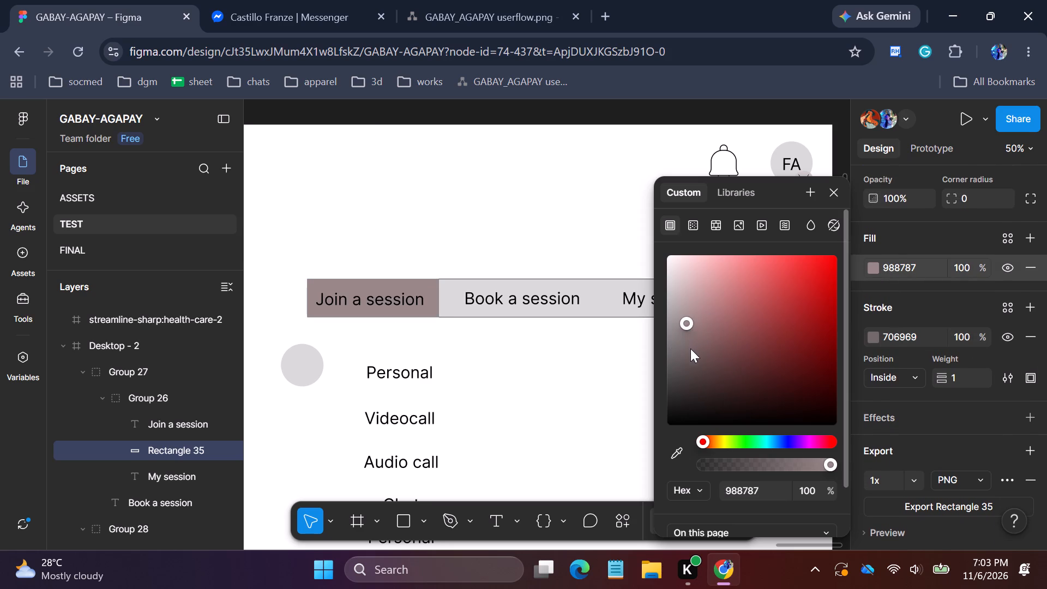
click(684, 298)
click(681, 280)
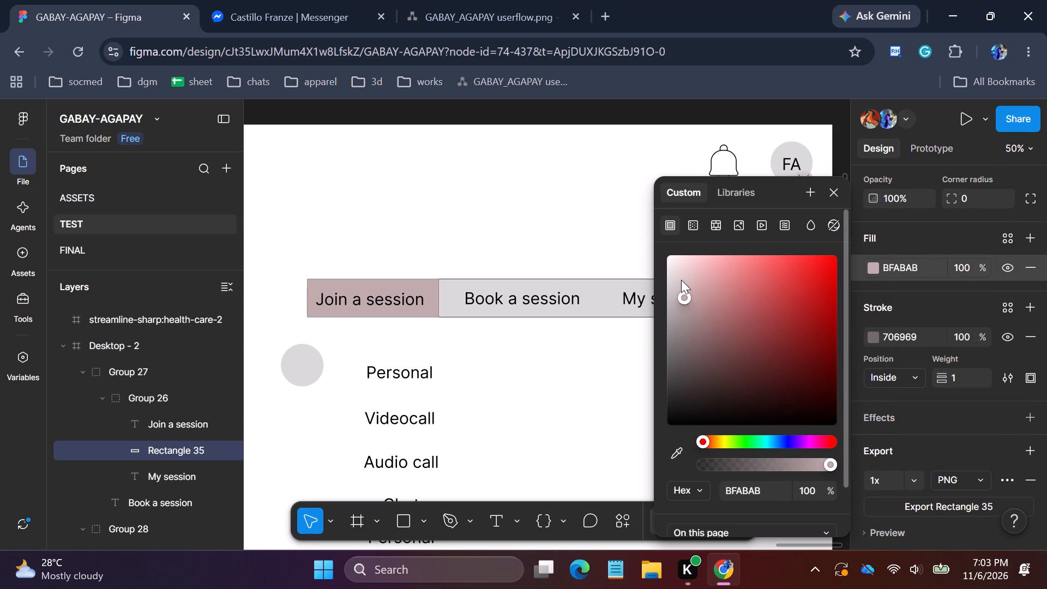
click(683, 305)
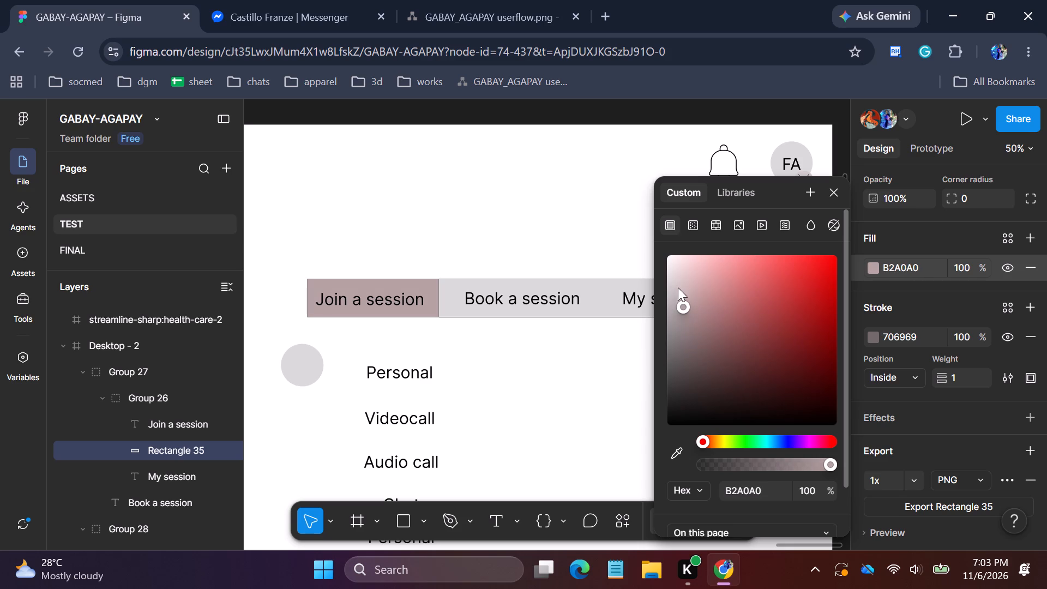
click(677, 284)
click(672, 288)
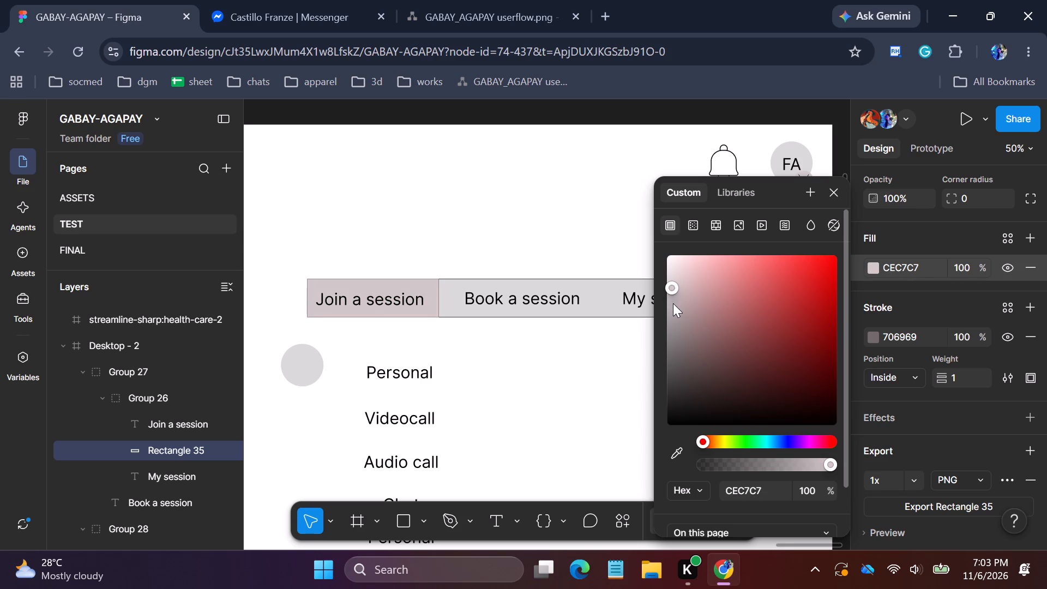
click(673, 305)
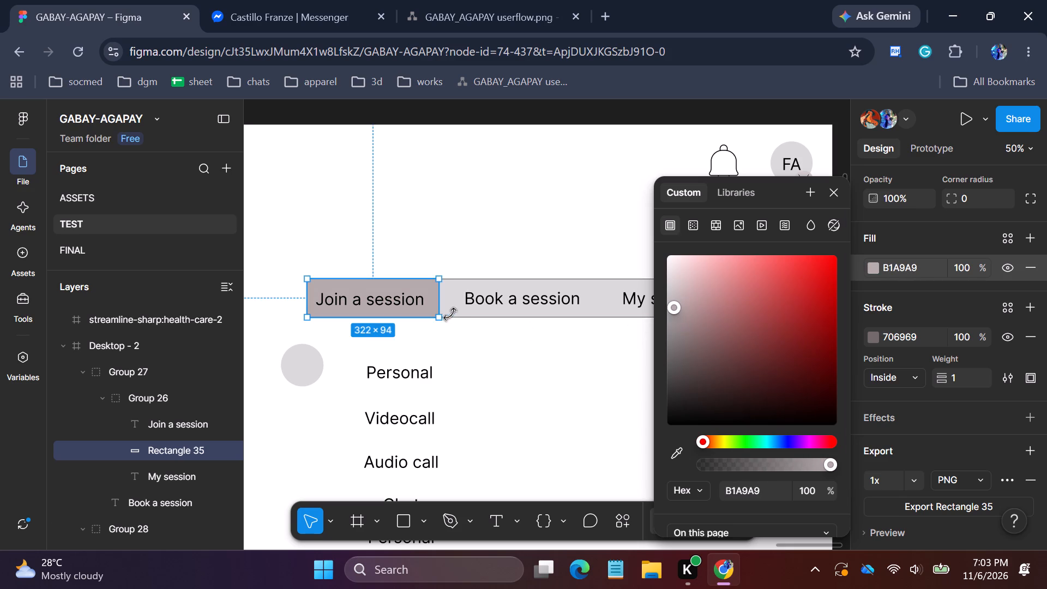
click(834, 194)
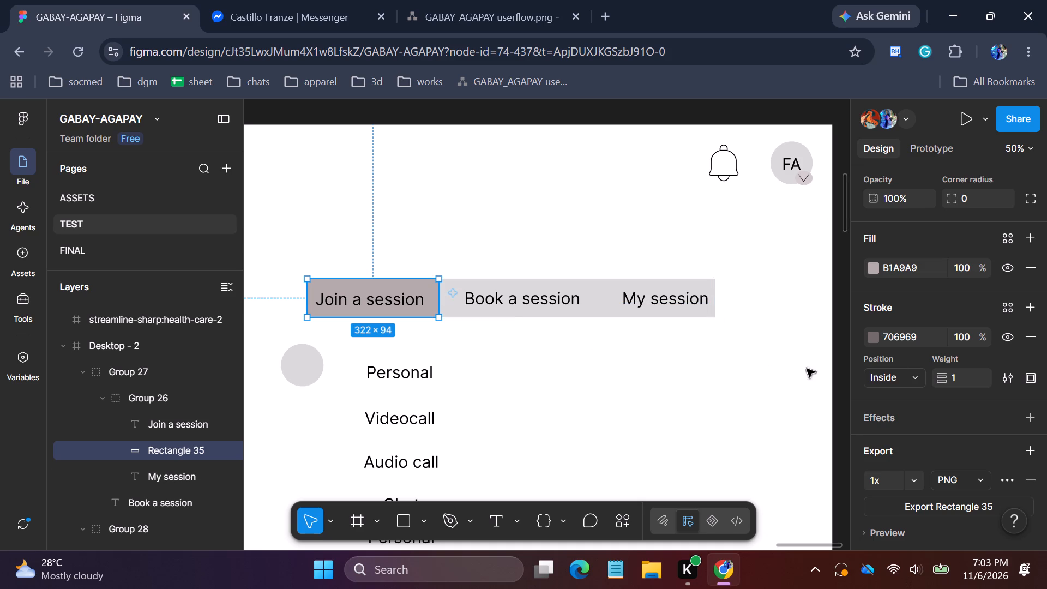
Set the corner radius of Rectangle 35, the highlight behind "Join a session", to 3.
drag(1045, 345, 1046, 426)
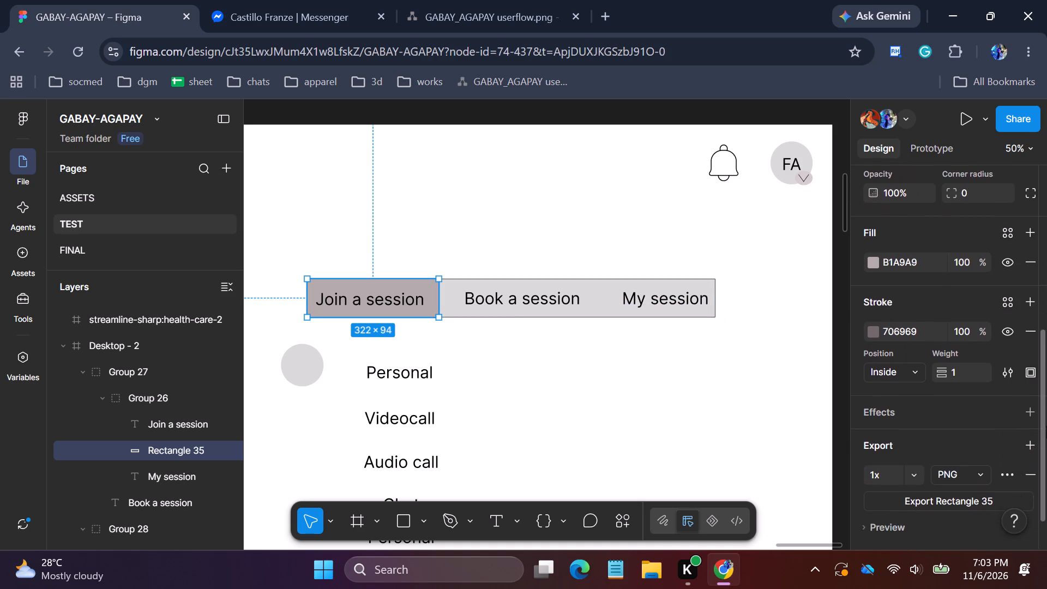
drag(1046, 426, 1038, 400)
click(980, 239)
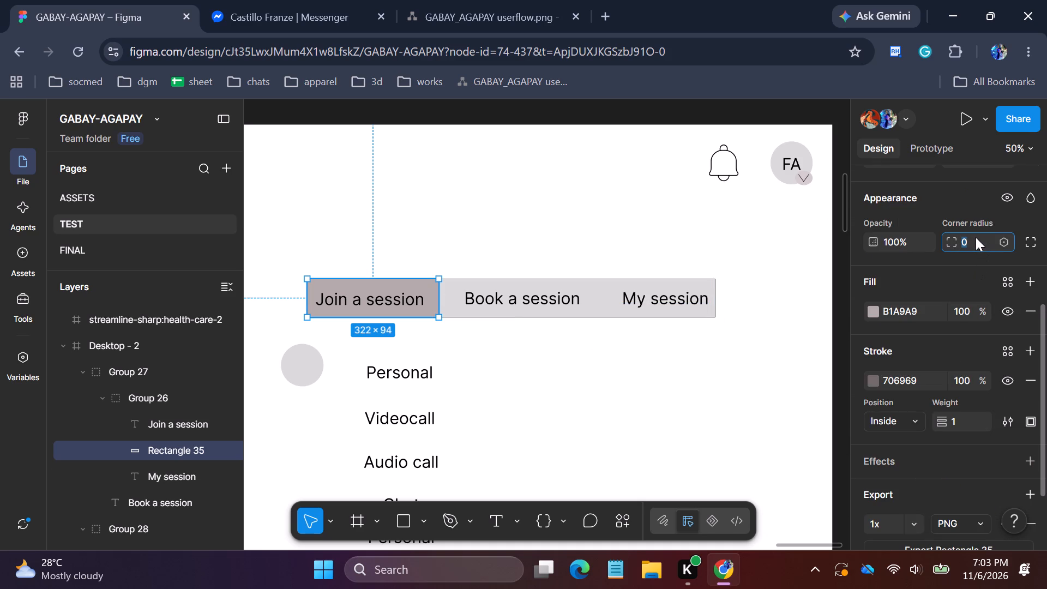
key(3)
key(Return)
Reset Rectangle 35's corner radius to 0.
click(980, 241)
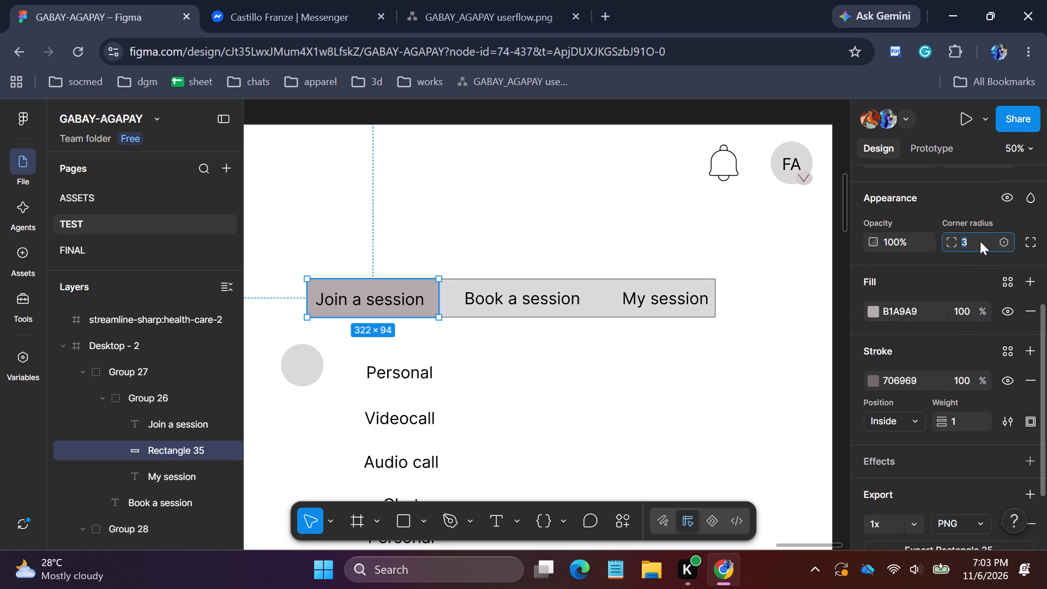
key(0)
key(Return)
Look through Rectangle 35's design properties, from position and layout to export, and check the available effect types.
drag(1046, 330, 1046, 372)
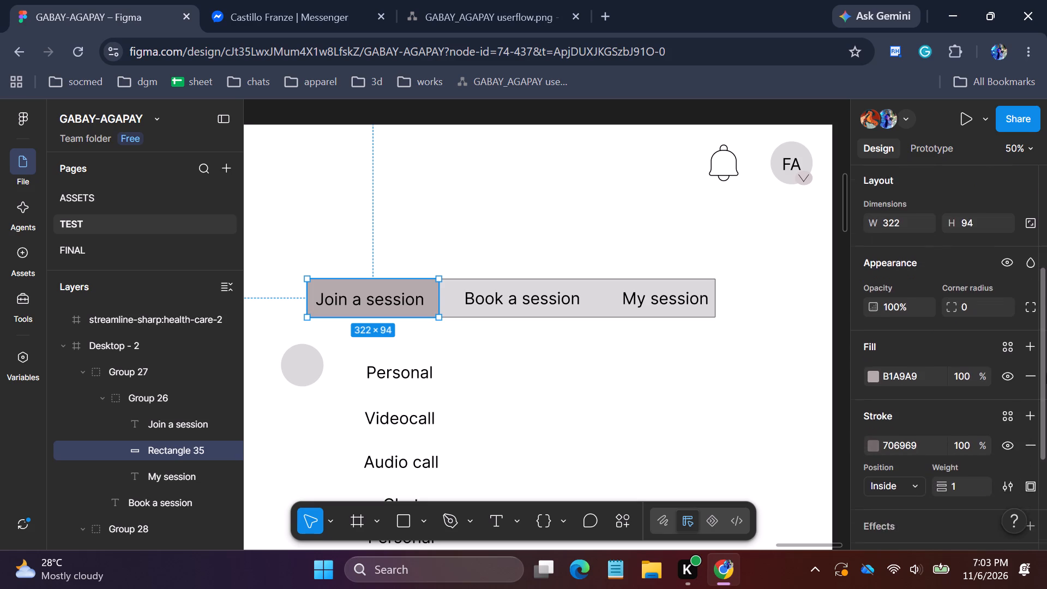
drag(1046, 372, 1046, 455)
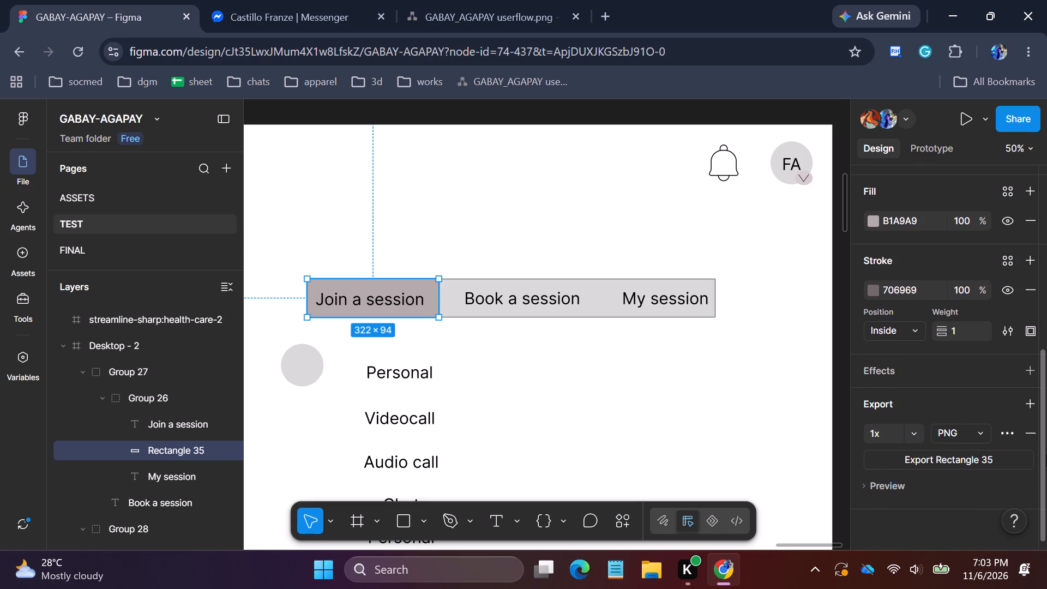
drag(1046, 455, 1046, 462)
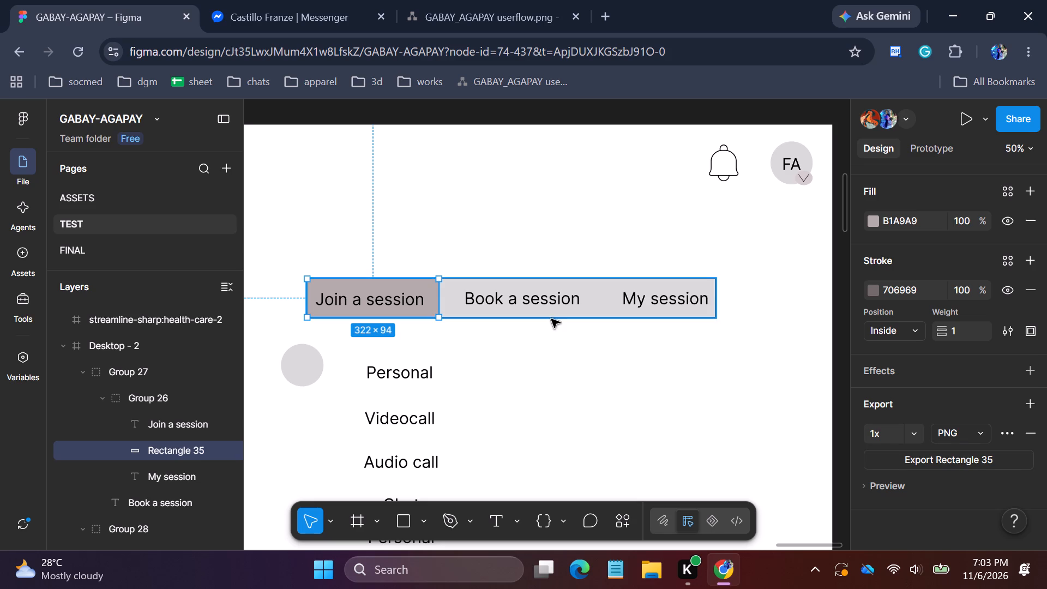
drag(1046, 389, 1046, 386)
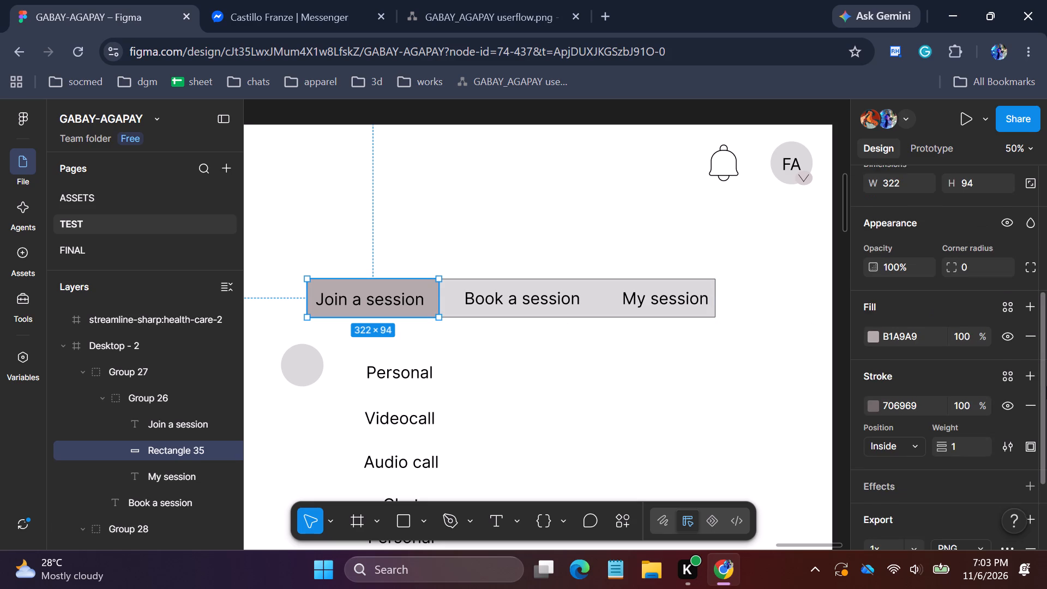
drag(1046, 386, 1046, 266)
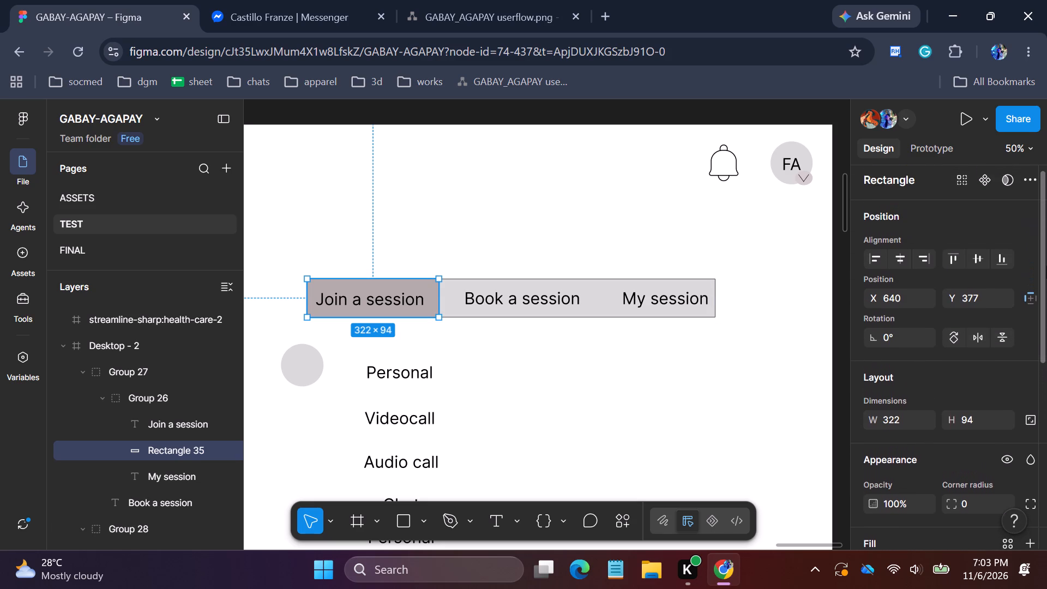
drag(1046, 266, 1046, 242)
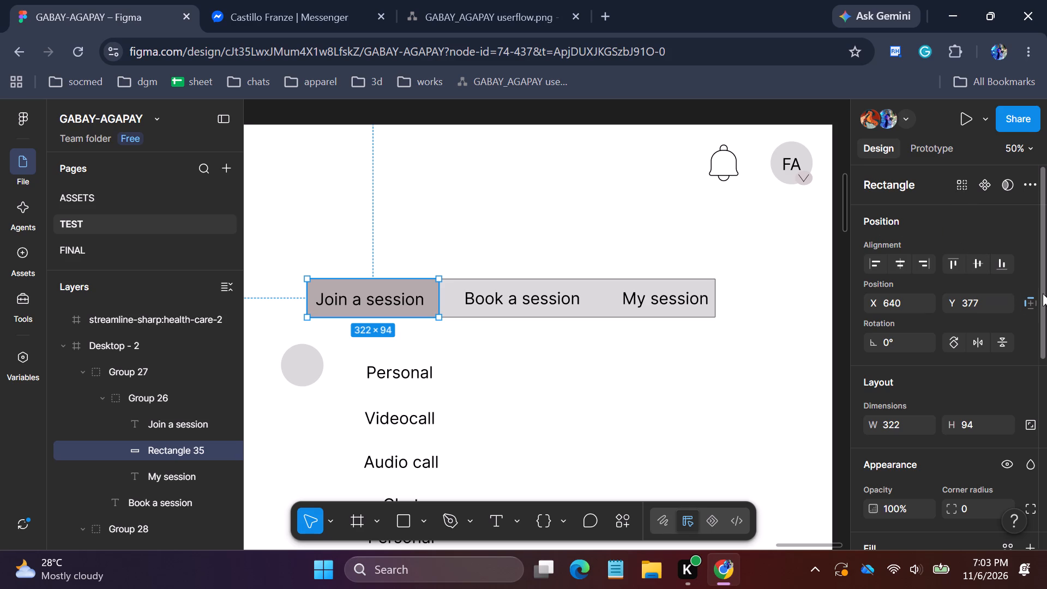
drag(1046, 287, 1046, 328)
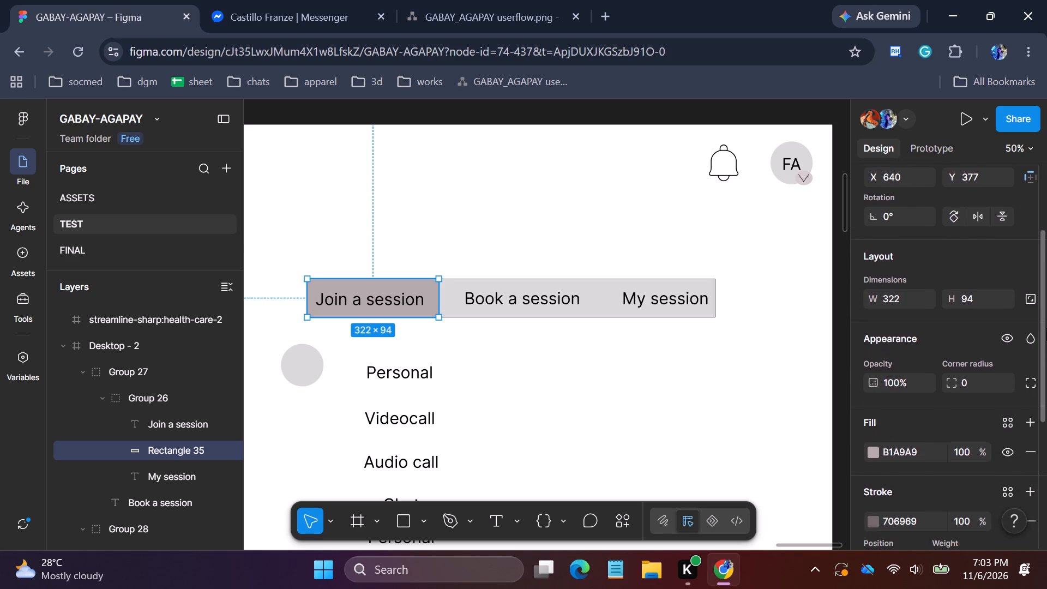
drag(1046, 328, 1046, 401)
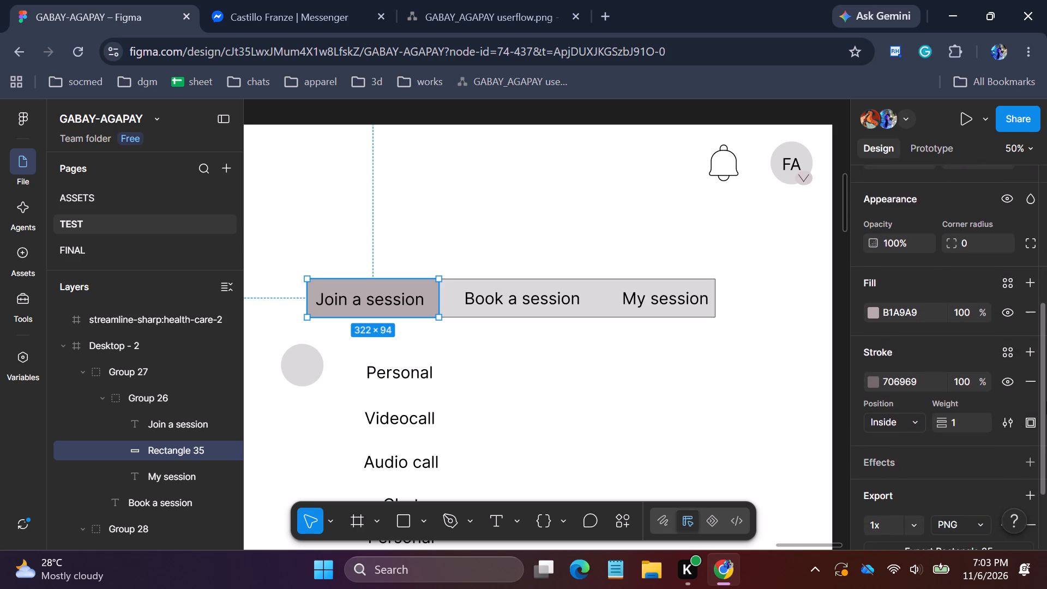
drag(1046, 401, 1046, 477)
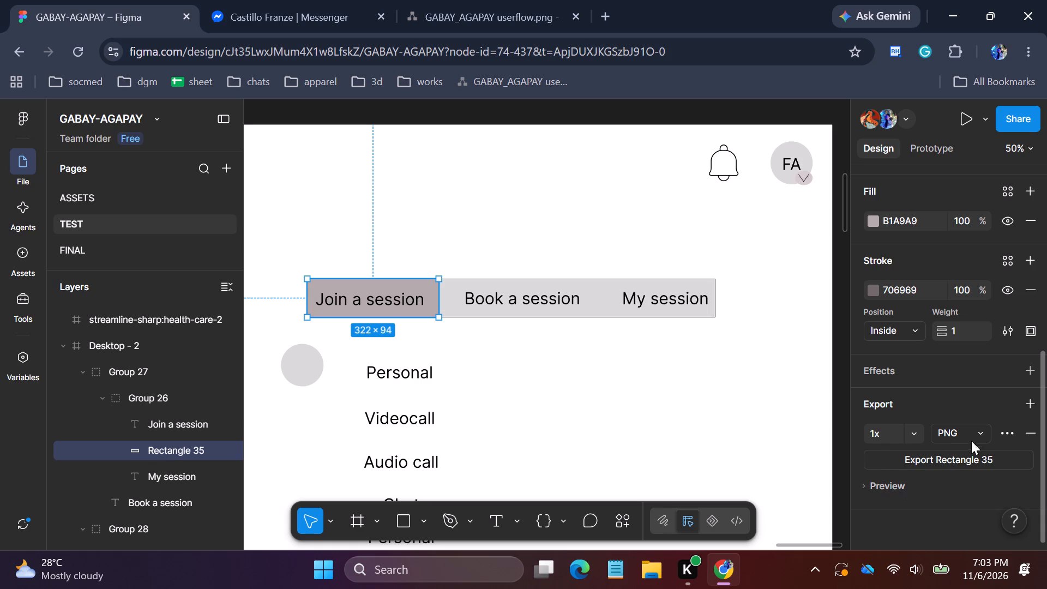
click(935, 371)
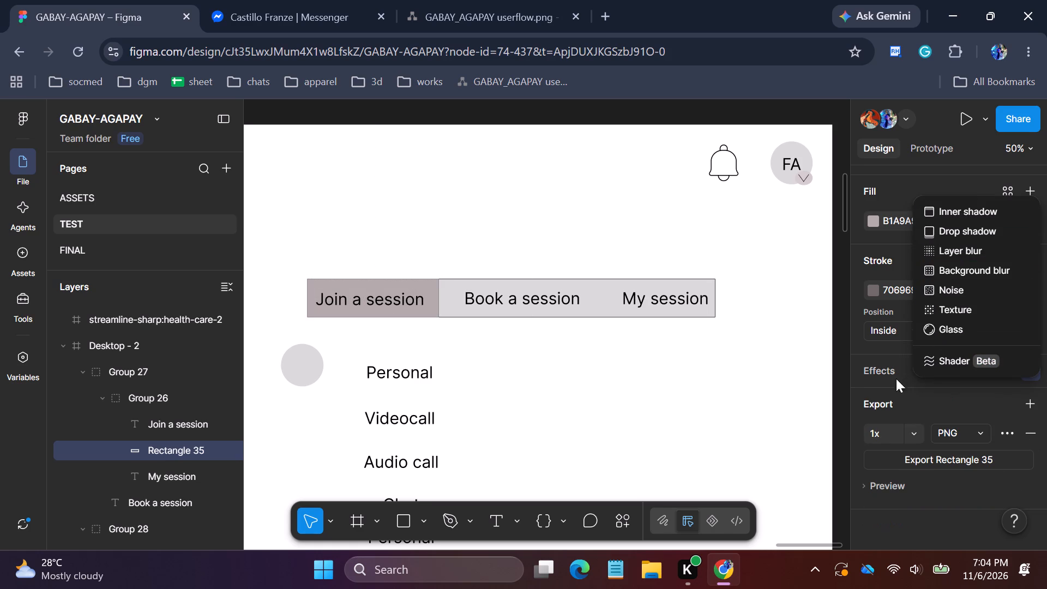
click(887, 348)
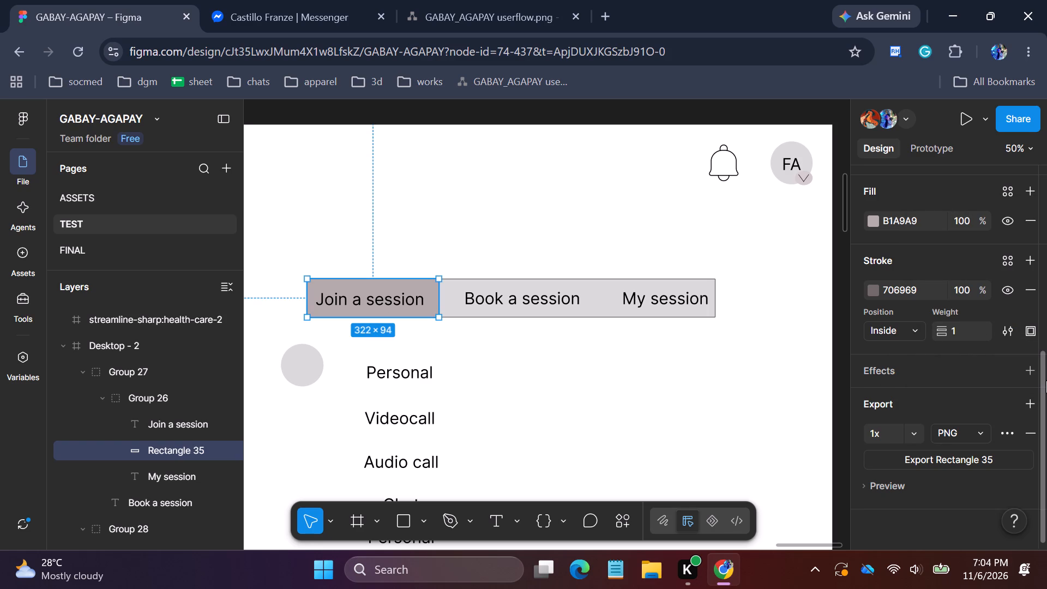
Review Rectangle 35's remaining design properties and the shape operations available for it, such as union, subtract and flatten.
drag(1046, 392, 1046, 341)
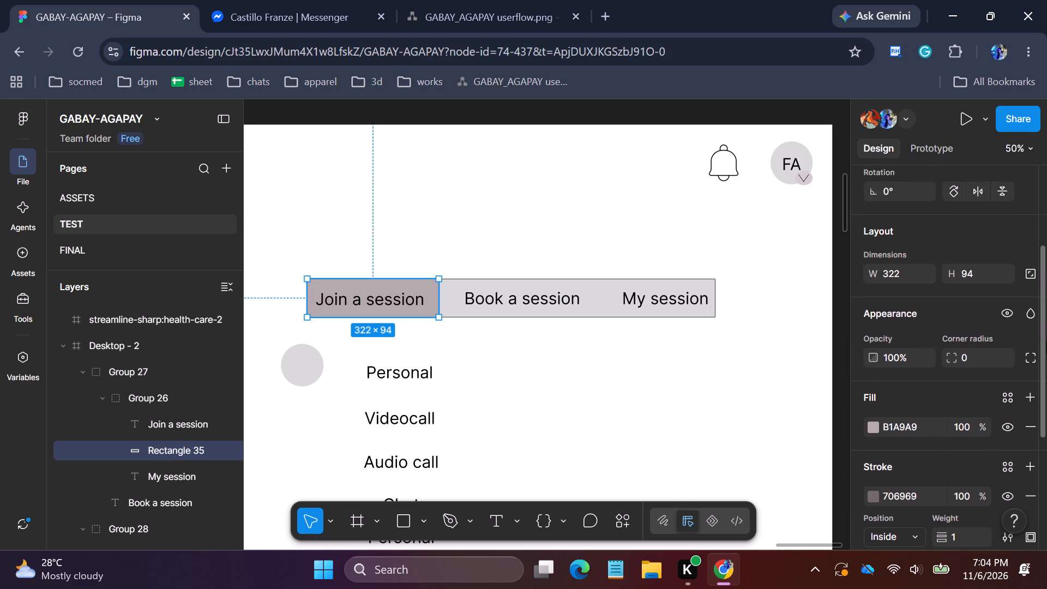
drag(1046, 341, 1046, 309)
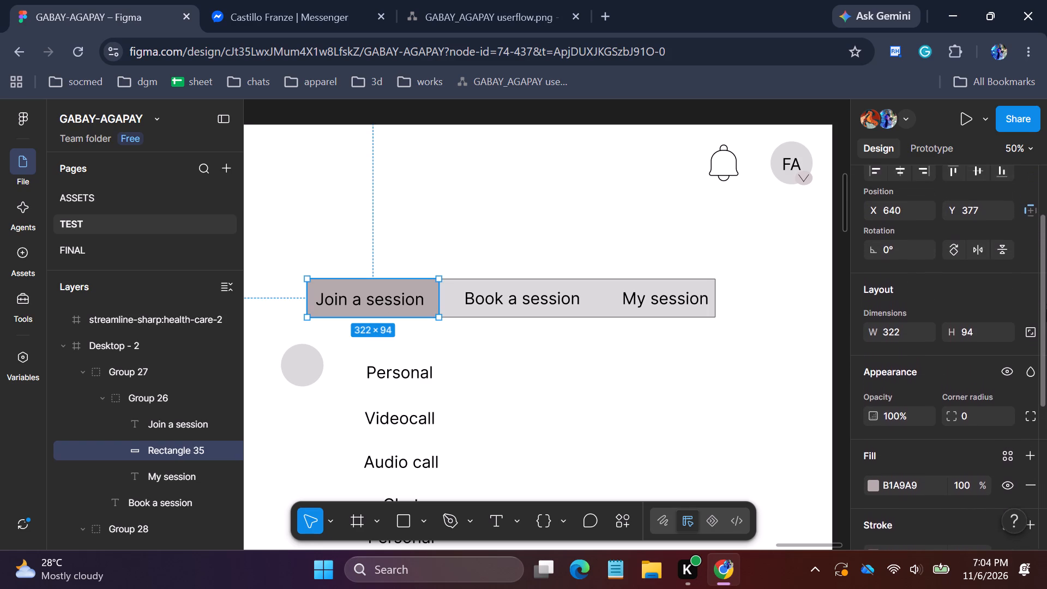
drag(1046, 309, 1046, 318)
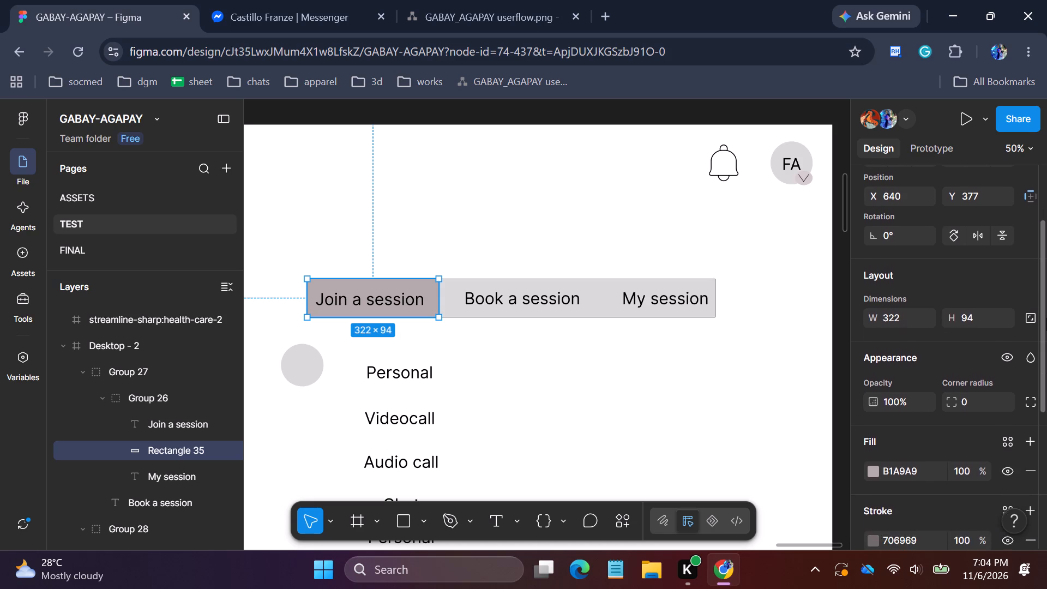
drag(1046, 318, 1046, 243)
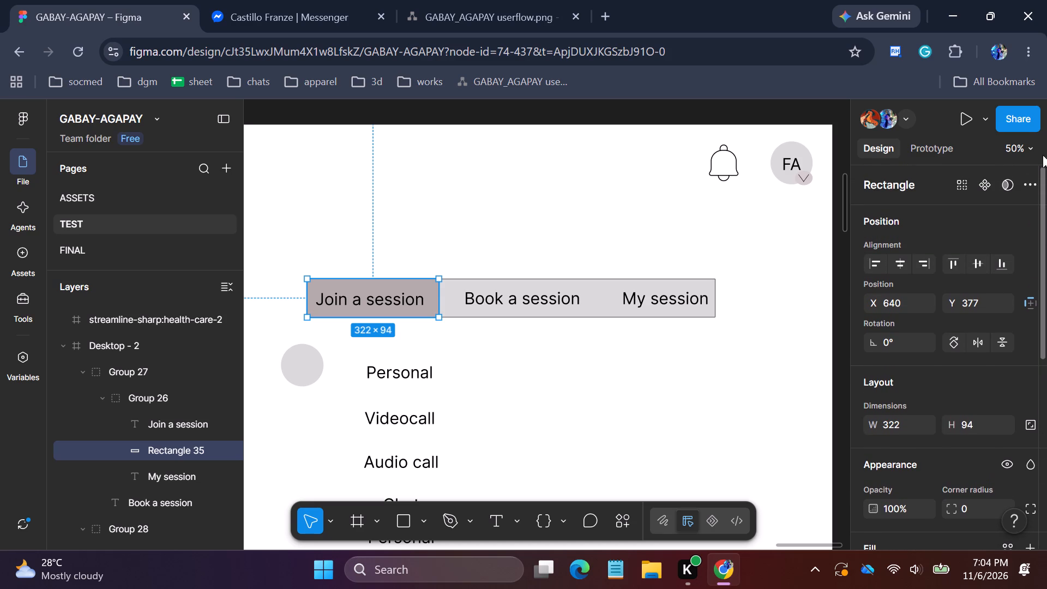
click(1032, 173)
click(1031, 183)
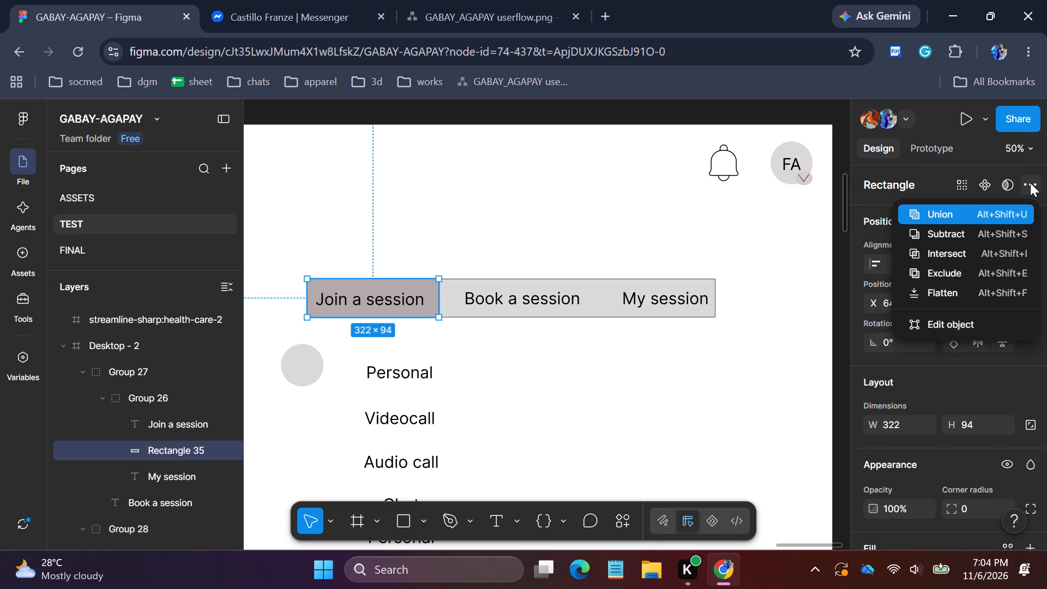
click(1046, 195)
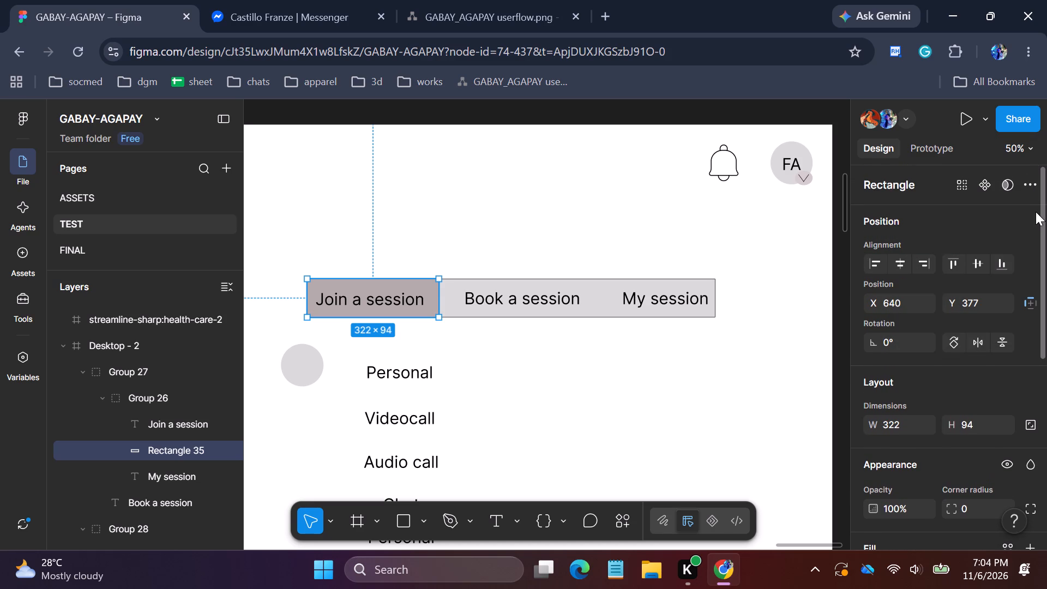